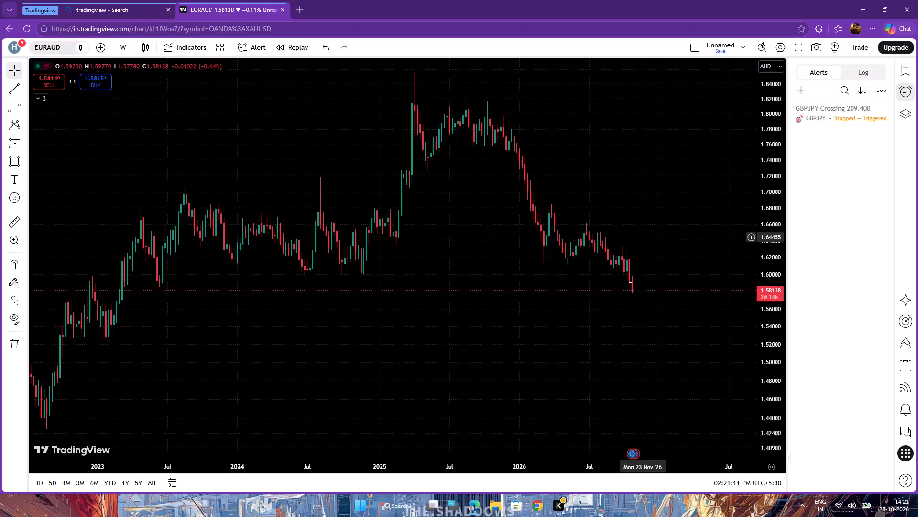
Examine the weekly EURAUD price history, dismissing the upgrade offer and its ad-free pop-up along the way.
left_click_drag(764, 398, 721, 230)
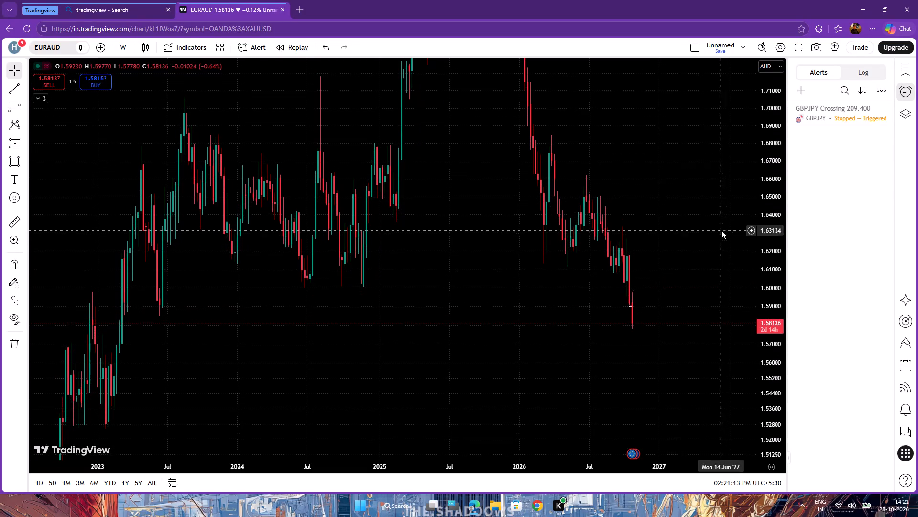
left_click_drag(721, 230, 721, 229)
left_click_drag(488, 332, 510, 241)
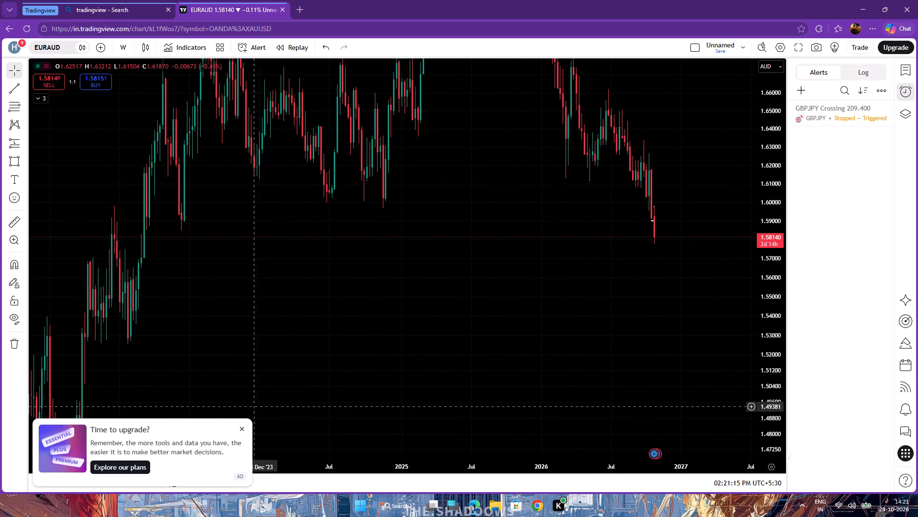
left_click(246, 429)
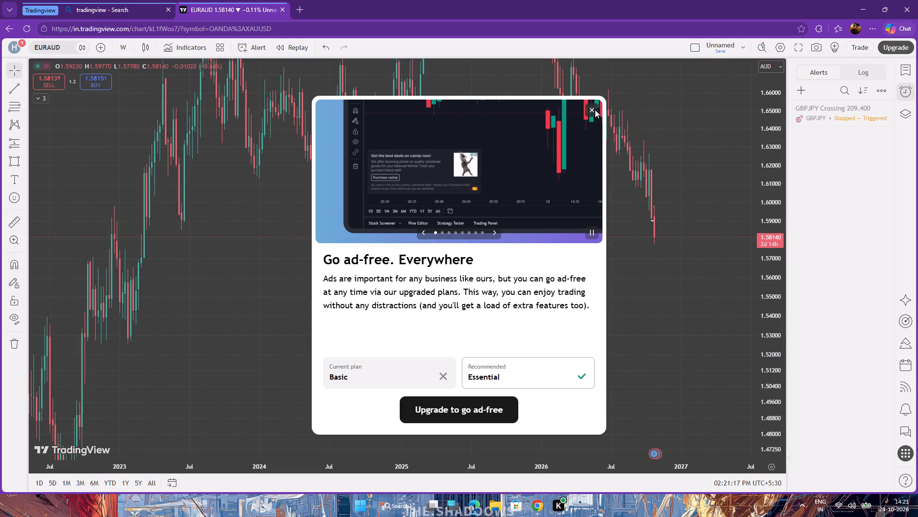
left_click(595, 110)
left_click_drag(435, 310, 444, 357)
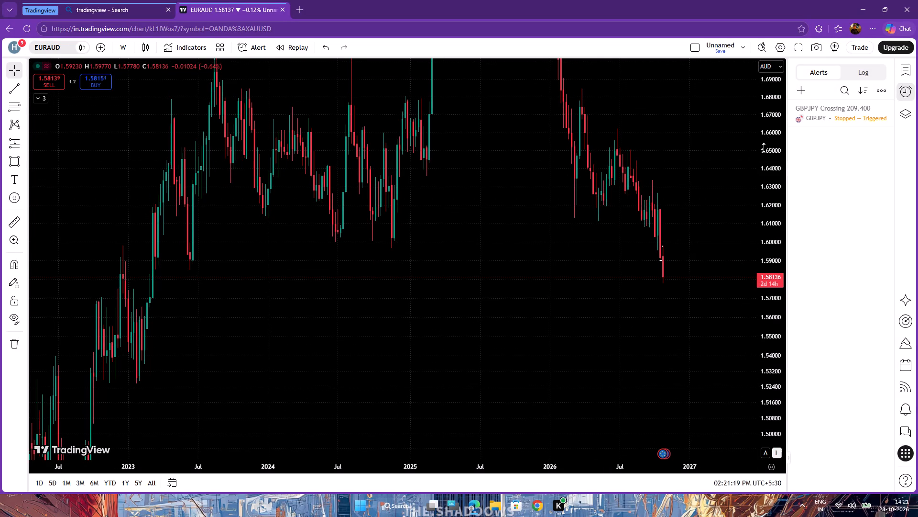
left_click_drag(776, 128, 774, 354)
left_click_drag(660, 156, 563, 211)
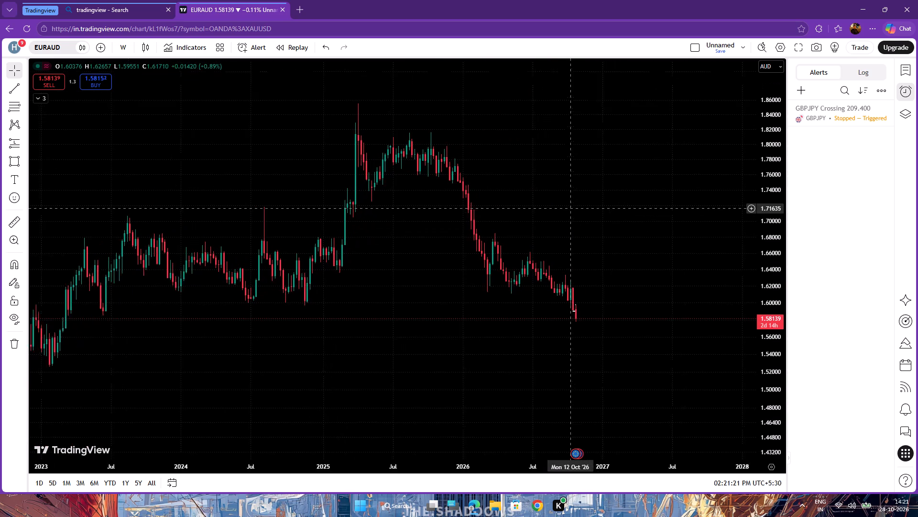
left_click_drag(563, 211, 533, 216)
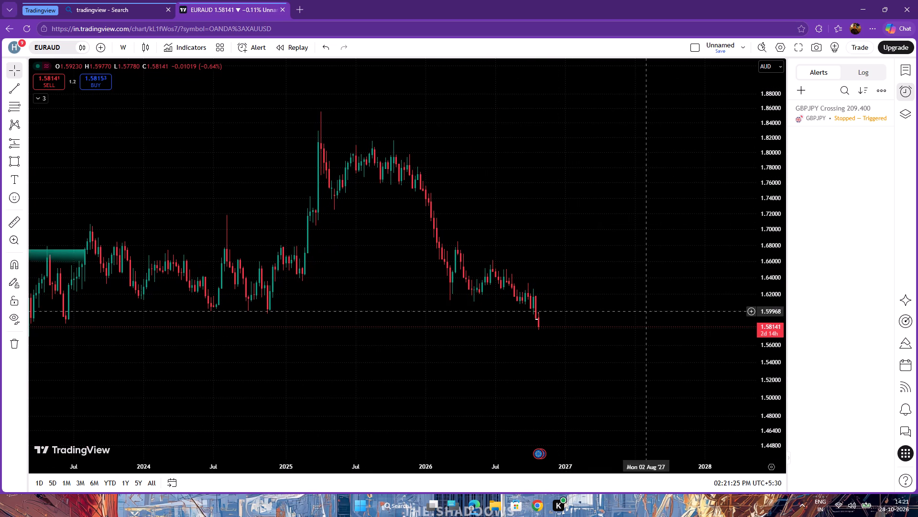
scroll(284, 247, "down", 4)
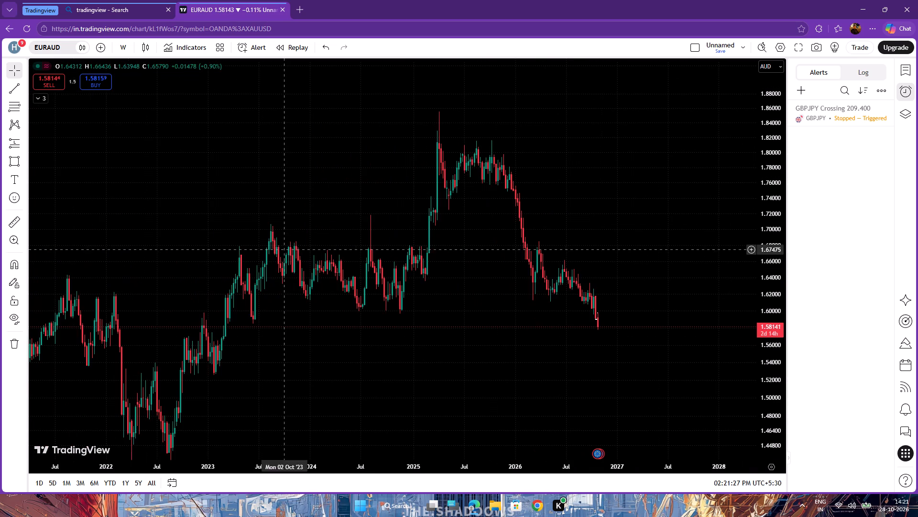
Switch the EURAUD chart interval to 1 day.
left_click(131, 52)
scroll(121, 309, "down", 3)
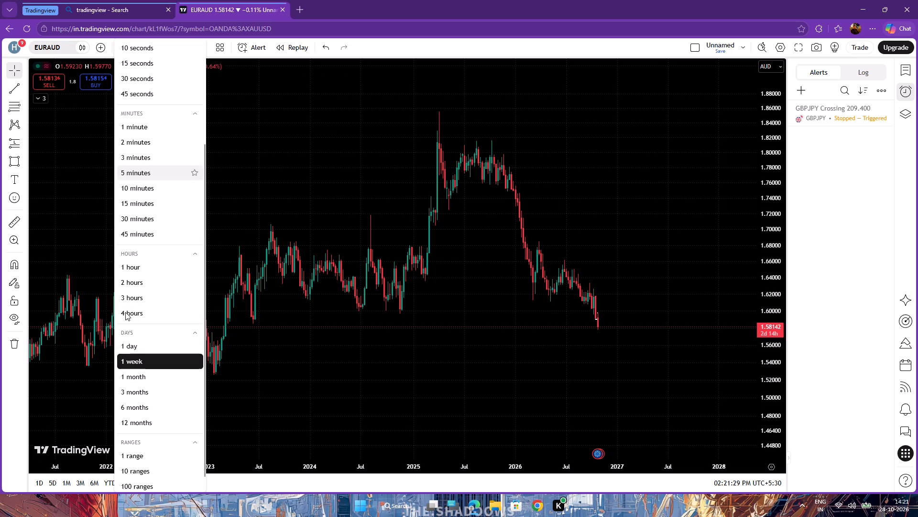
left_click(142, 338)
Examine the older daily EURAUD price action from late 2022 through early 2024.
scroll(201, 312, "down", 4)
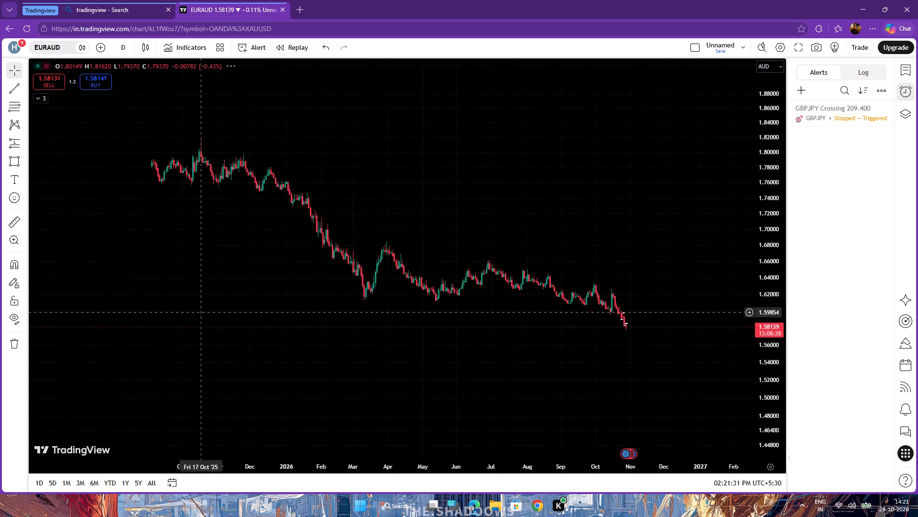
scroll(201, 312, "down", 2)
left_click_drag(772, 421, 729, 249)
left_click_drag(258, 297, 396, 0)
scroll(265, 188, "down", 3)
left_click_drag(283, 217, 314, 324)
left_click_drag(310, 294, 344, 377)
left_click_drag(284, 334, 397, 360)
left_click_drag(243, 329, 243, 329)
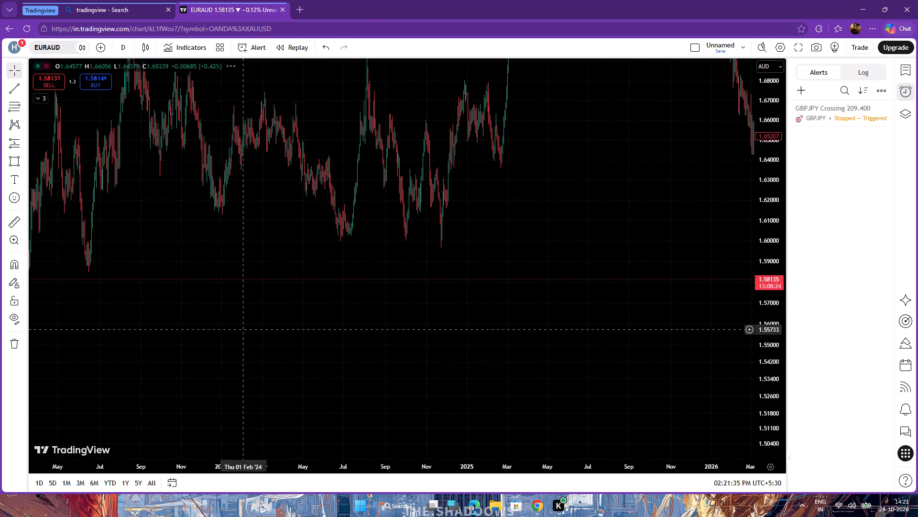
left_click_drag(243, 329, 302, 310)
left_click_drag(220, 290, 386, 320)
left_click_drag(321, 310, 566, 297)
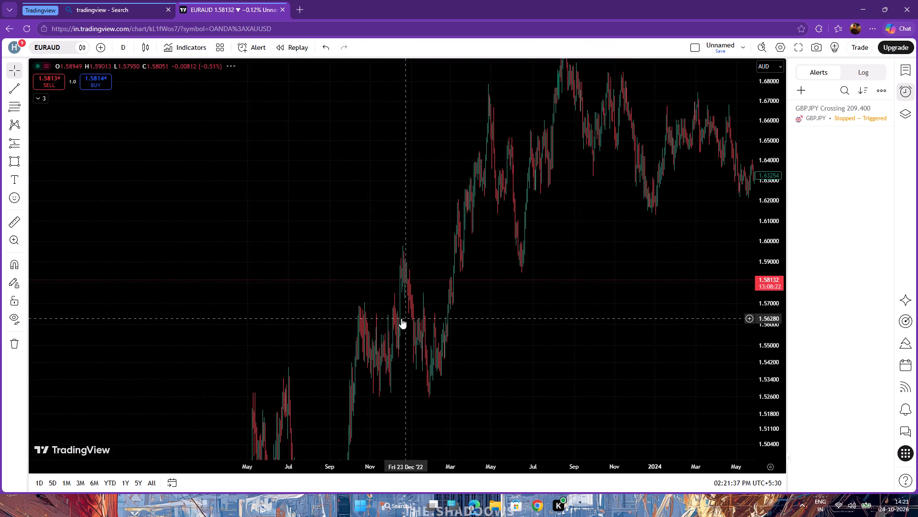
scroll(401, 318, "up", 6)
left_click_drag(321, 332, 420, 300)
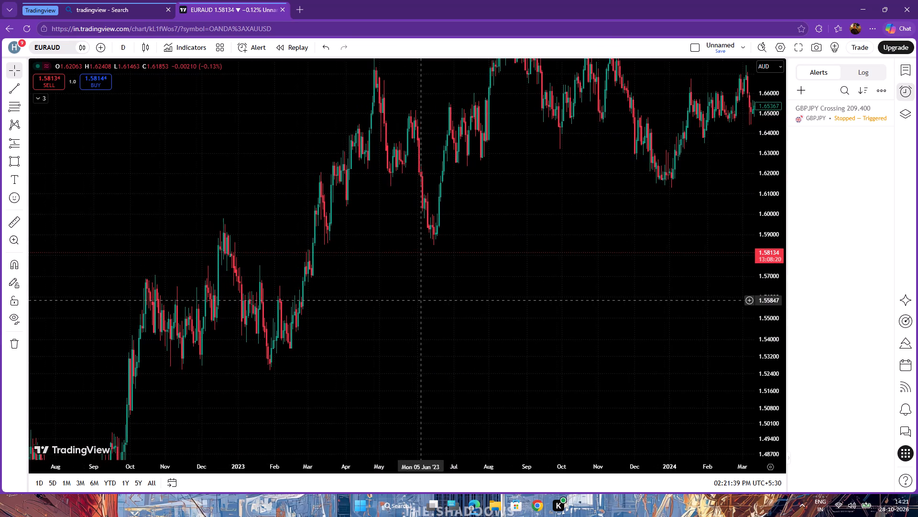
left_click_drag(420, 300, 348, 311)
scroll(349, 310, "down", 1)
scroll(349, 308, "up", 3)
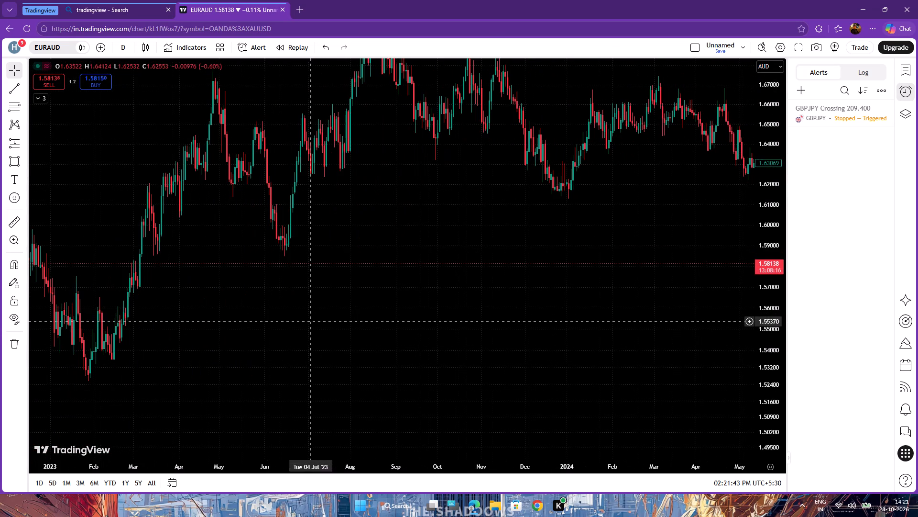
left_click_drag(307, 322, 353, 300)
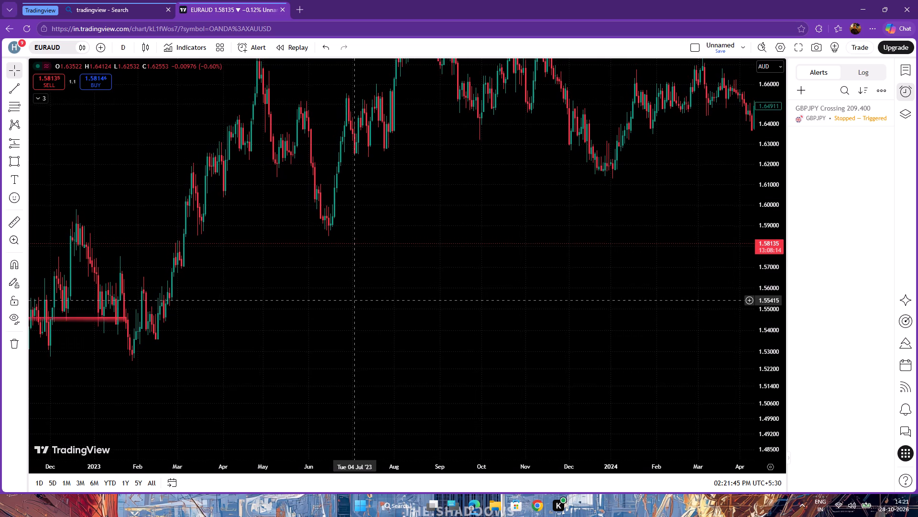
left_click_drag(353, 300, 354, 303)
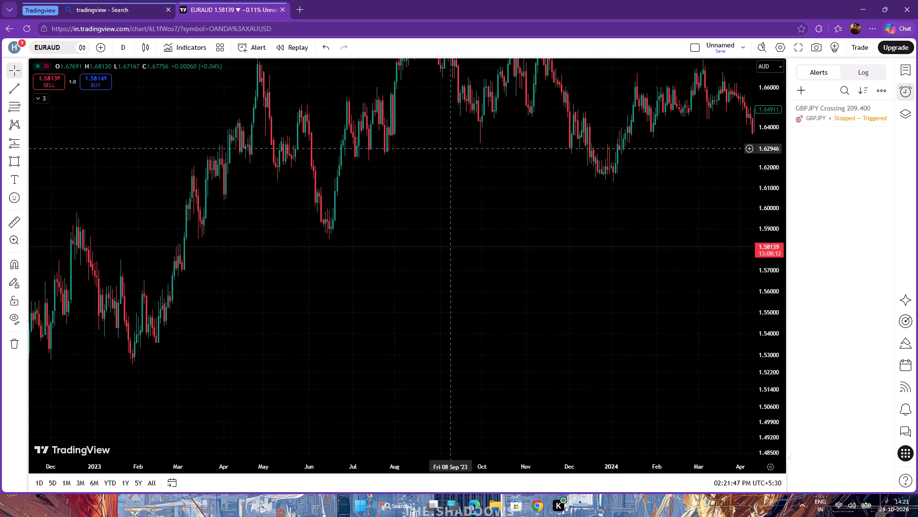
Unhide the RMS JADU TONA indicator on the chart and collapse the indicator legend again.
left_click(40, 97)
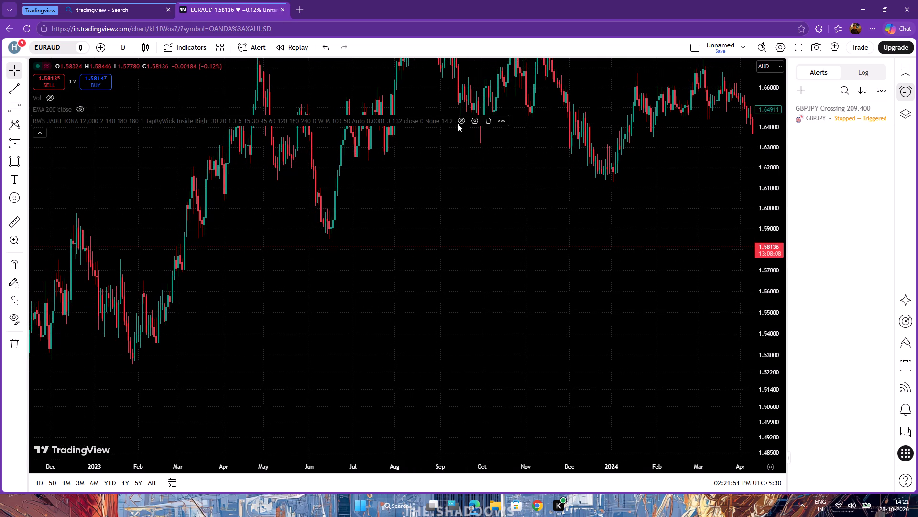
left_click(458, 124)
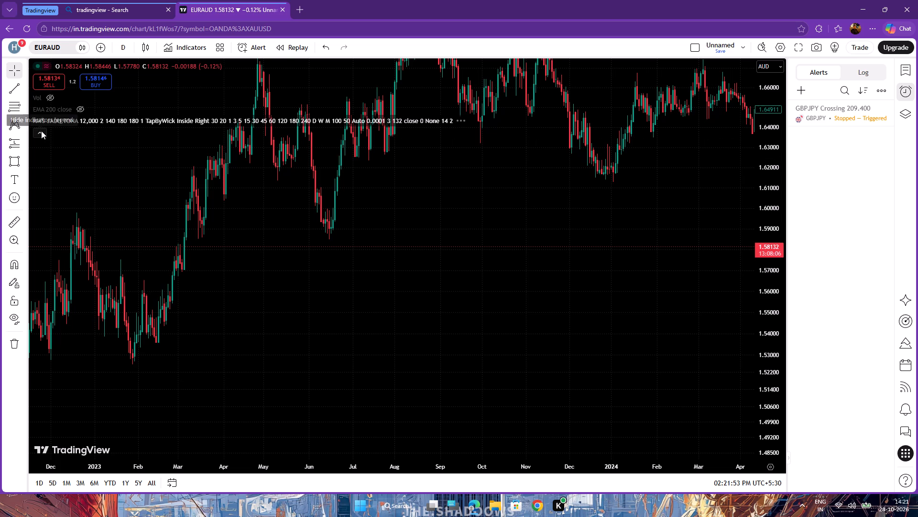
left_click(41, 131)
Examine the daily EURAUD price action with the indicator shown, from 2023 up to the latest October 2026 candles.
scroll(324, 303, "up", 2)
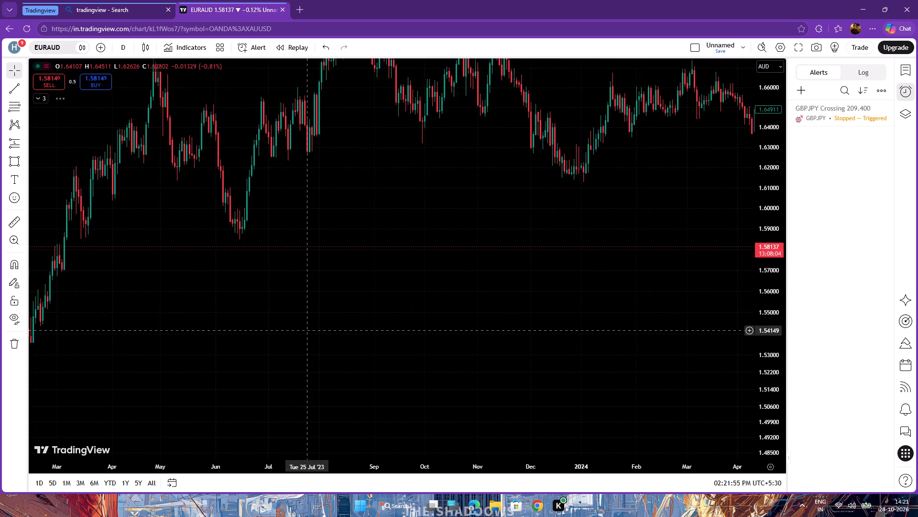
scroll(306, 330, "down", 2)
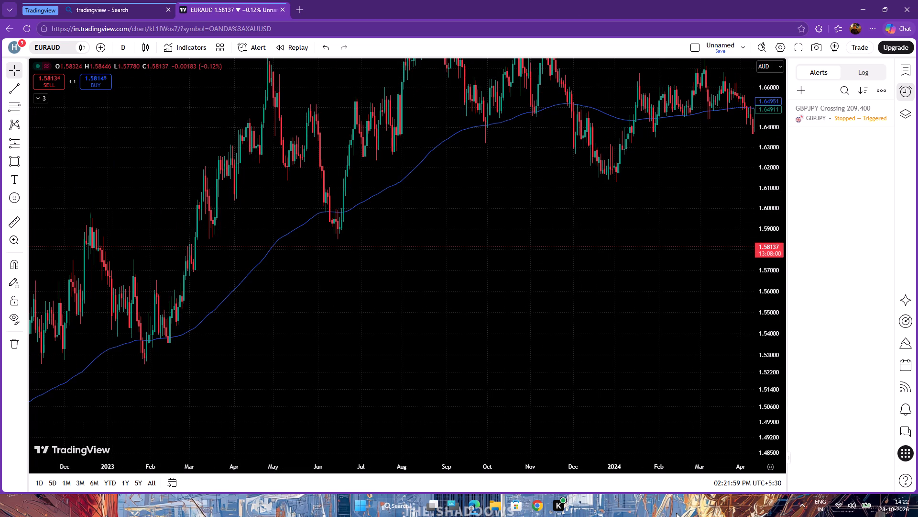
scroll(563, 13, "down", 5)
scroll(597, 160, "down", 5)
left_click_drag(612, 177, 112, 331)
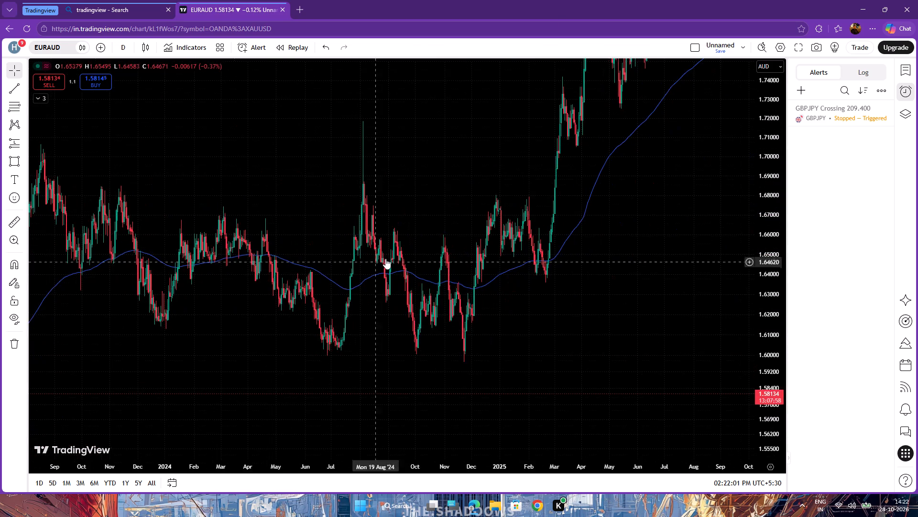
left_click_drag(437, 231, 197, 382)
left_click_drag(461, 200, 192, 244)
left_click_drag(523, 234, 487, 79)
left_click_drag(482, 139, 519, 32)
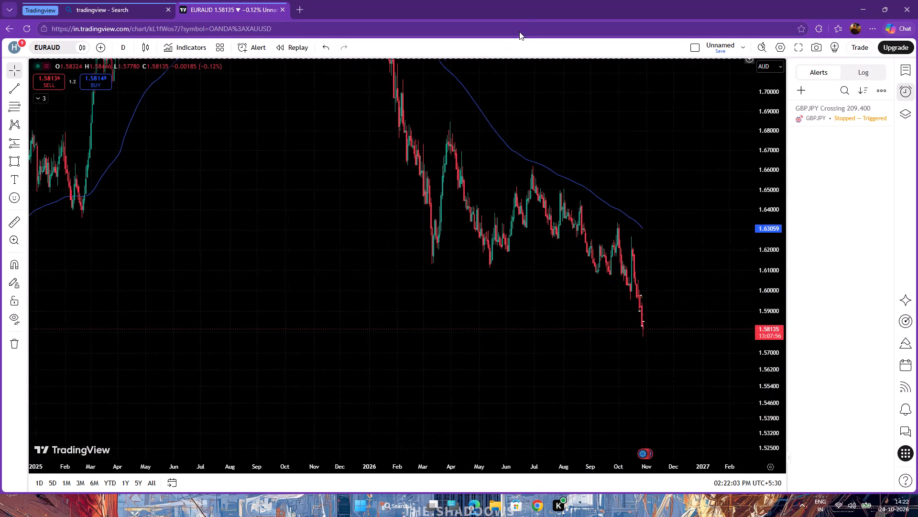
left_click_drag(519, 32, 525, 25)
scroll(565, 413, "up", 7)
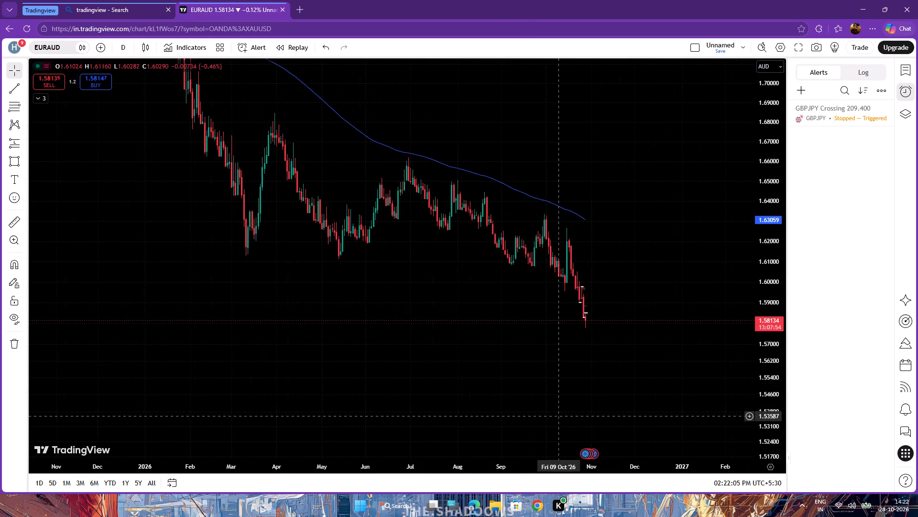
scroll(536, 341, "up", 6)
left_click_drag(760, 395, 639, 0)
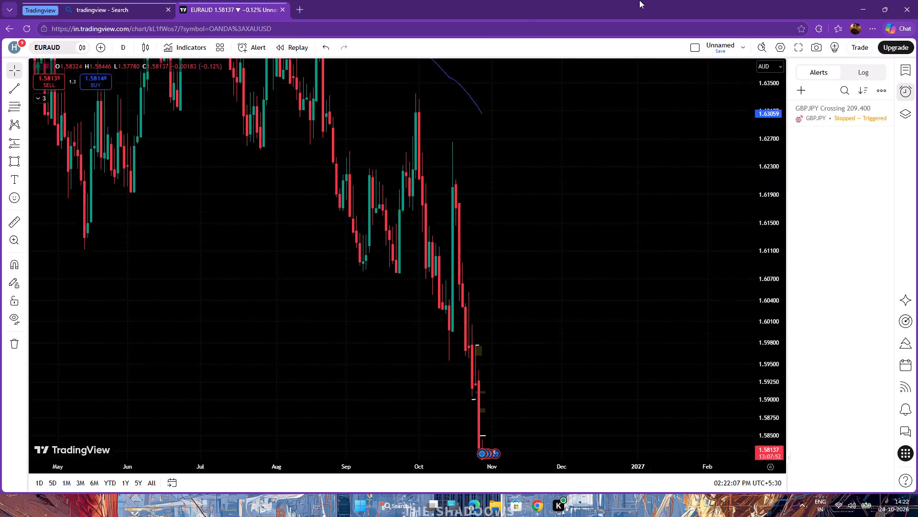
left_click_drag(639, 0, 550, 371)
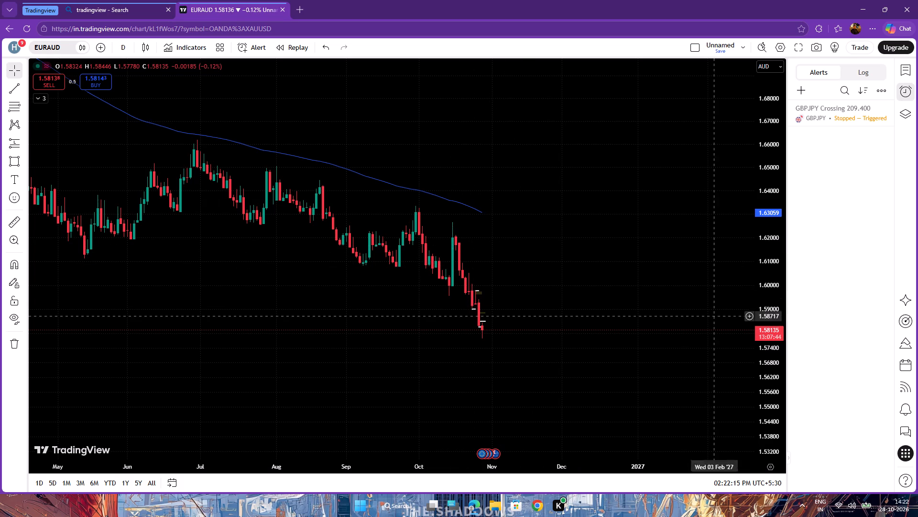
left_click_drag(762, 421, 697, 156)
left_click_drag(775, 147, 771, 320)
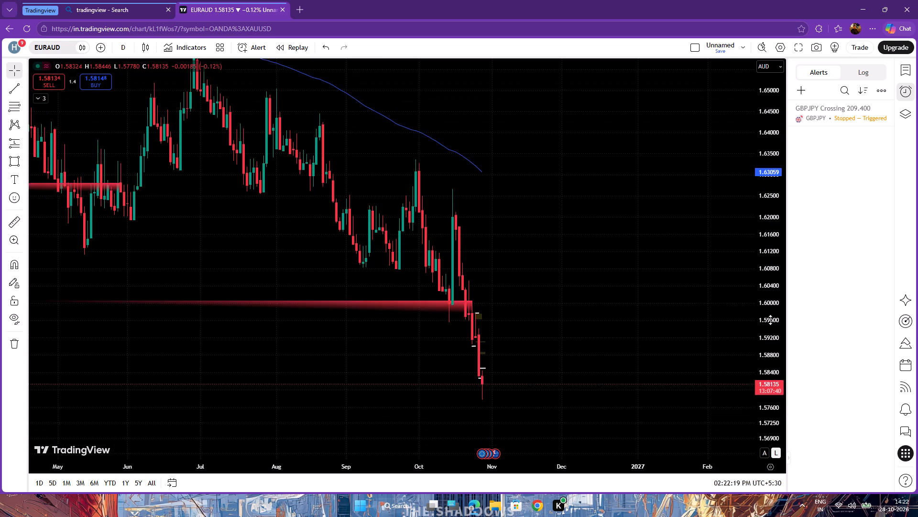
Draw a nearly horizontal trendline at about 1.644 across the August swing high, from 11 Aug '26 to 10 Sep '26.
left_click(1, 86)
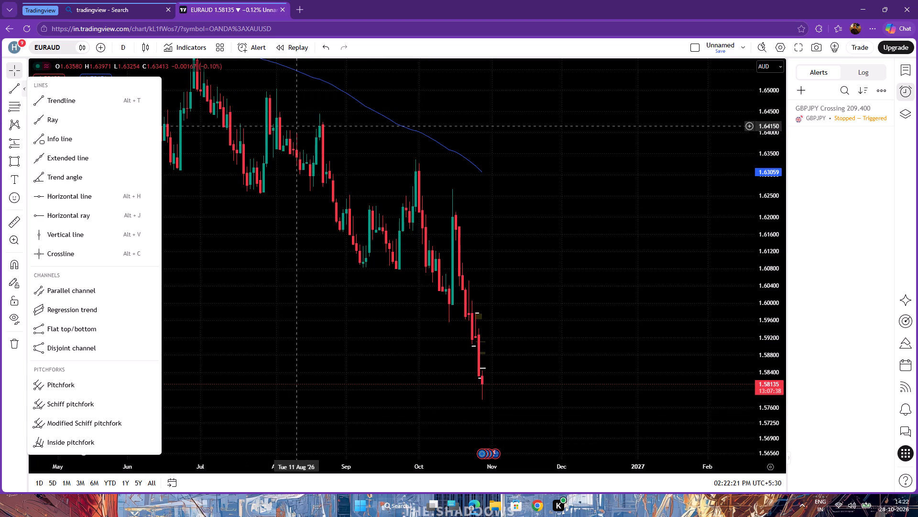
left_click_drag(313, 112, 362, 104)
left_click(16, 89)
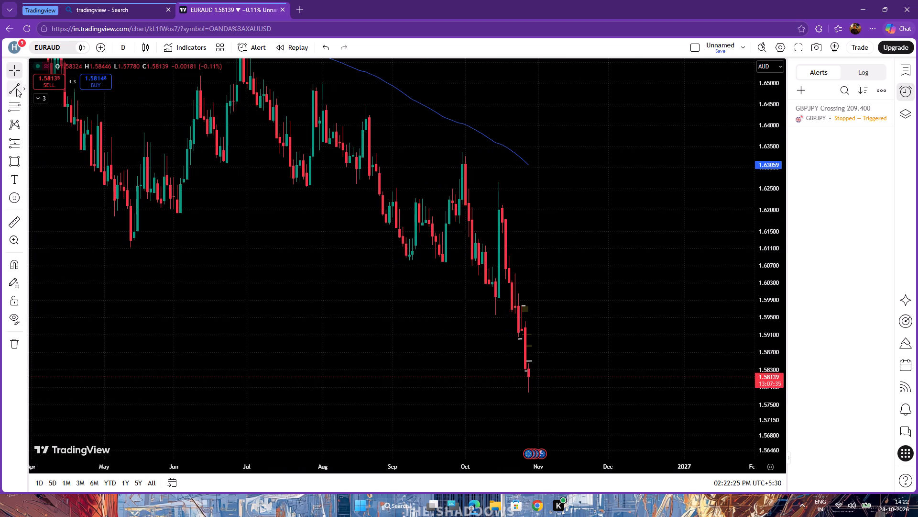
left_click(343, 109)
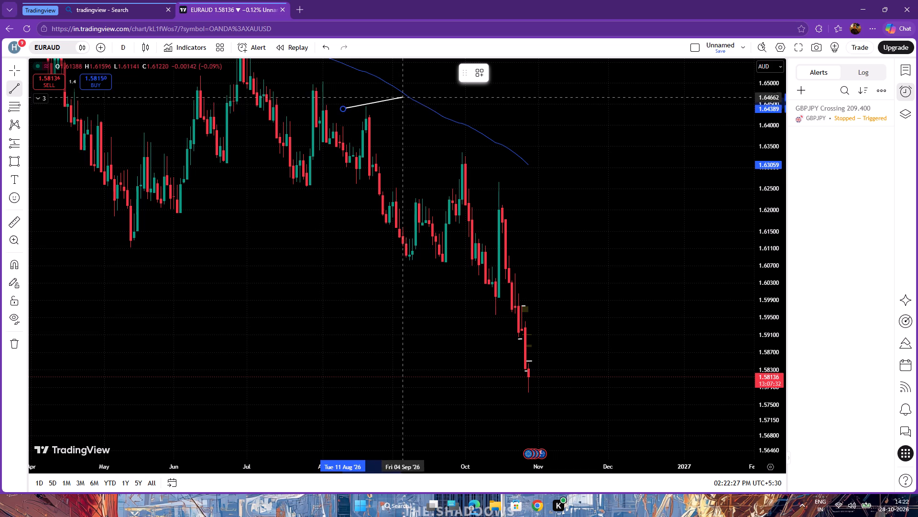
left_click(415, 107)
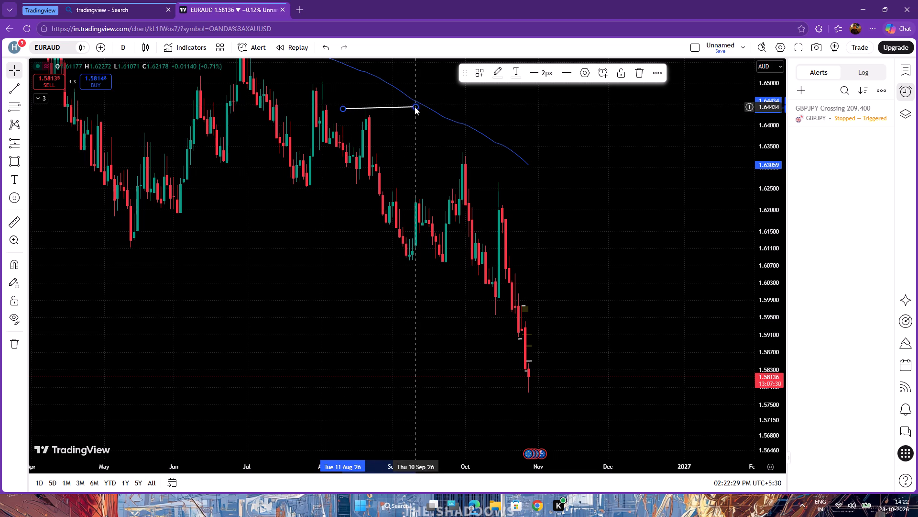
Draw a nearly horizontal trendline at about 1.626 under the August swing low, from 7 Aug '26 to 4 Sep '26.
left_click(6, 89)
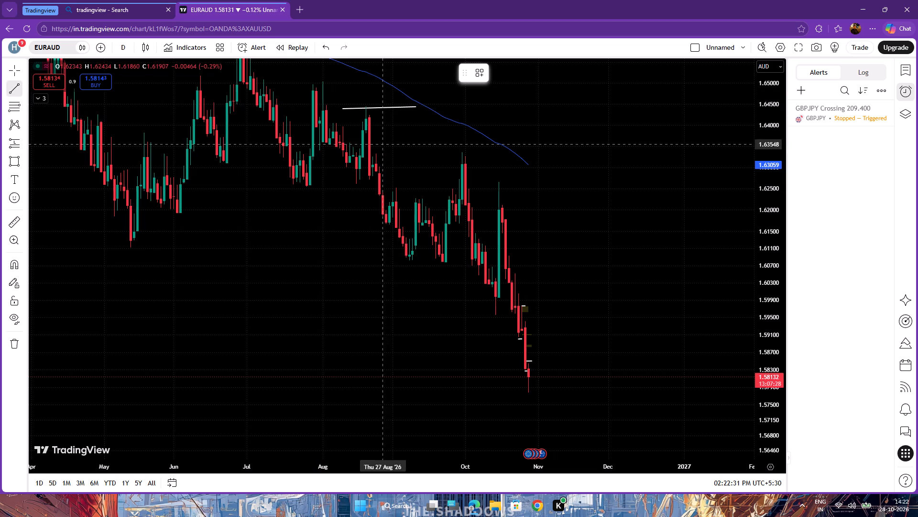
left_click(336, 183)
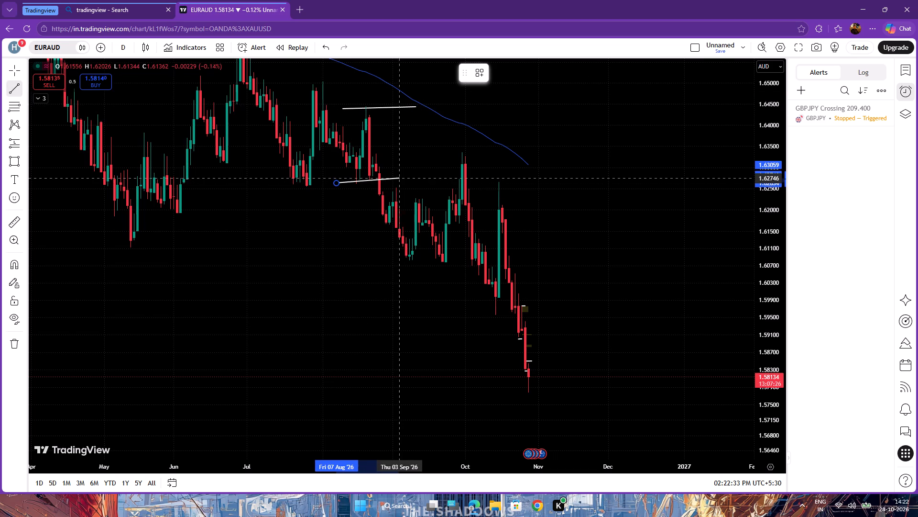
left_click(403, 182)
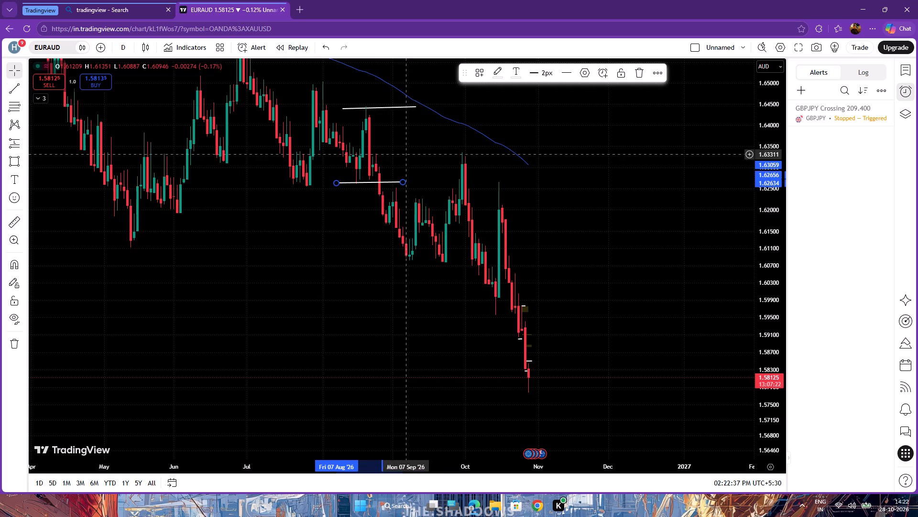
Draw a short horizontal trendline at about 1.608 under the September low, from 1 Sep '26 to 16 Sep '26.
left_click(16, 92)
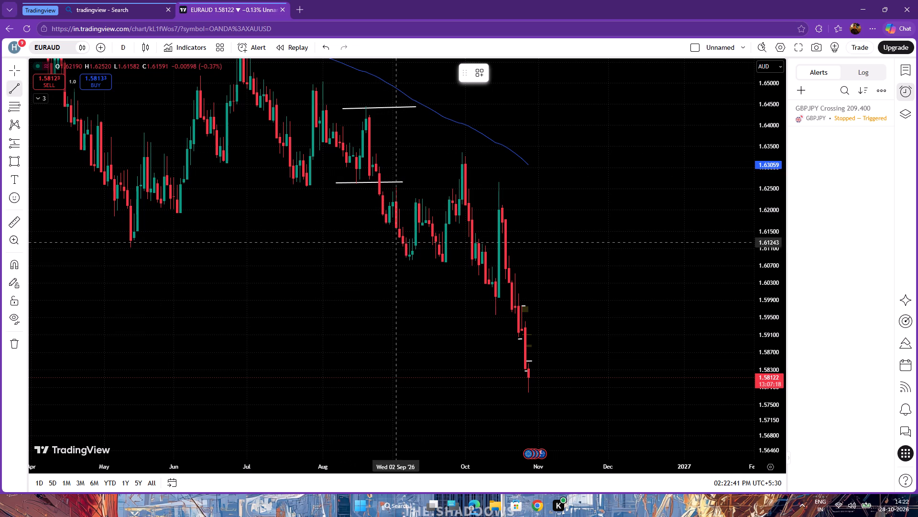
left_click(393, 260)
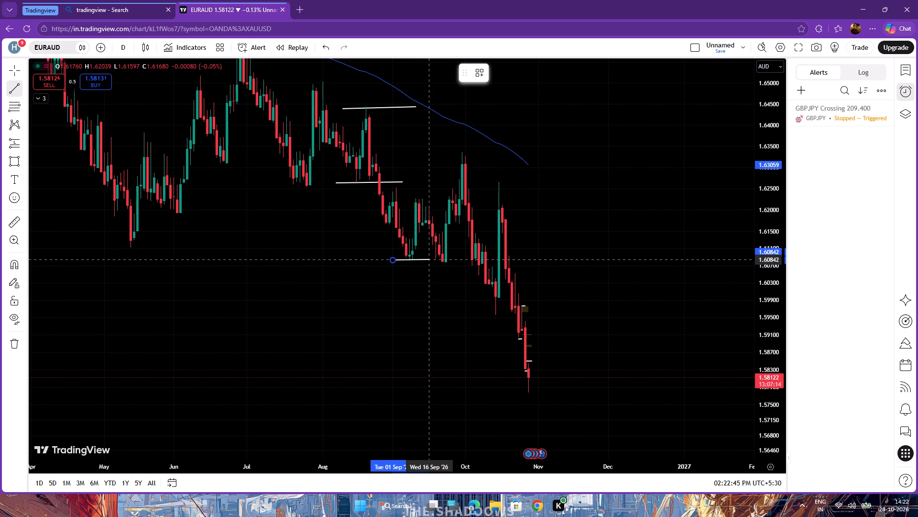
left_click(430, 259)
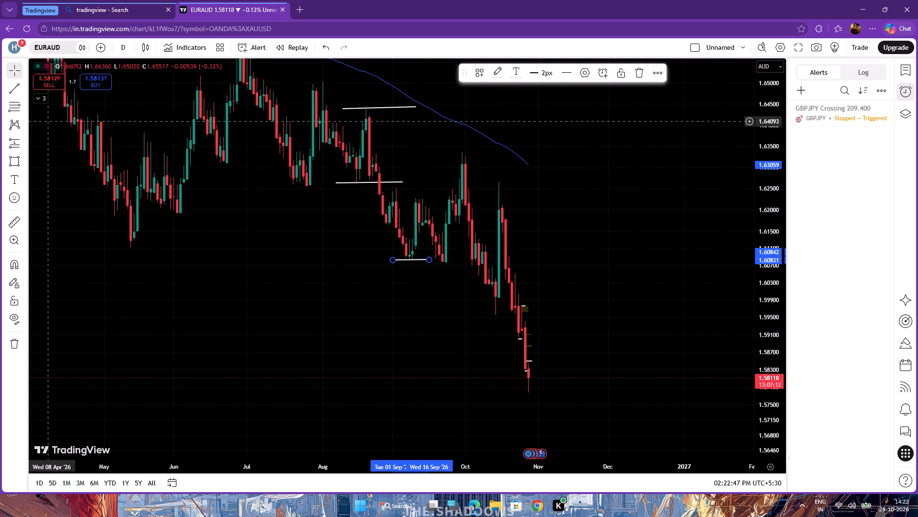
Delete the trendline drawn under the August swing low at about 1.626.
left_click(5, 68)
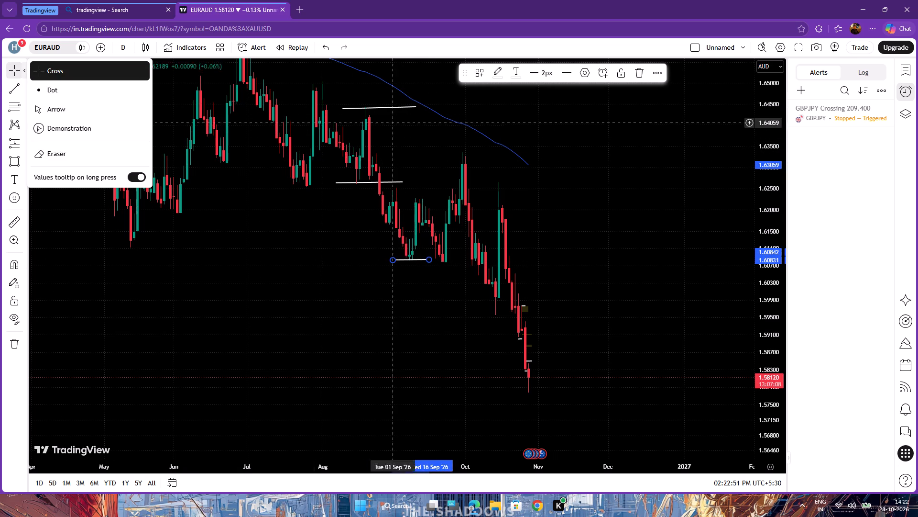
left_click(584, 112)
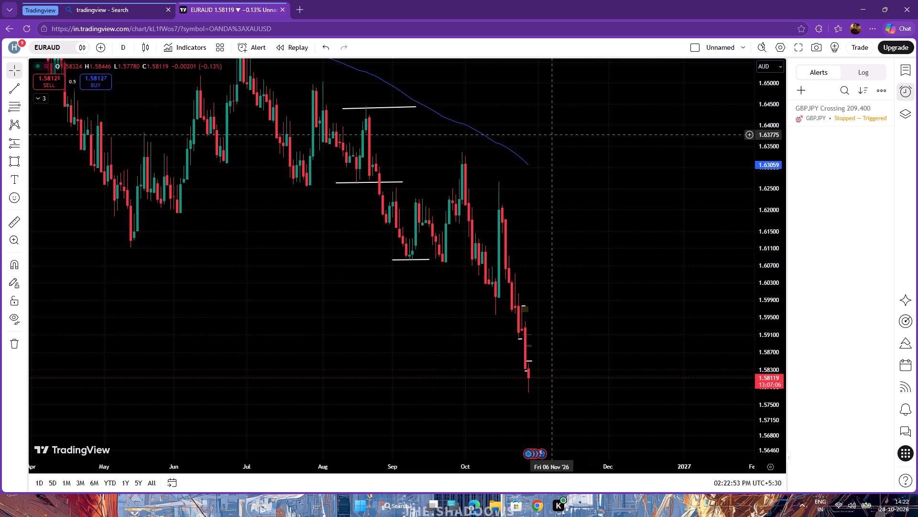
left_click_drag(567, 107, 594, 147)
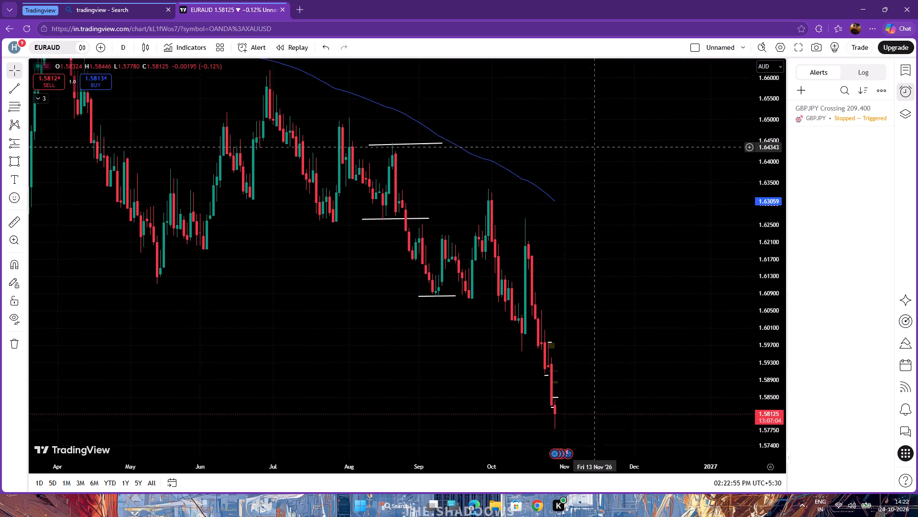
left_click_drag(594, 147, 596, 154)
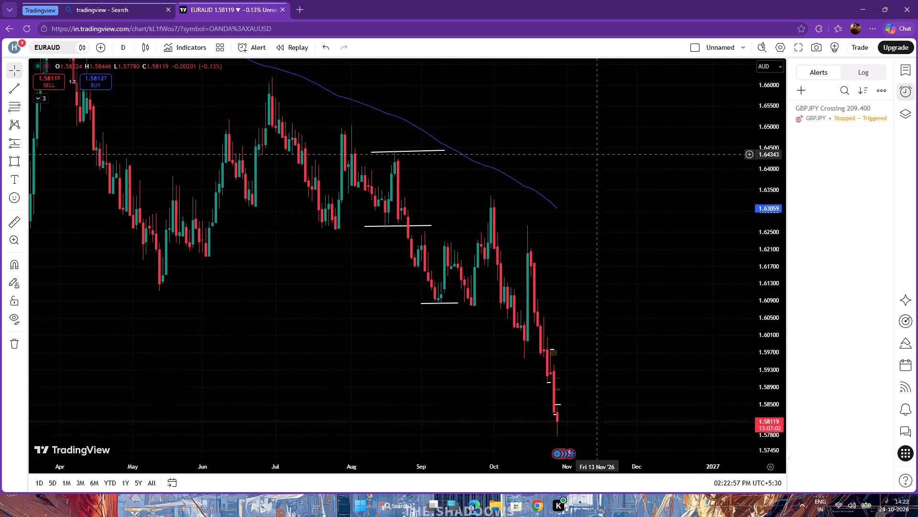
left_click_drag(596, 154, 594, 148)
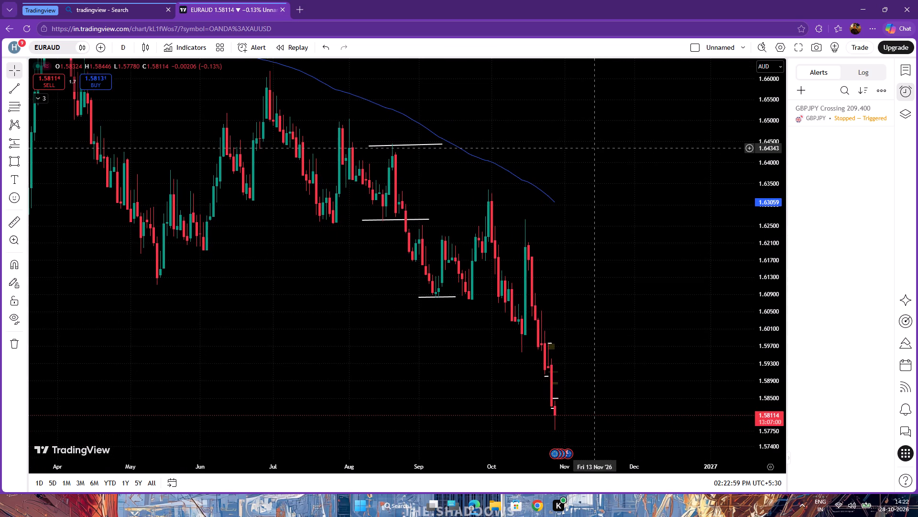
left_click_drag(594, 148, 593, 153)
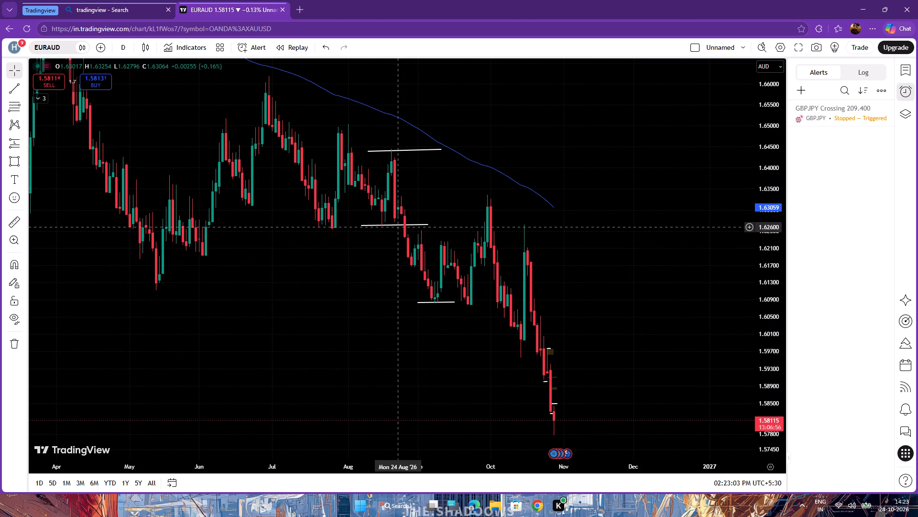
left_click_drag(399, 227, 392, 252)
left_click(405, 247)
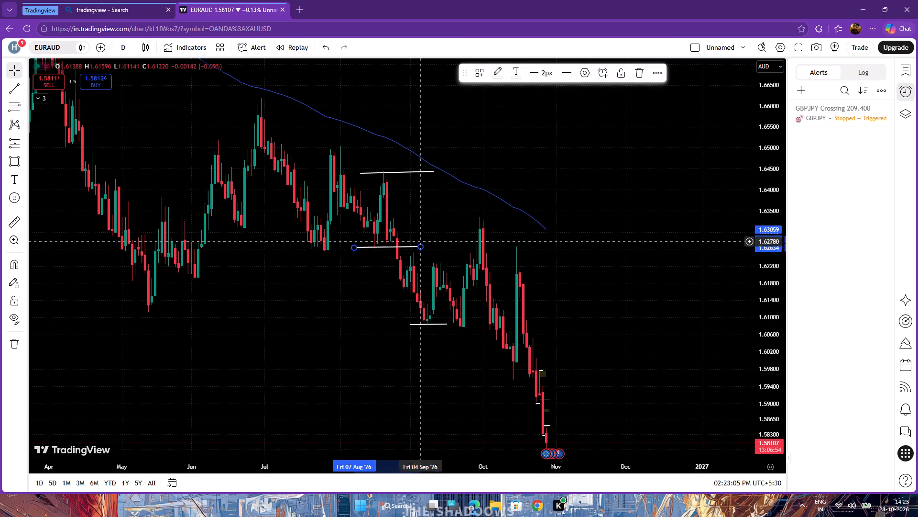
left_click(640, 72)
Draw a short horizontal trendline at about 1.633 across the late-September swing high, from 24 Sep '26 to 9 Oct '26.
left_click_drag(566, 176, 559, 135)
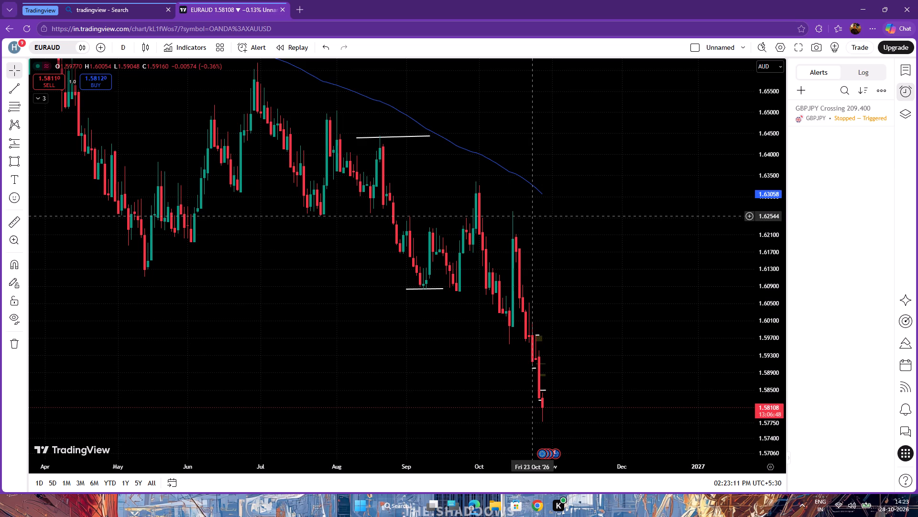
left_click_drag(565, 139, 551, 161)
left_click(11, 87)
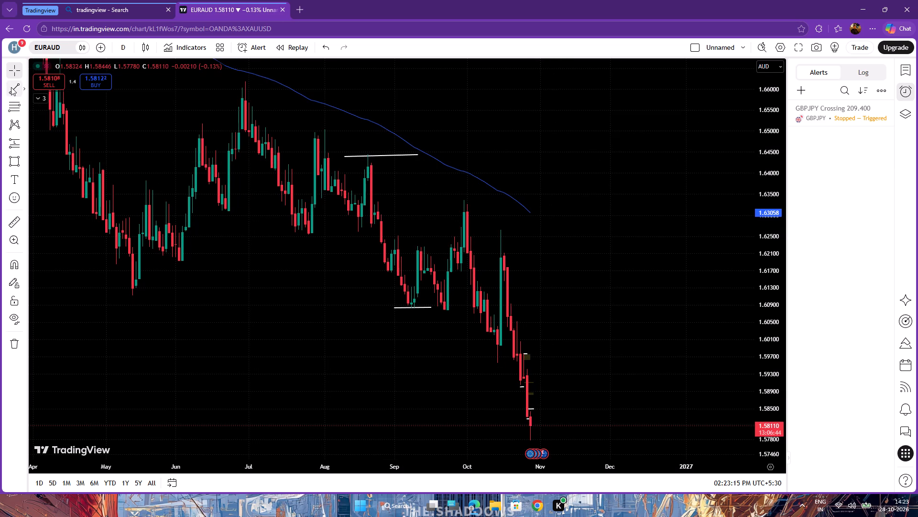
left_click(451, 201)
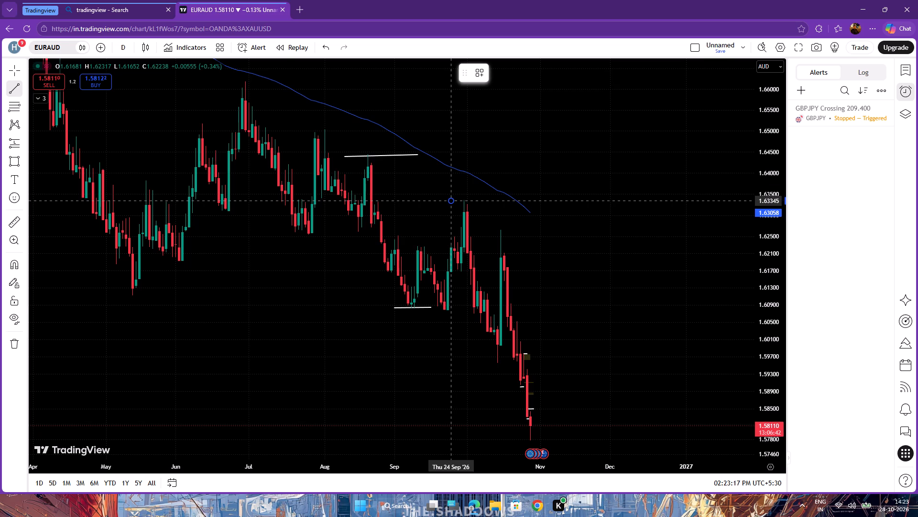
left_click(487, 201)
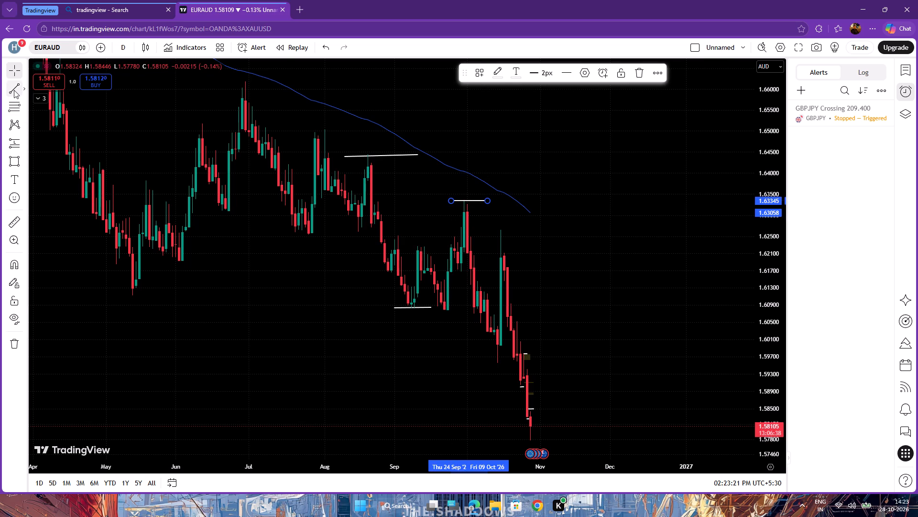
left_click(14, 90)
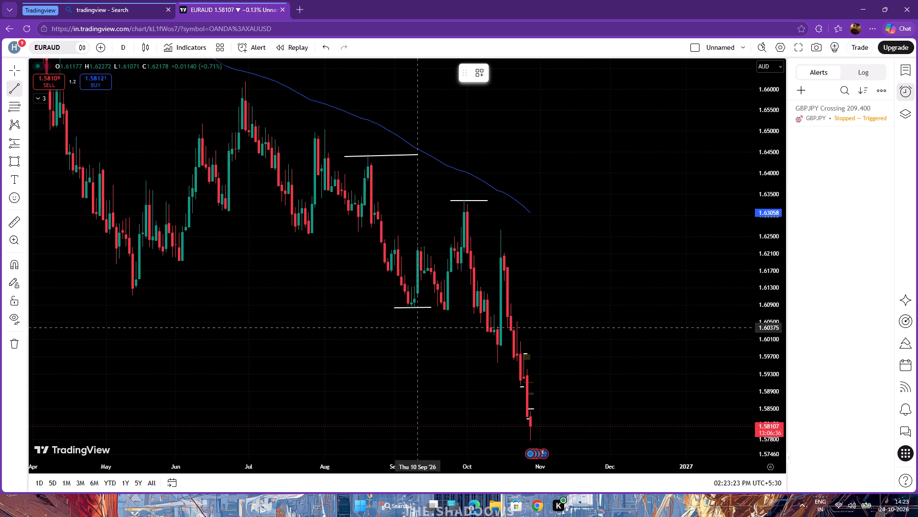
left_click(16, 76)
Examine the daily EURAUD downtrend against the marked swing levels and look through the list of applied indicators.
left_click_drag(607, 251, 553, 152)
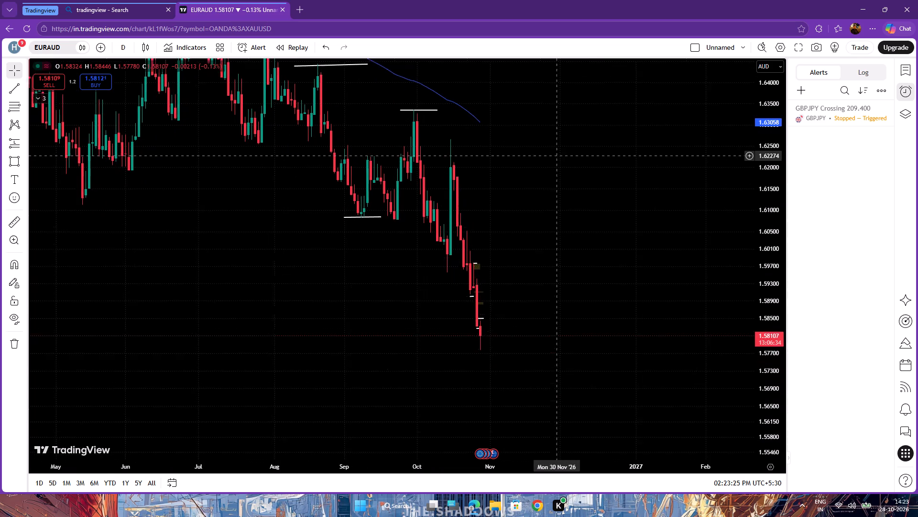
left_click_drag(553, 152, 544, 202)
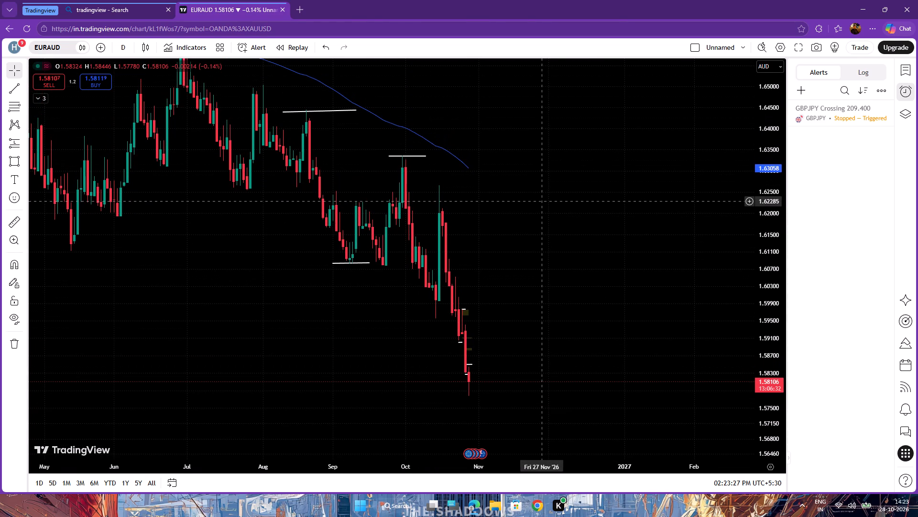
left_click_drag(543, 200, 542, 176)
left_click_drag(561, 210, 564, 186)
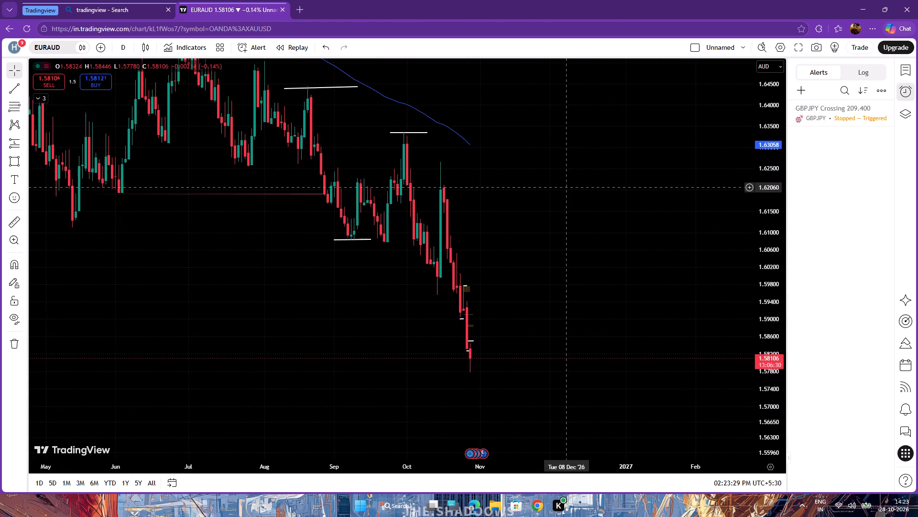
scroll(565, 187, "up", 2)
scroll(565, 187, "down", 3)
left_click_drag(760, 127, 771, 215)
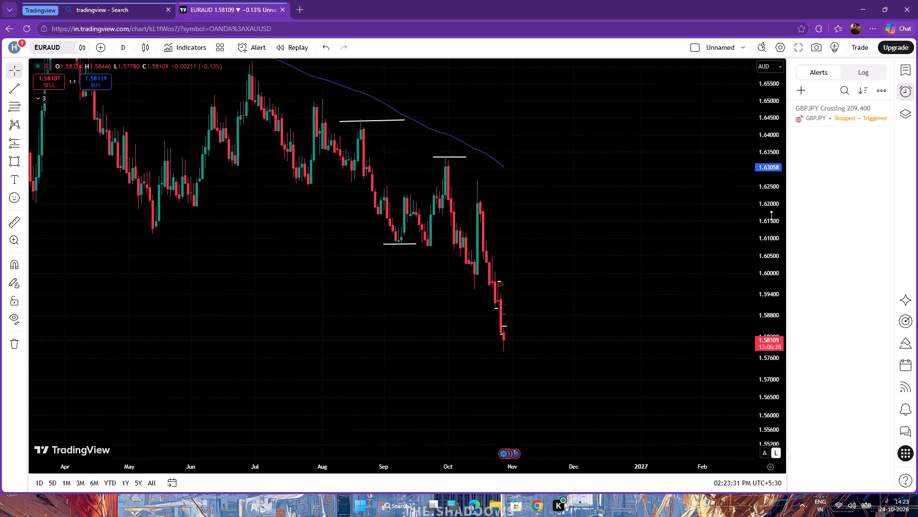
left_click_drag(771, 215, 782, 287)
left_click(38, 96)
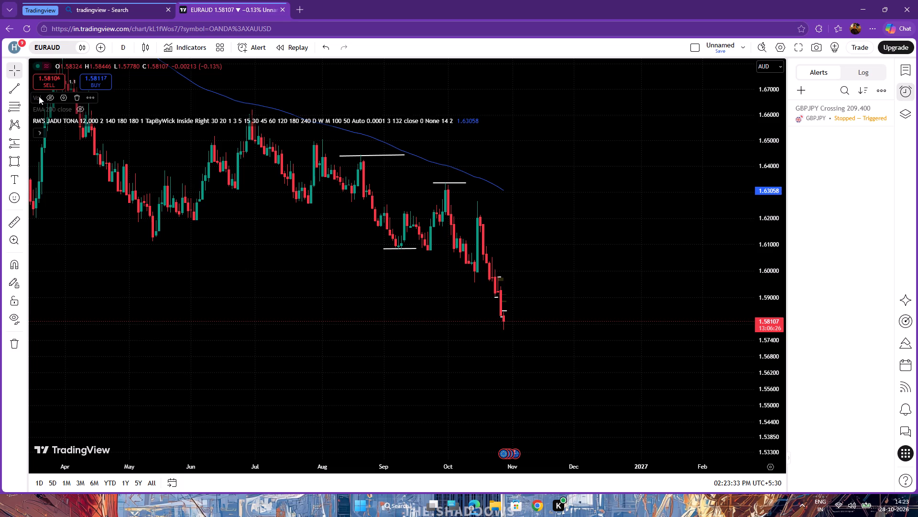
left_click(39, 96)
left_click(39, 134)
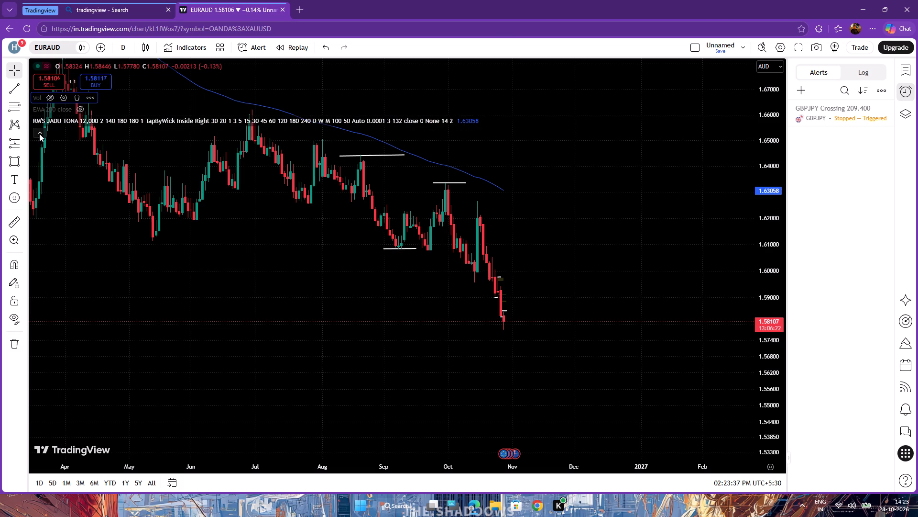
Switch EURAUD to the 4-hour timeframe and examine the August to October swings around the marked levels.
left_click(123, 52)
scroll(117, 152, "down", 5)
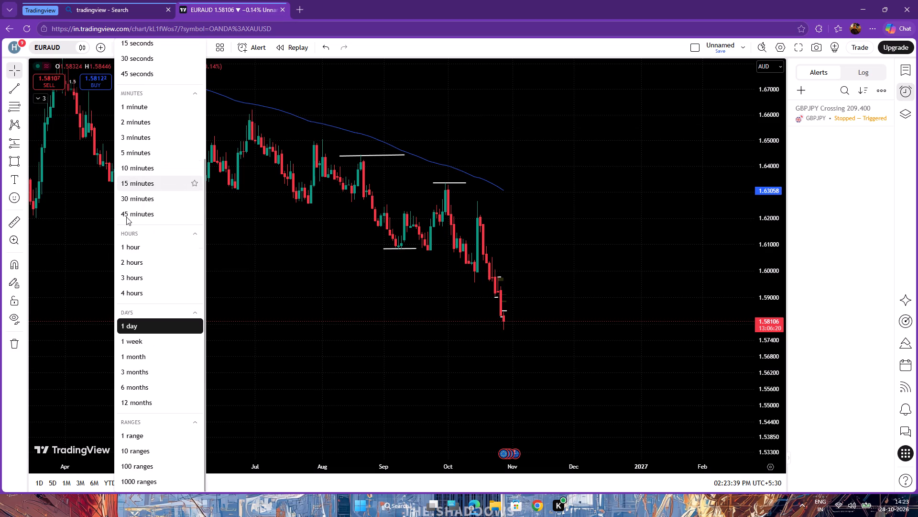
left_click(132, 292)
scroll(142, 297, "down", 6)
scroll(626, 193, "down", 4)
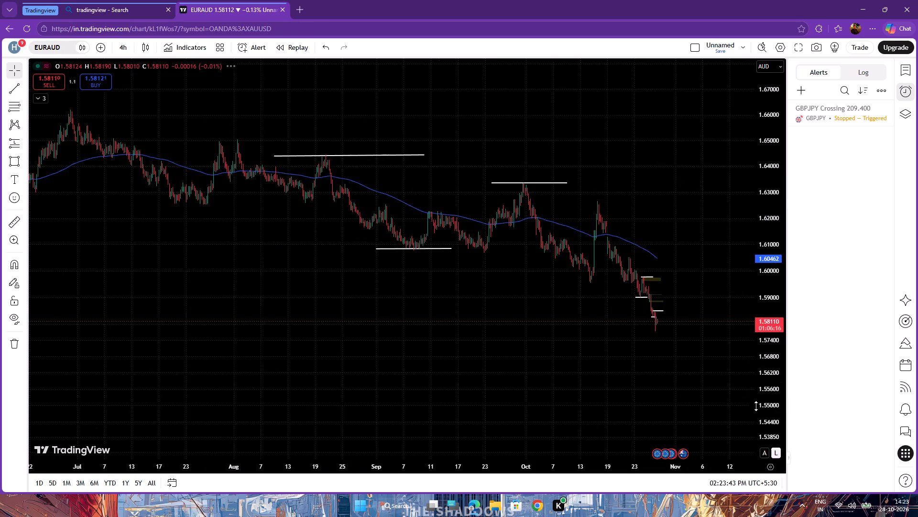
left_click_drag(781, 421, 712, 91)
left_click_drag(497, 225, 489, 433)
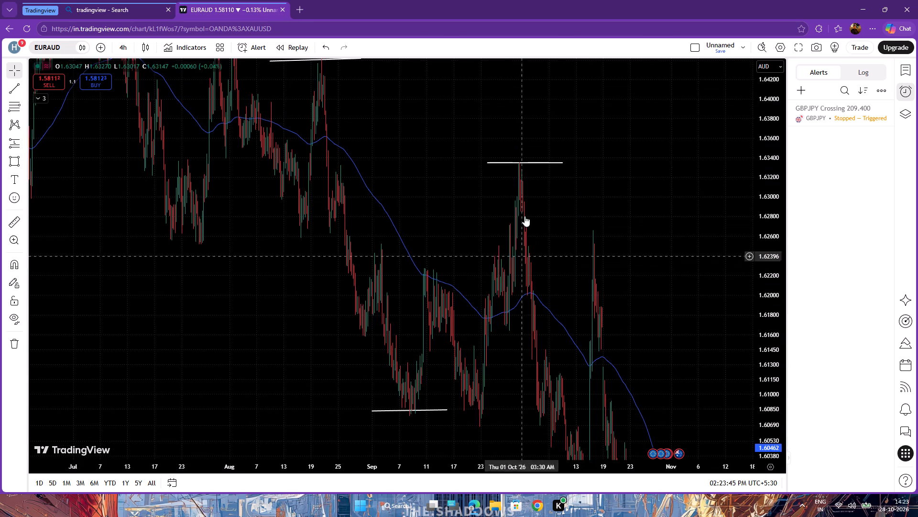
left_click_drag(565, 92, 559, 212)
Switch EURAUD to the 1-hour timeframe and reset the chart view to the latest candles.
left_click(127, 48)
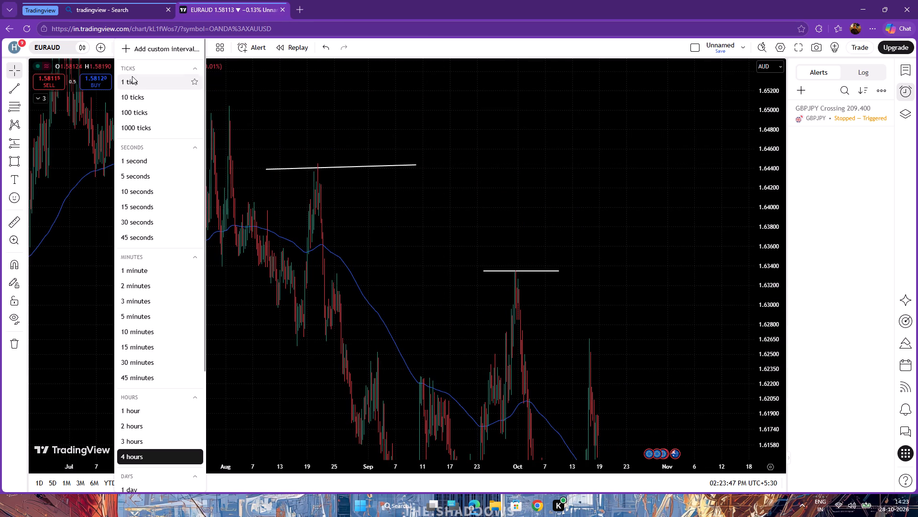
left_click(141, 414)
right_click(525, 195)
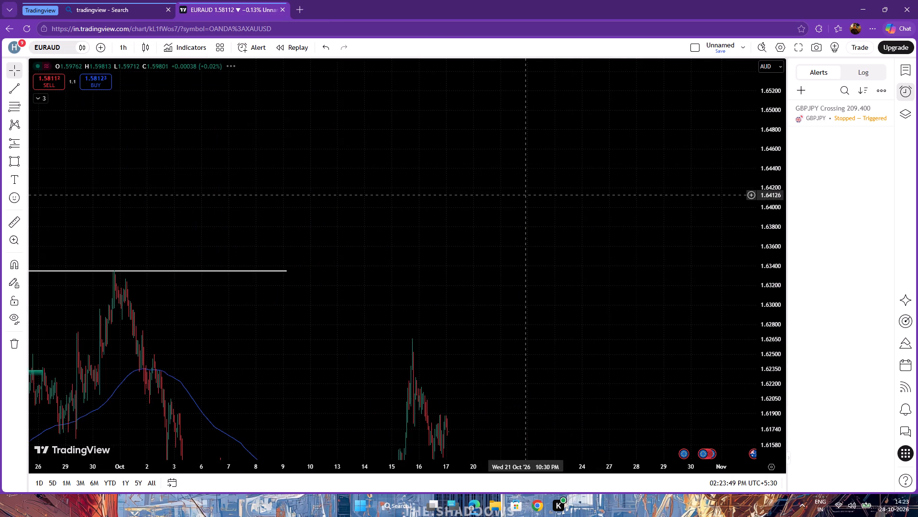
left_click(545, 202)
Examine the hourly EURAUD price action and the indicator's zones and levels for late October 2026.
scroll(545, 203, "up", 9)
scroll(546, 203, "down", 3)
scroll(567, 194, "up", 8)
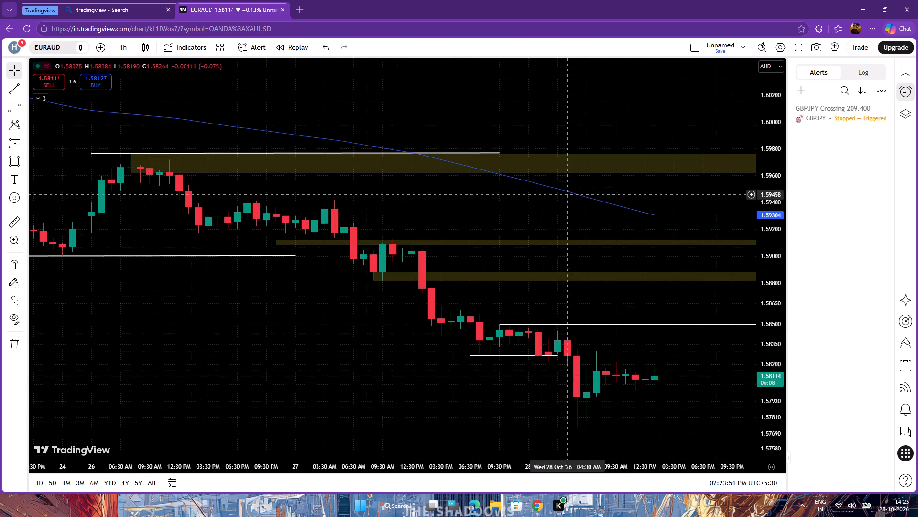
left_click_drag(773, 390, 732, 277)
left_click_drag(700, 313, 475, 0)
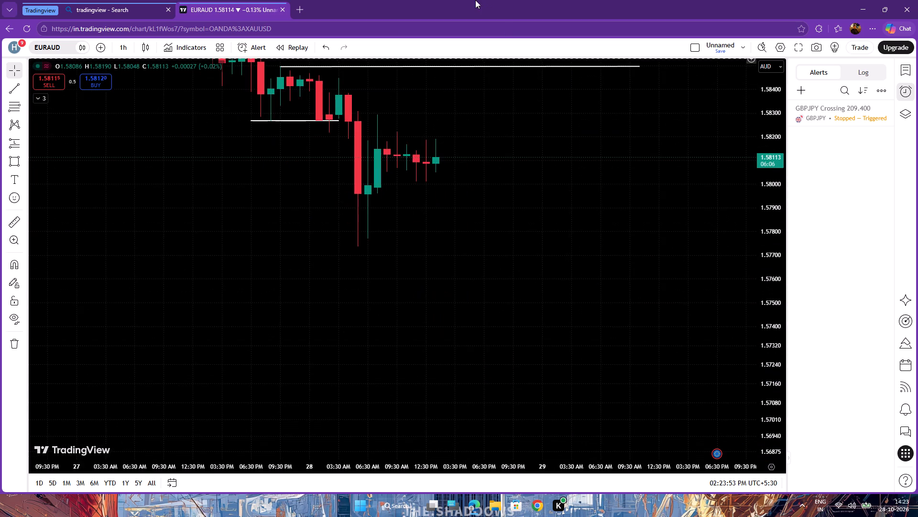
left_click_drag(475, 0, 474, 0)
left_click_drag(472, 123, 525, 263)
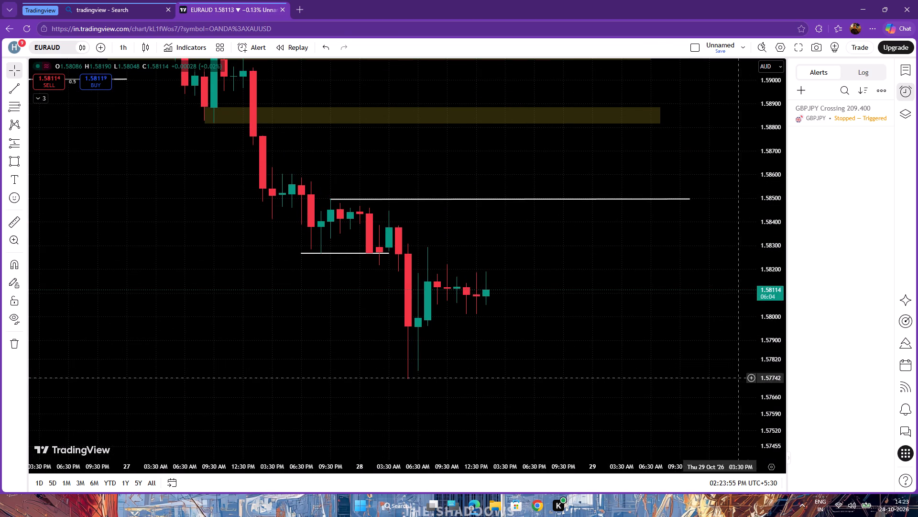
left_click_drag(767, 416, 732, 457)
scroll(695, 357, "down", 5)
left_click_drag(705, 88, 677, 173)
Change the chart symbol to the USDCAD forex pair.
left_click(49, 48)
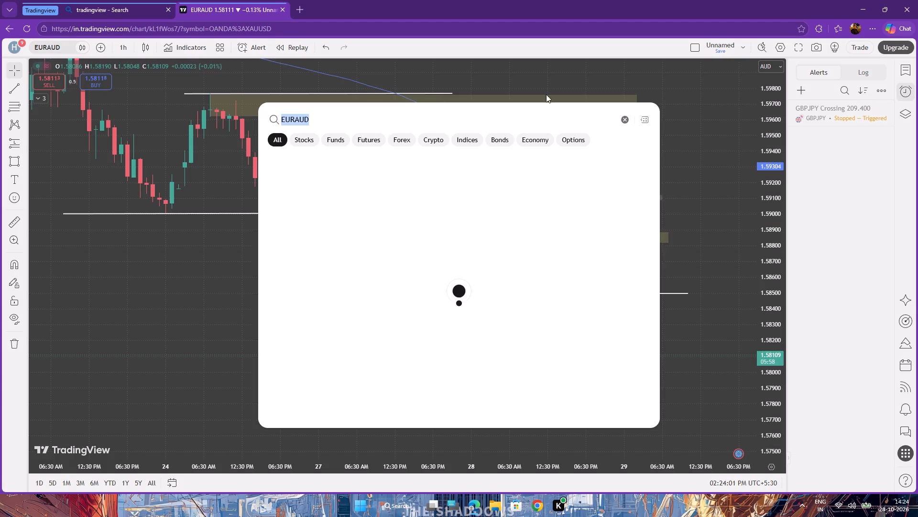
left_click(621, 116)
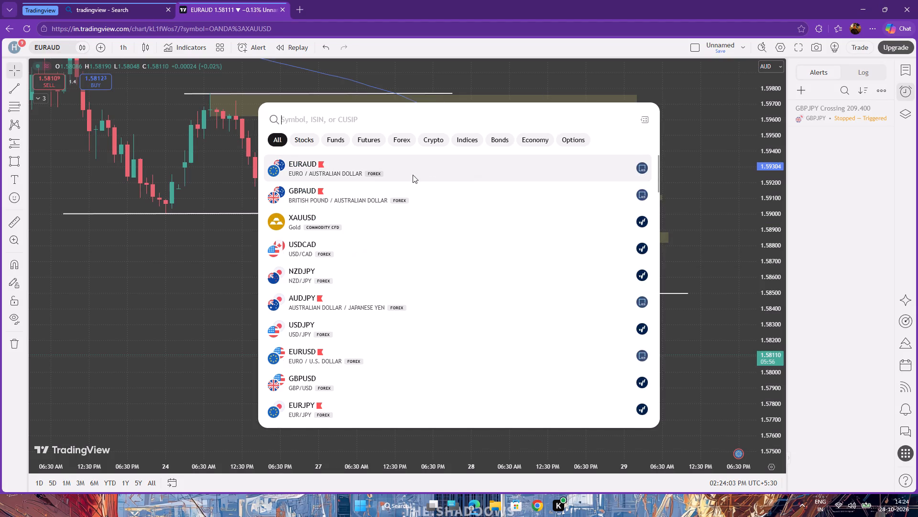
left_click(363, 242)
Examine the hourly USDCAD price action against the indicator's buy and sell zones from 21 to 28 October 2026.
scroll(460, 274, "down", 4)
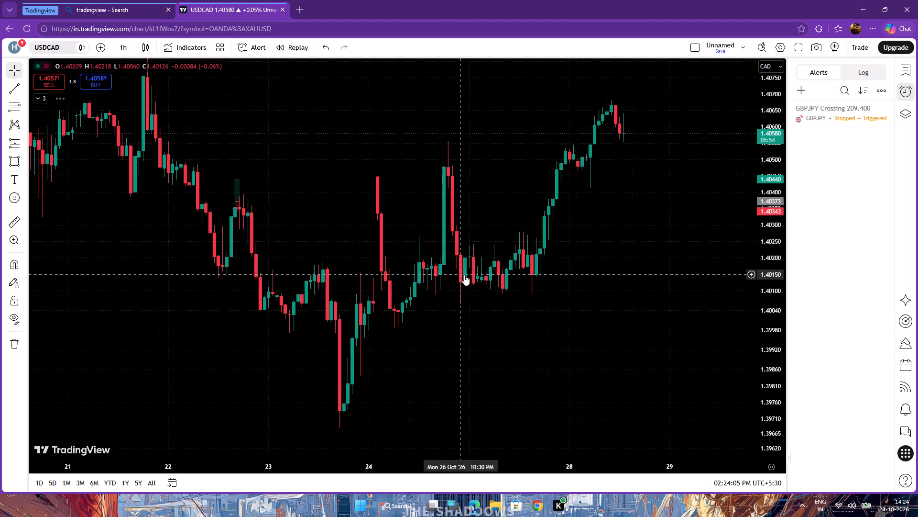
left_click_drag(768, 109, 779, 279)
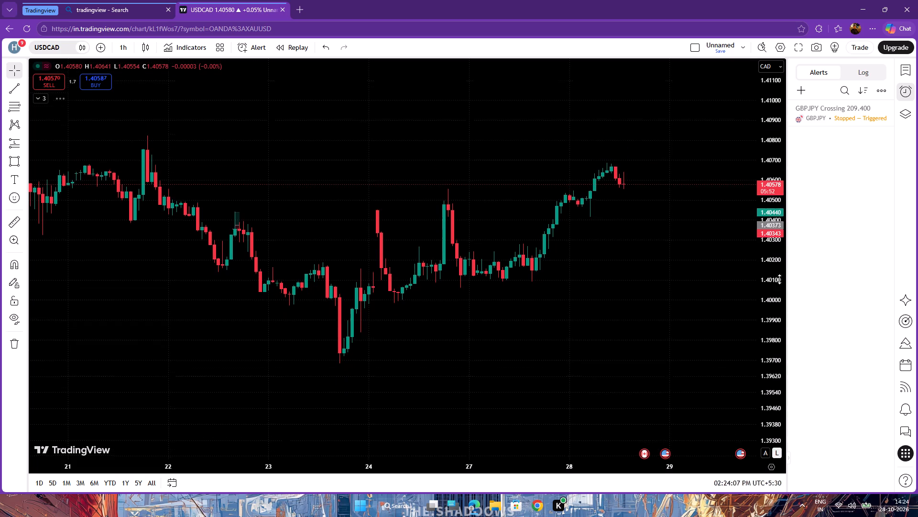
left_click_drag(779, 279, 769, 146)
scroll(605, 193, "up", 5)
scroll(559, 220, "down", 3)
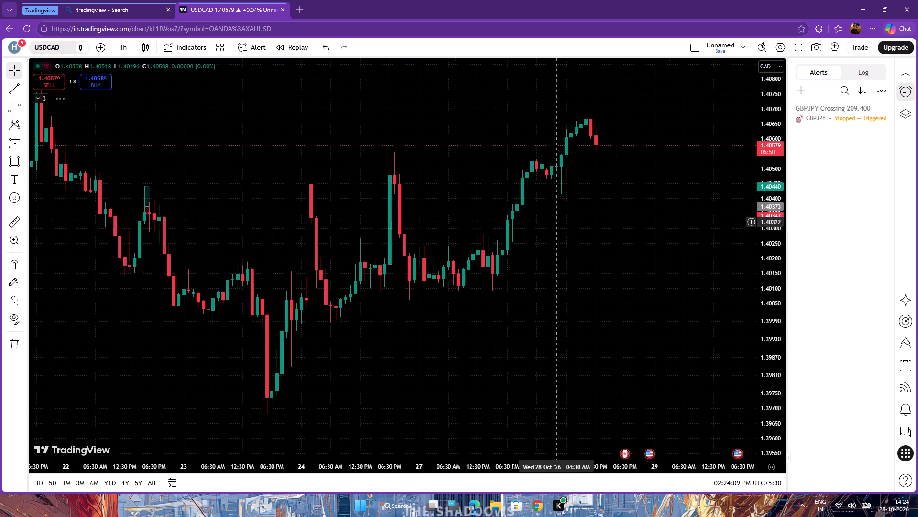
left_click_drag(513, 327, 679, 416)
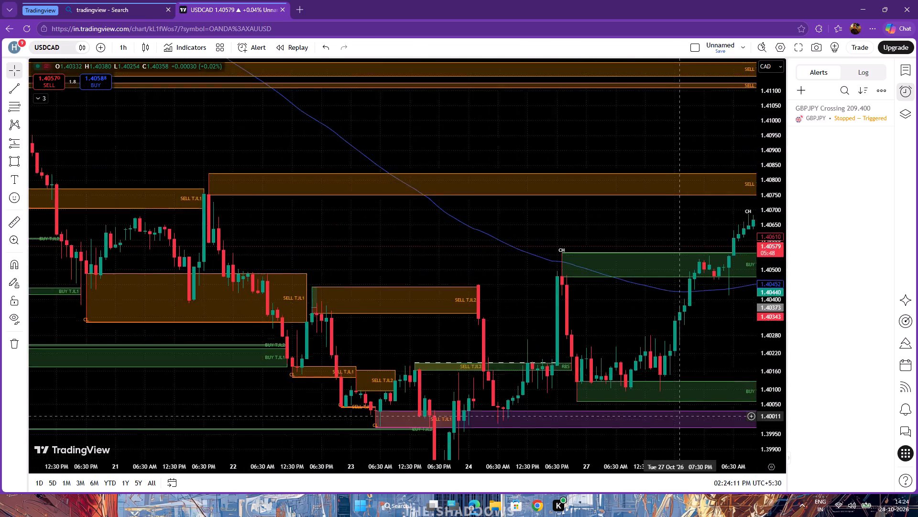
left_click_drag(679, 416, 532, 395)
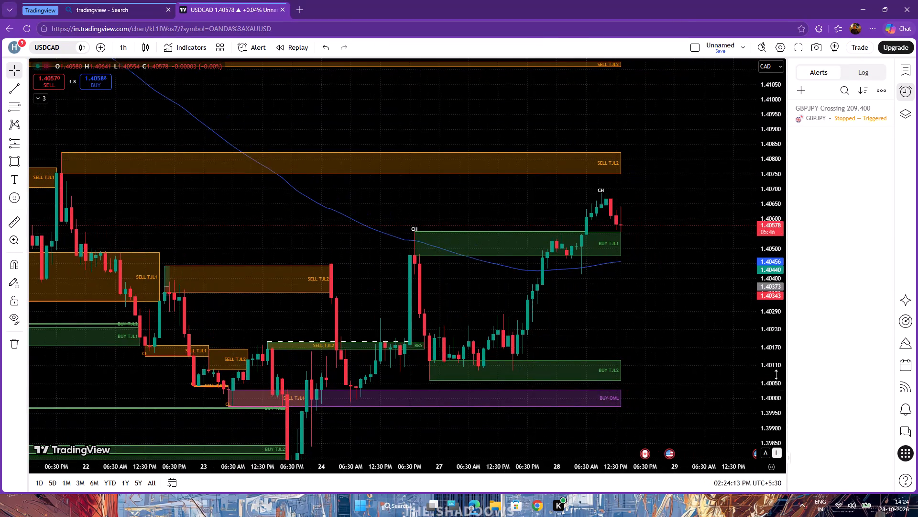
left_click_drag(776, 375, 752, 319)
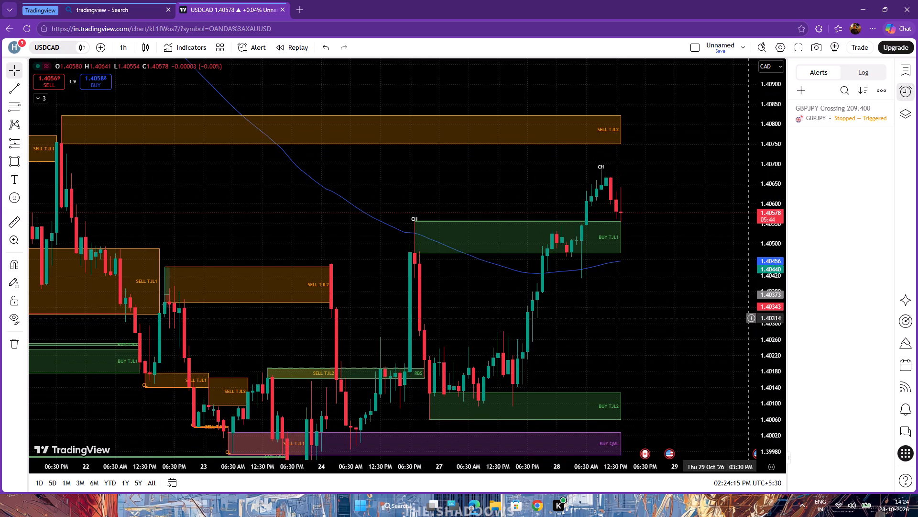
Hide the RMS JADU TONA indicator on the USDCAD chart.
left_click_drag(696, 282, 681, 249)
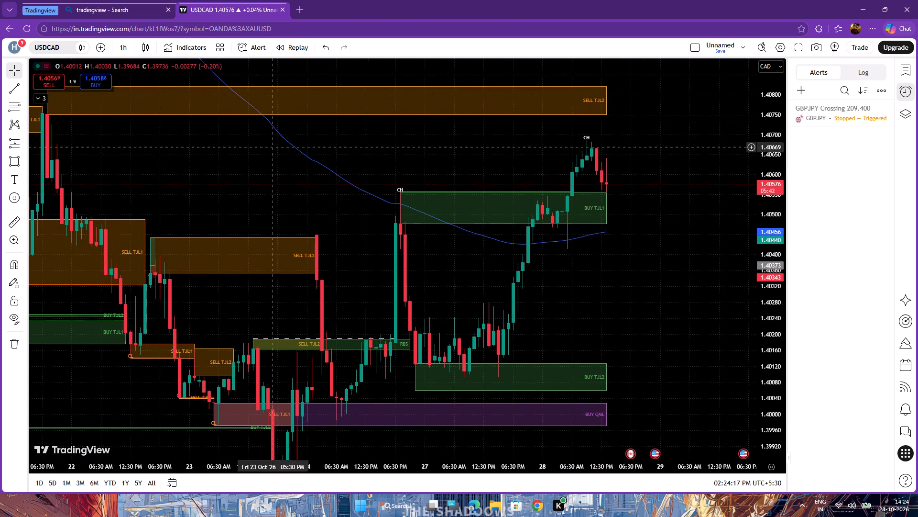
left_click(42, 100)
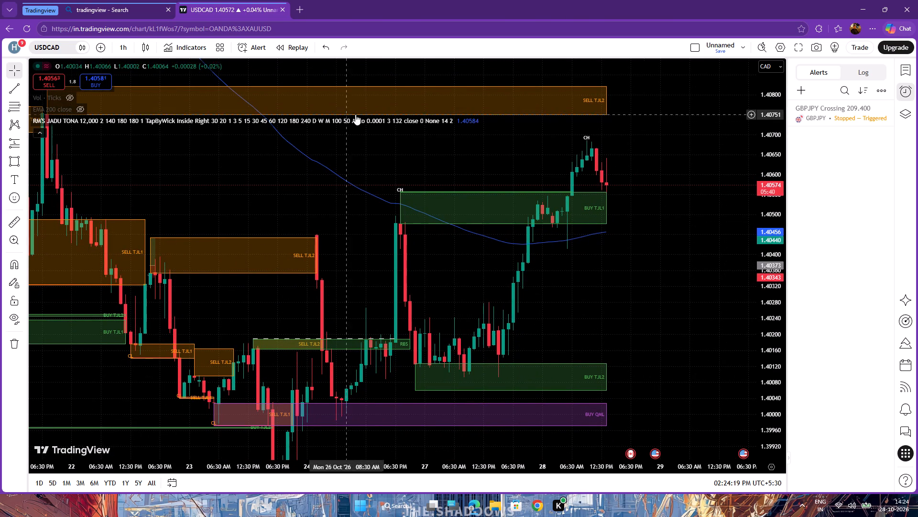
left_click(462, 121)
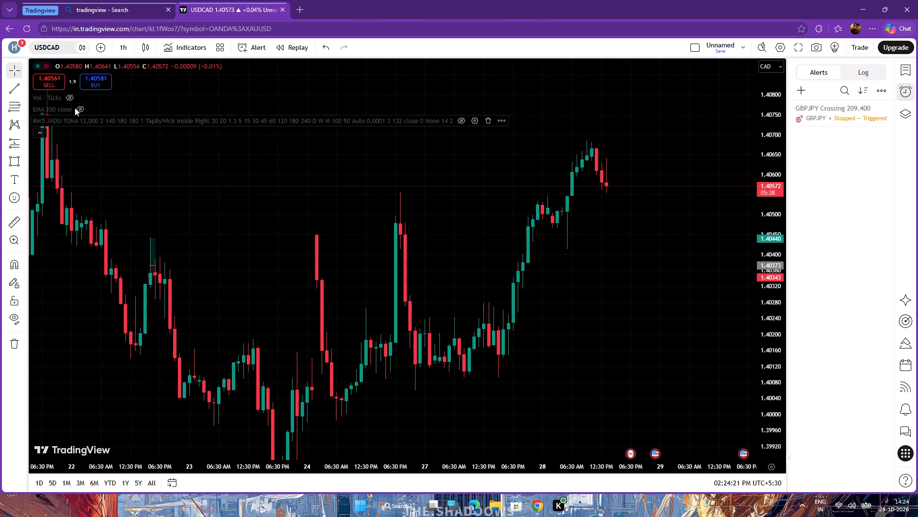
left_click(41, 131)
Examine the broader hourly USDCAD price action from late September to 28 October 2026 on the bare candles.
scroll(223, 191, "down", 12)
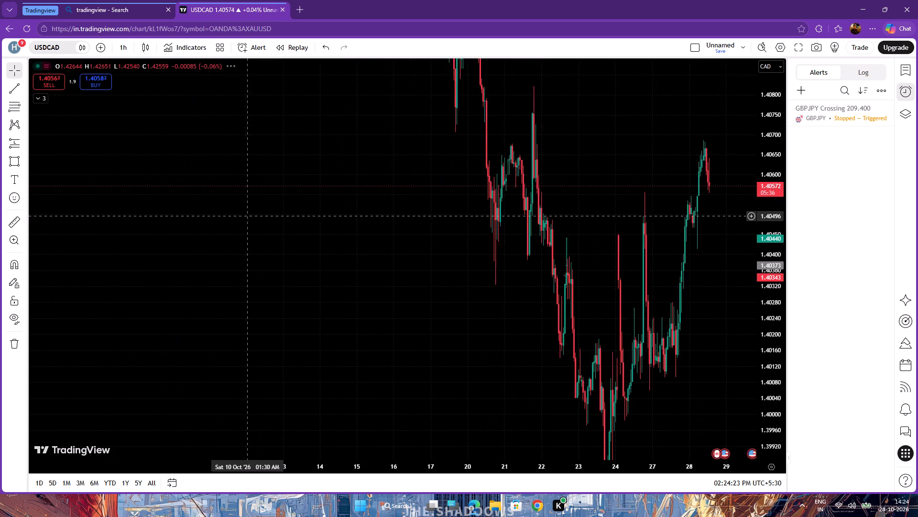
scroll(249, 214, "down", 4)
left_click_drag(775, 116, 780, 394)
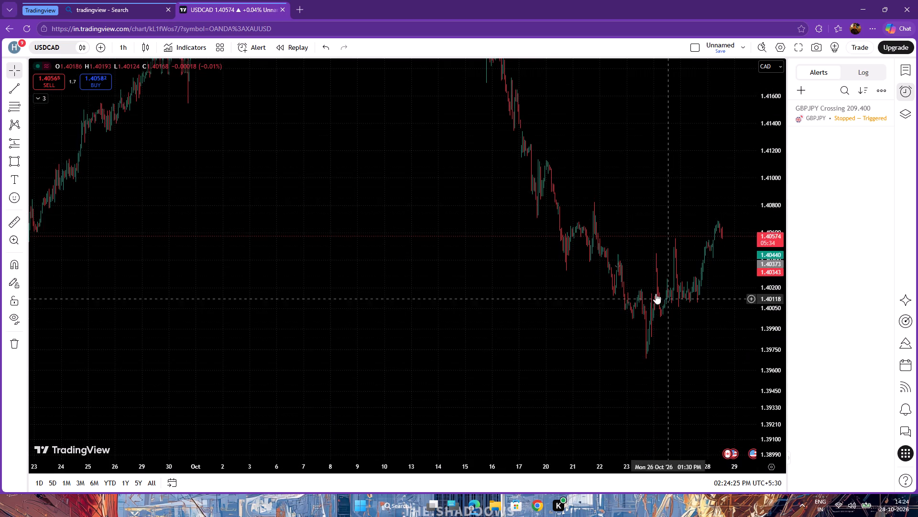
scroll(448, 238, "up", 4)
left_click_drag(591, 150, 620, 325)
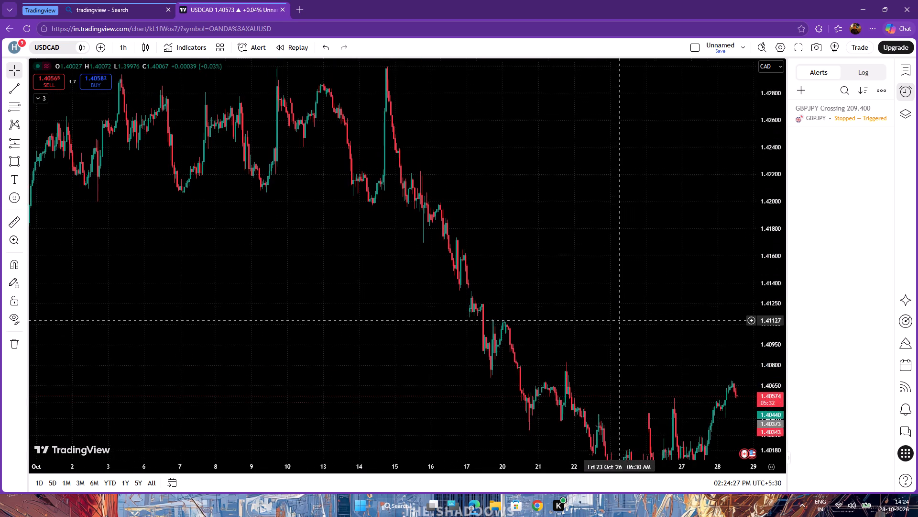
left_click_drag(620, 325, 620, 240)
left_click_drag(762, 344, 752, 223)
scroll(627, 329, "up", 3)
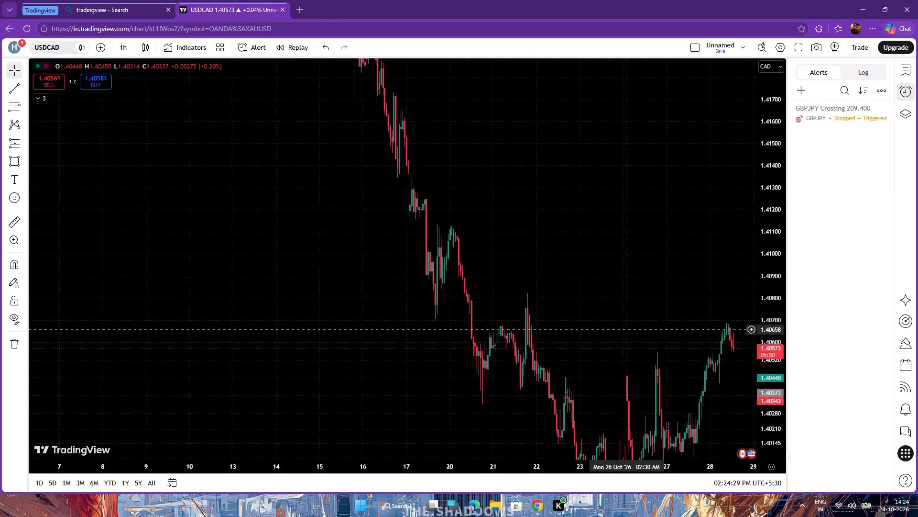
Draw a near-horizontal trendline at the 19 October swing low, about 1.40707, extending to 21 October 01:30 AM.
scroll(626, 329, "up", 3)
left_click_drag(576, 247, 809, 277)
left_click_drag(771, 378, 738, 199)
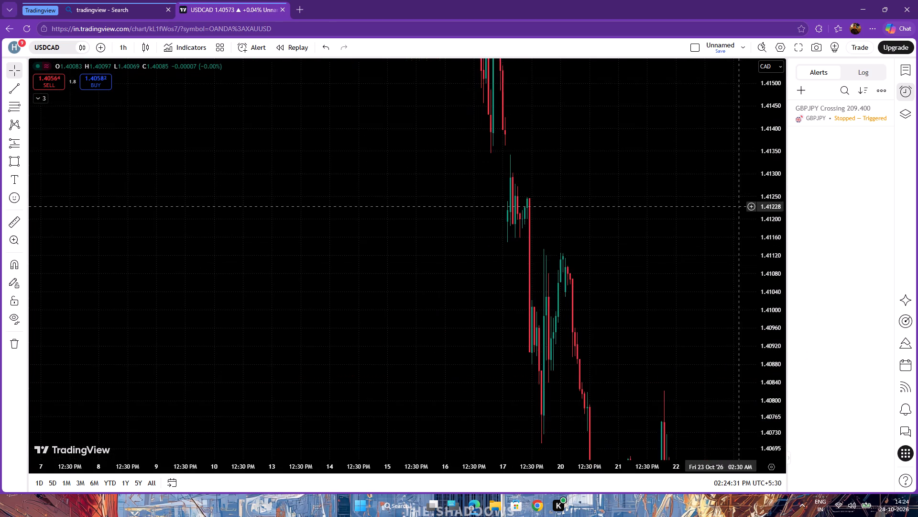
left_click_drag(738, 199, 738, 198)
scroll(531, 339, "up", 8)
left_click_drag(497, 306, 551, 123)
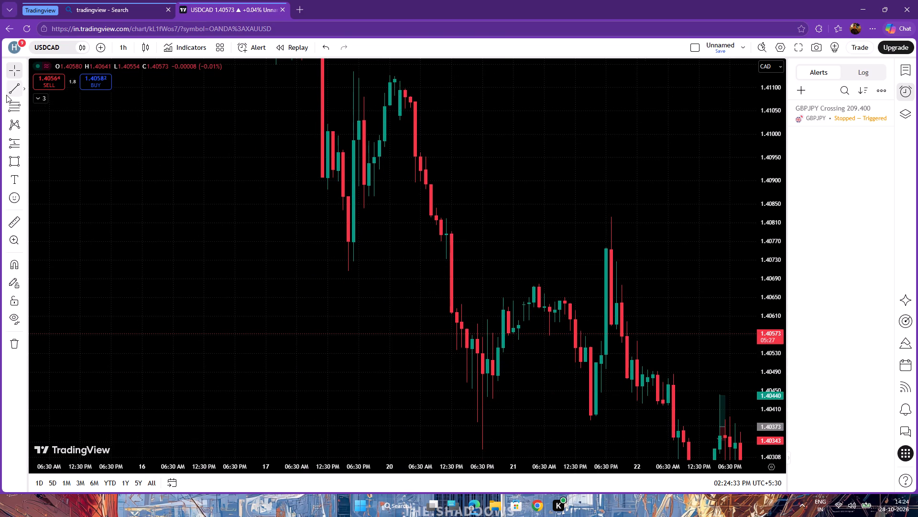
left_click(6, 95)
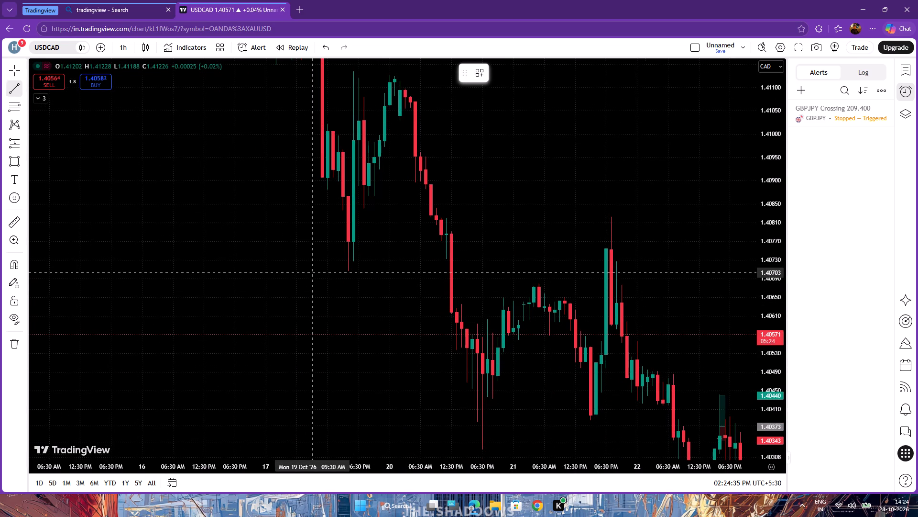
left_click(314, 271)
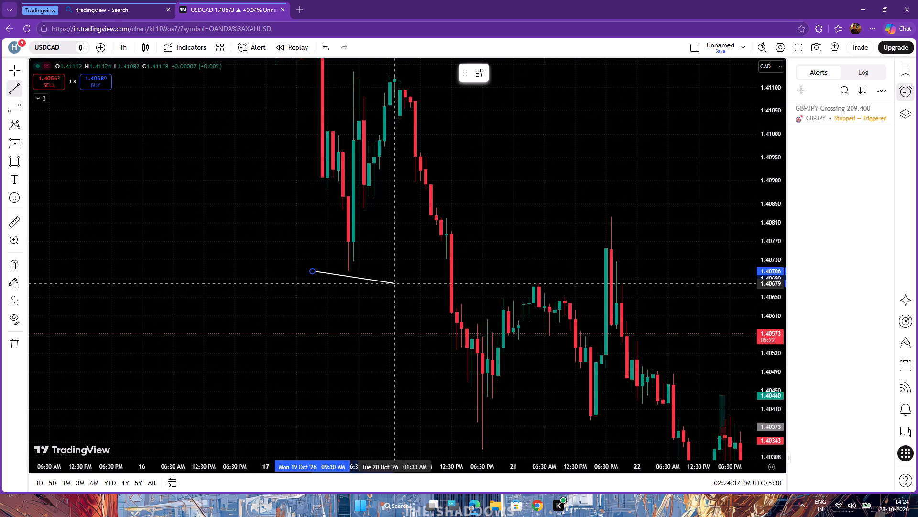
left_click(520, 270)
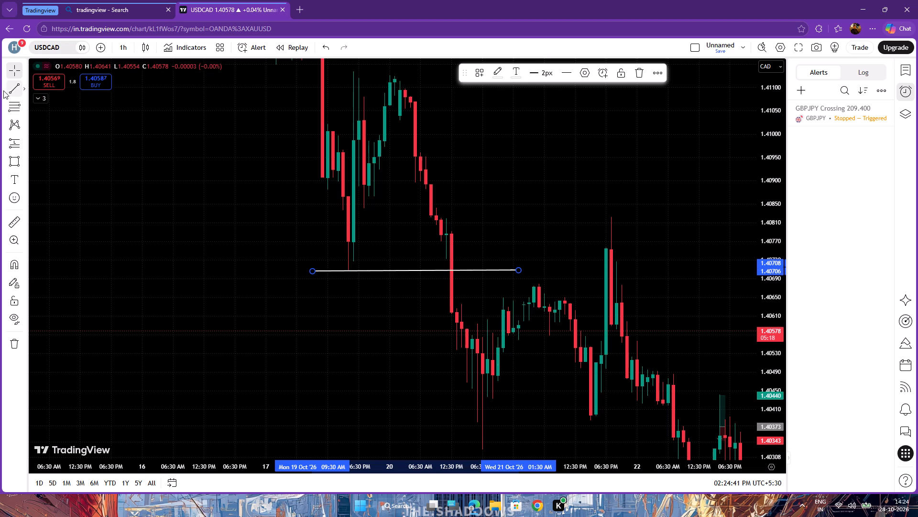
Draw a horizontal trendline along the 19–20 October swing high at about 1.41127, extending to 21 October around 10:30 AM.
left_click_drag(475, 158, 466, 247)
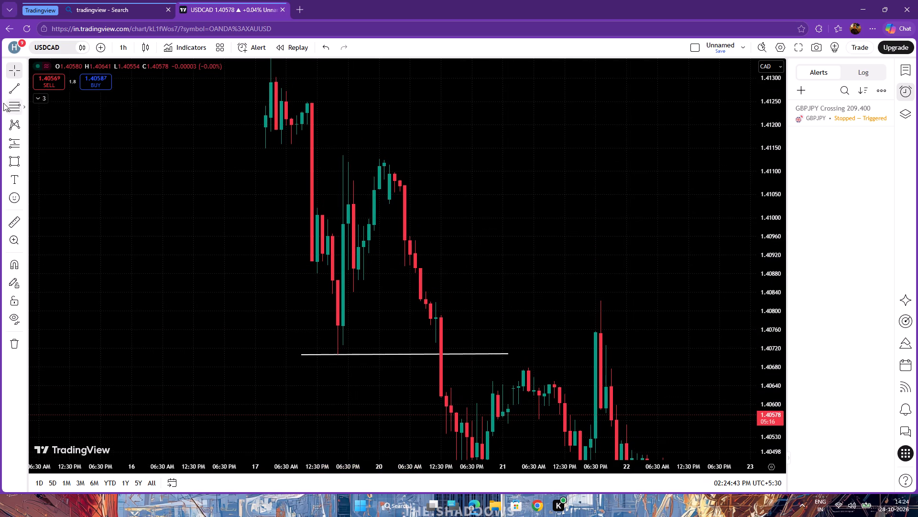
left_click(10, 92)
left_click_drag(329, 159, 331, 159)
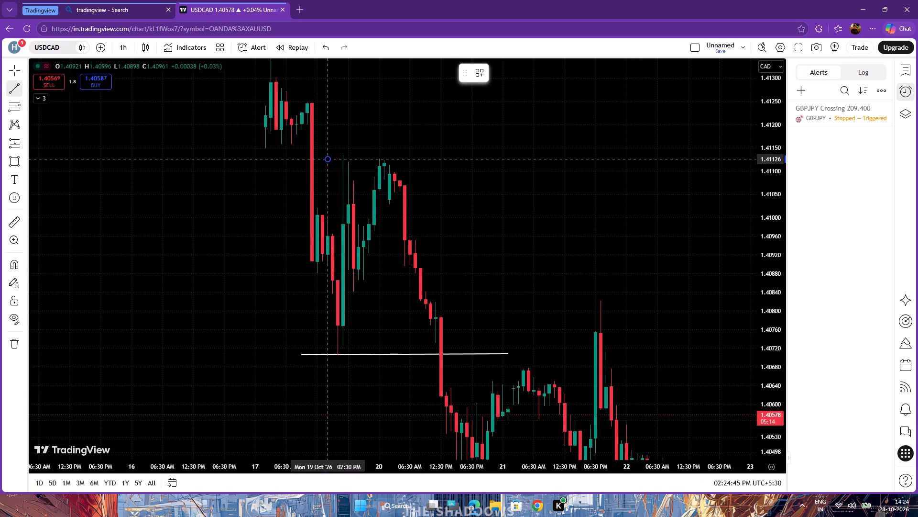
left_click_drag(331, 159, 338, 159)
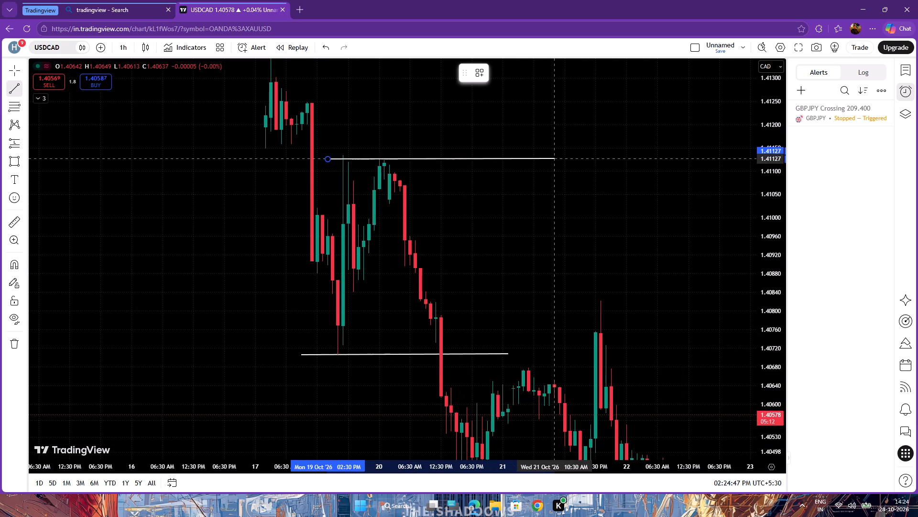
left_click(552, 158)
Draw a near-horizontal trendline at the 20 October swing low, about 1.40324, extending to 22 October 11:30 AM.
left_click_drag(695, 265, 693, 182)
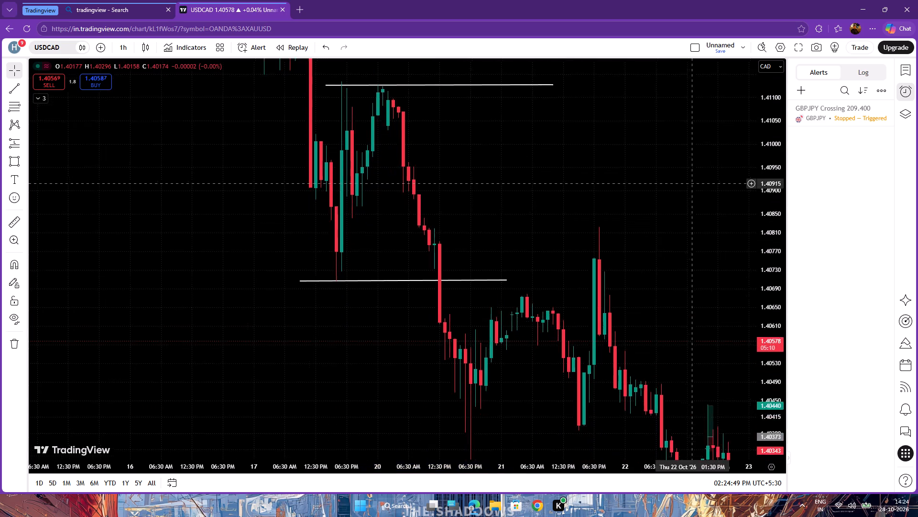
left_click_drag(693, 182, 476, 140)
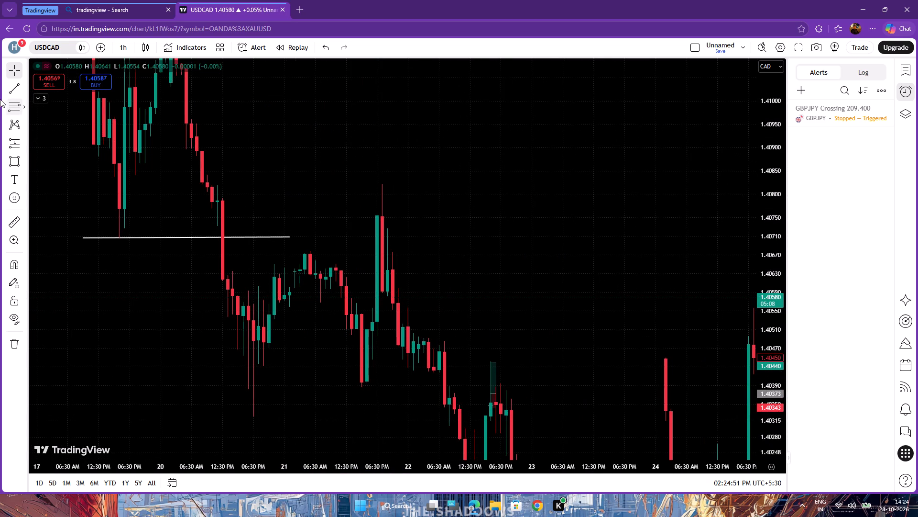
left_click(4, 93)
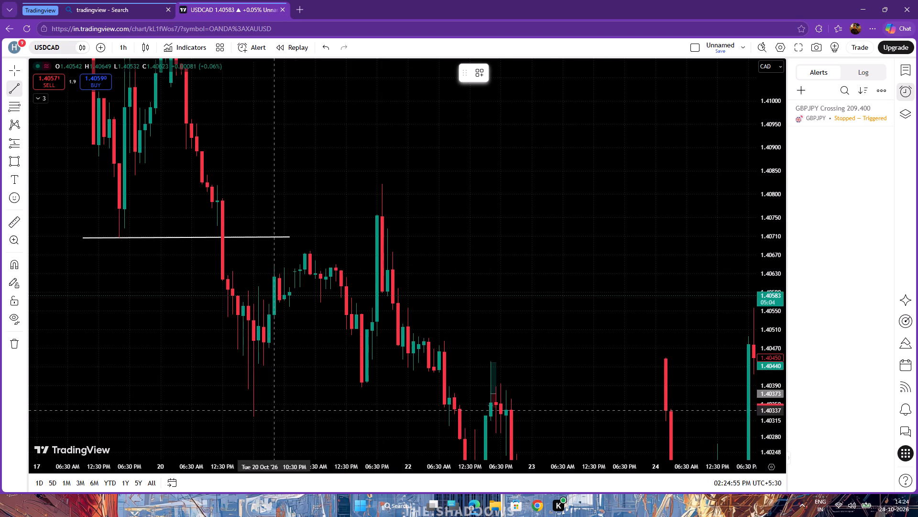
left_click_drag(242, 416, 266, 420)
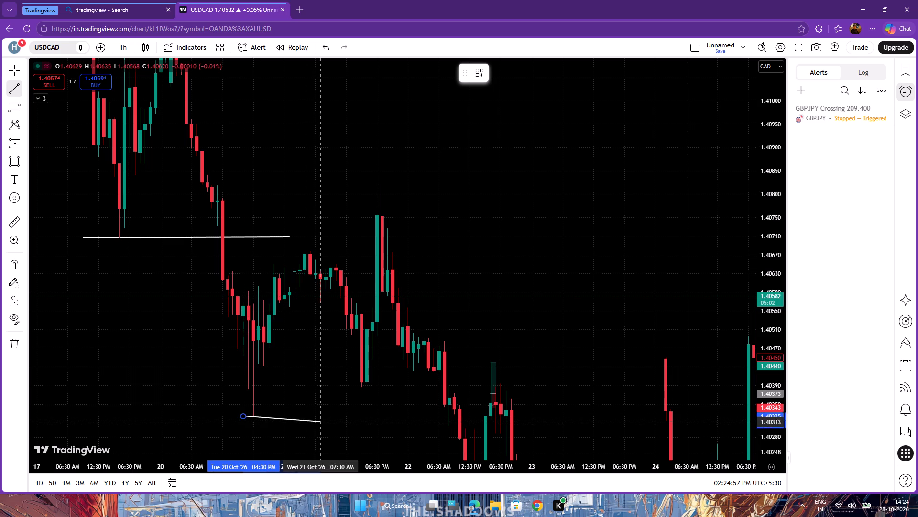
left_click(464, 417)
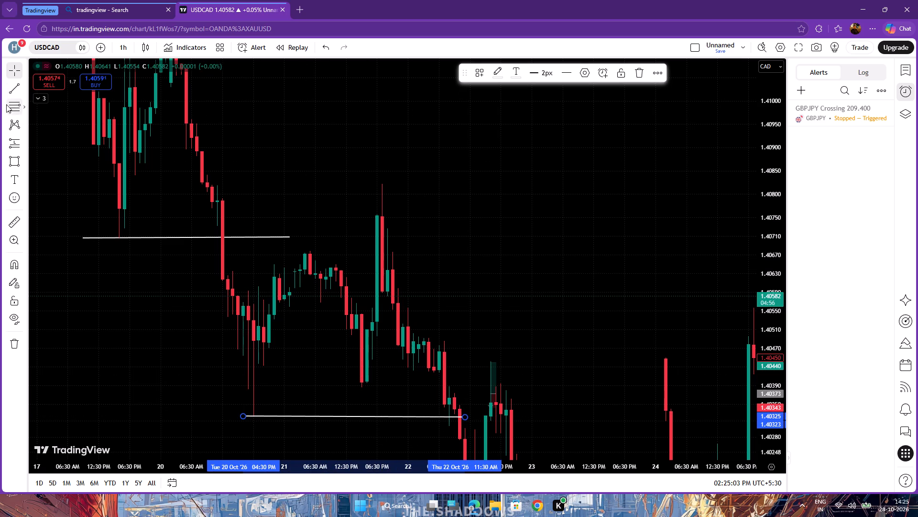
Draw a horizontal trendline at the 21 October swing high, about 1.40823, extending to 22 October 12:30 PM.
left_click(11, 88)
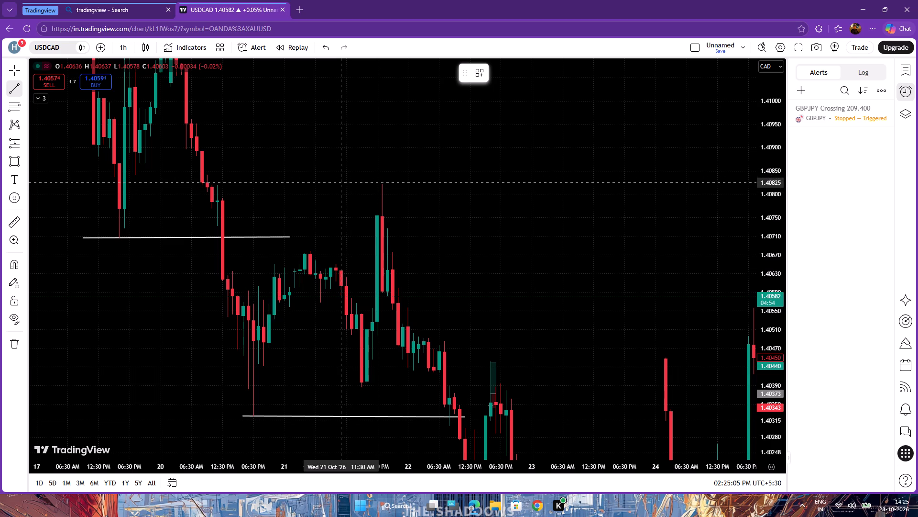
left_click_drag(340, 183, 354, 188)
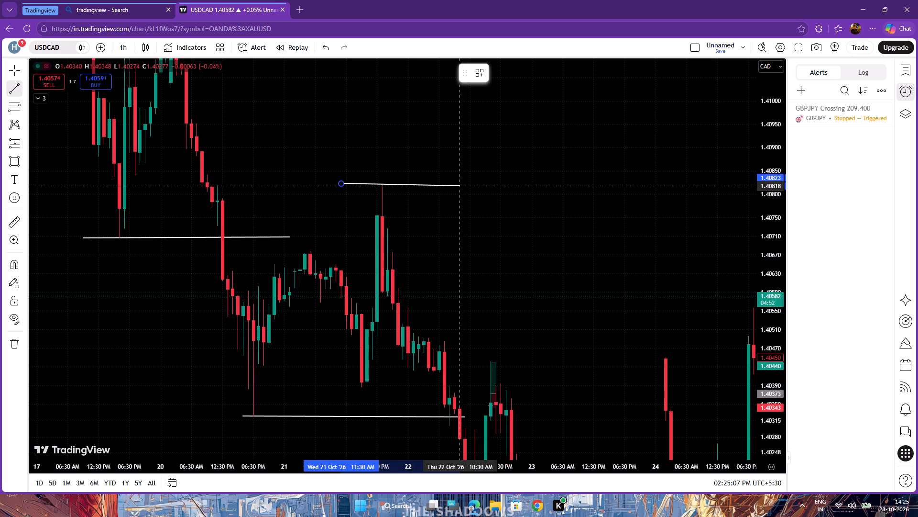
left_click(469, 183)
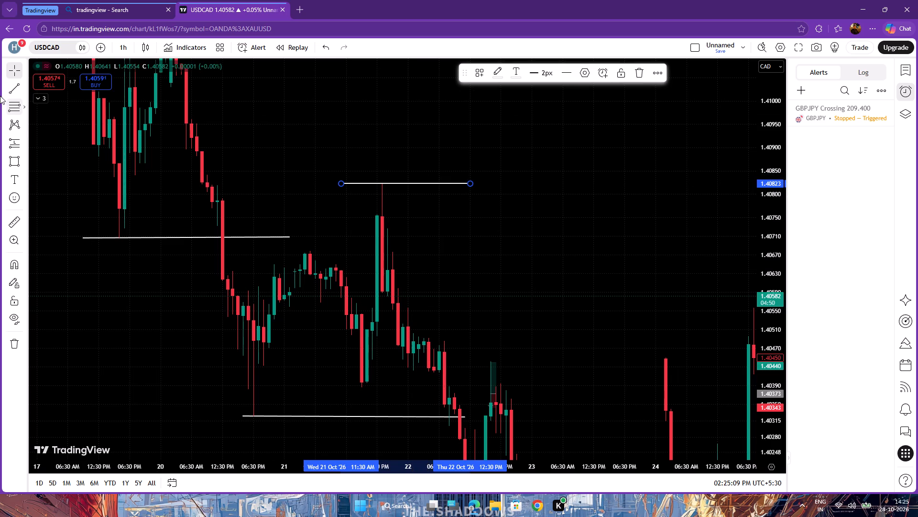
left_click(14, 69)
Draw a short trendline under the 22 October swing low at about 1.40145, from 04:30 AM to 04:30 PM.
left_click_drag(529, 243, 511, 114)
left_click_drag(480, 146, 441, 157)
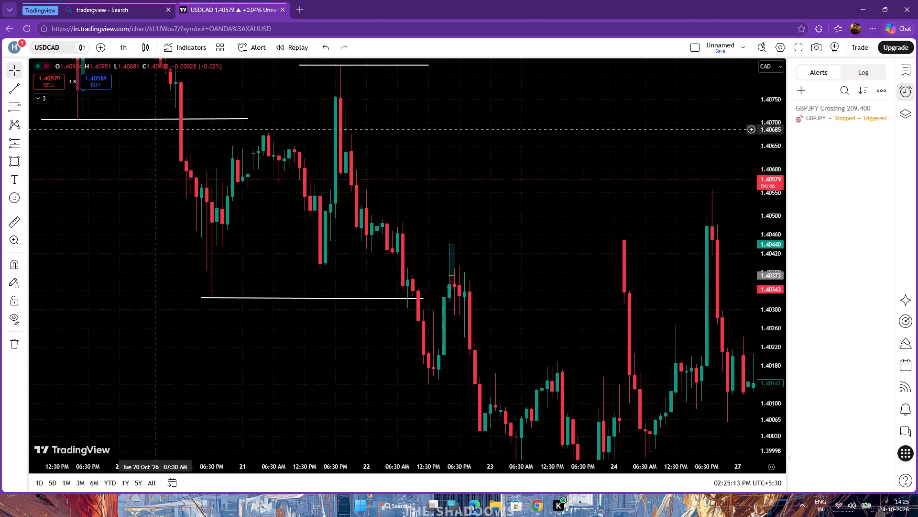
left_click(9, 84)
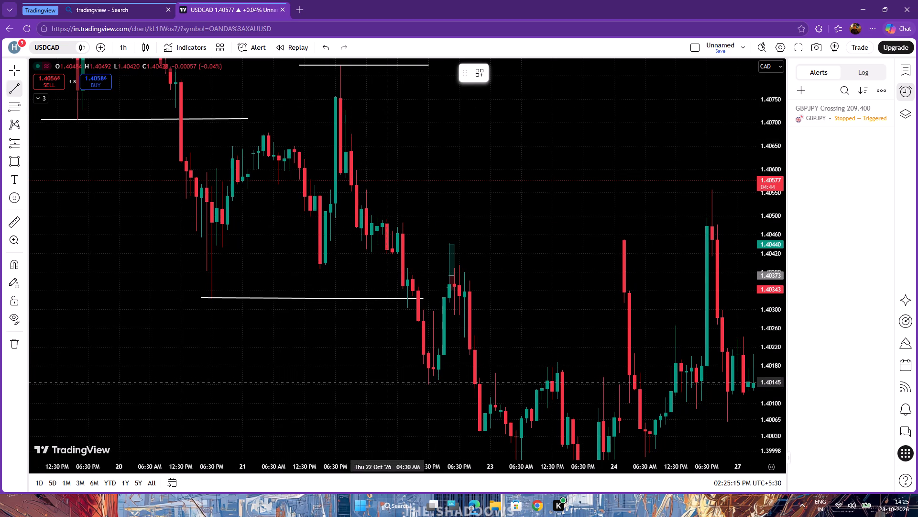
left_click_drag(387, 382, 405, 383)
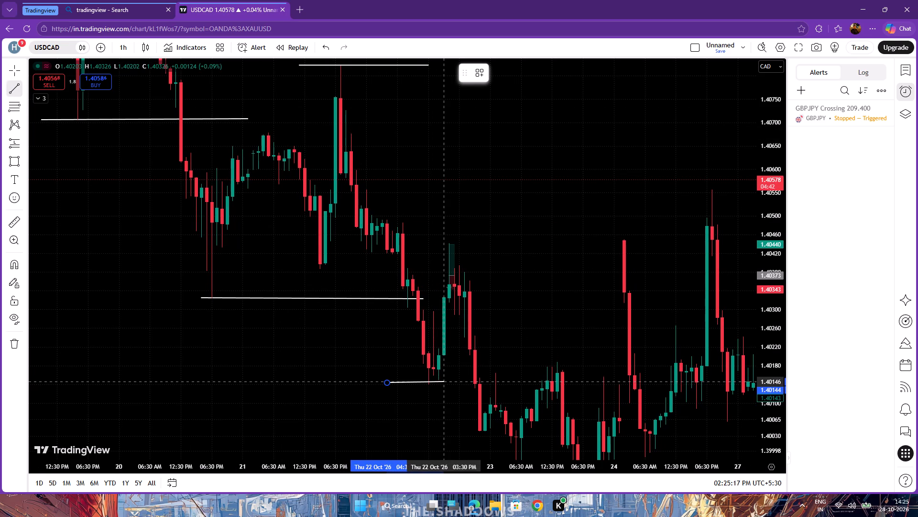
left_click(448, 382)
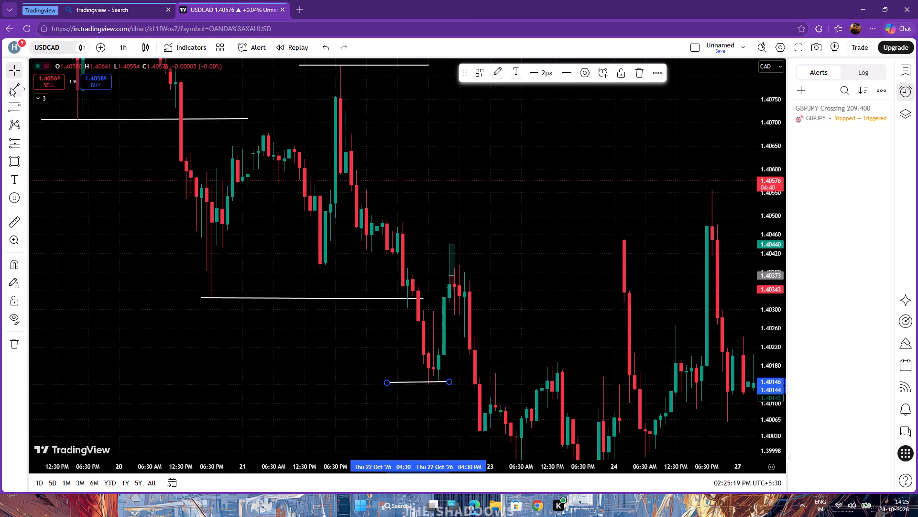
Draw a short trendline at the 22 October swing high, about 1.40442, from 02:30 PM to 11:30 PM.
left_click(11, 88)
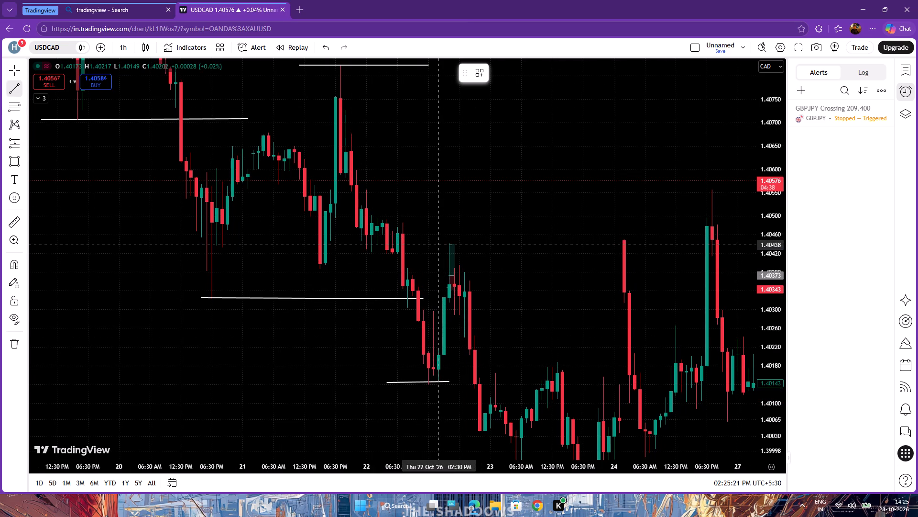
left_click(437, 243)
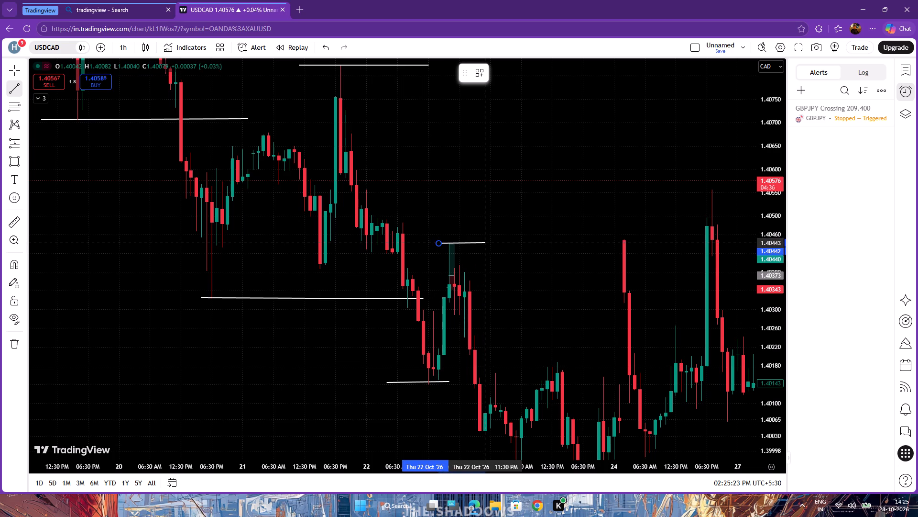
left_click(483, 243)
left_click(15, 68)
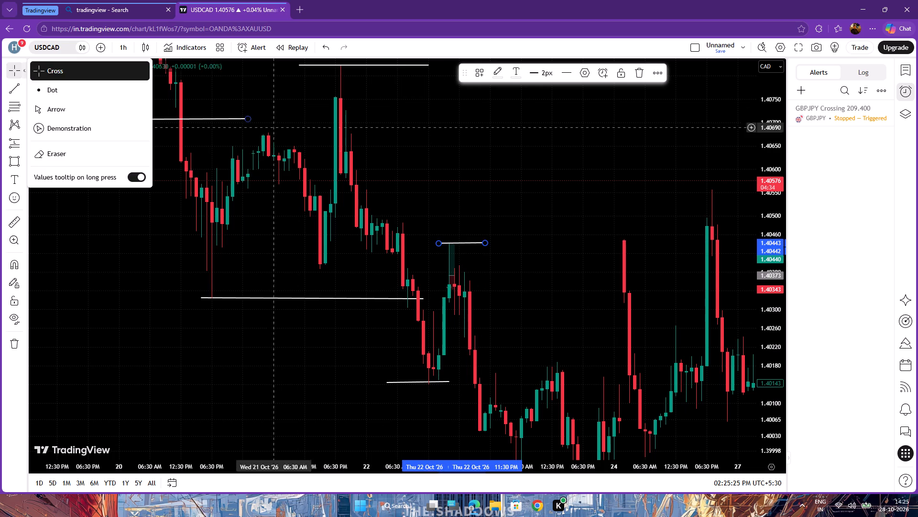
left_click(385, 153)
Draw a short trendline under the late 22 October low at about 1.40040, extending to 23 October 04:30 AM.
left_click_drag(524, 226, 513, 141)
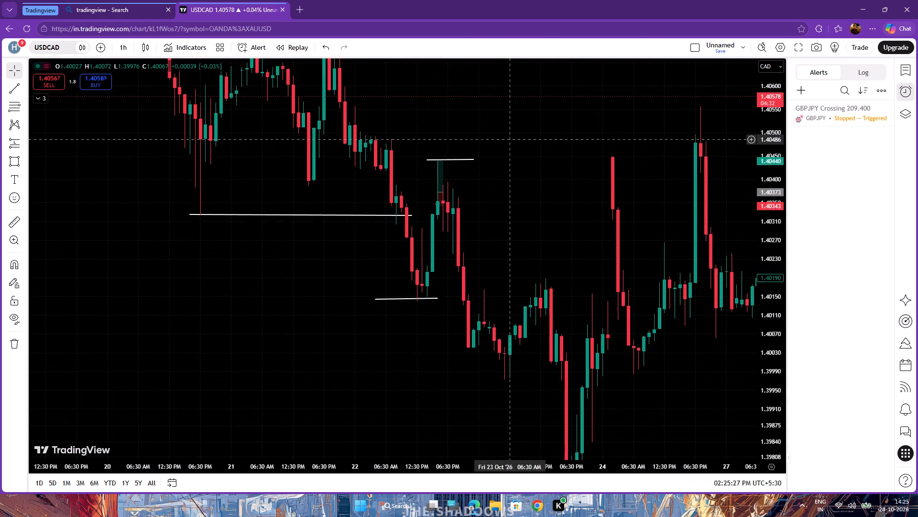
left_click_drag(513, 141, 510, 275)
scroll(510, 275, "up", 1)
left_click_drag(539, 319, 541, 280)
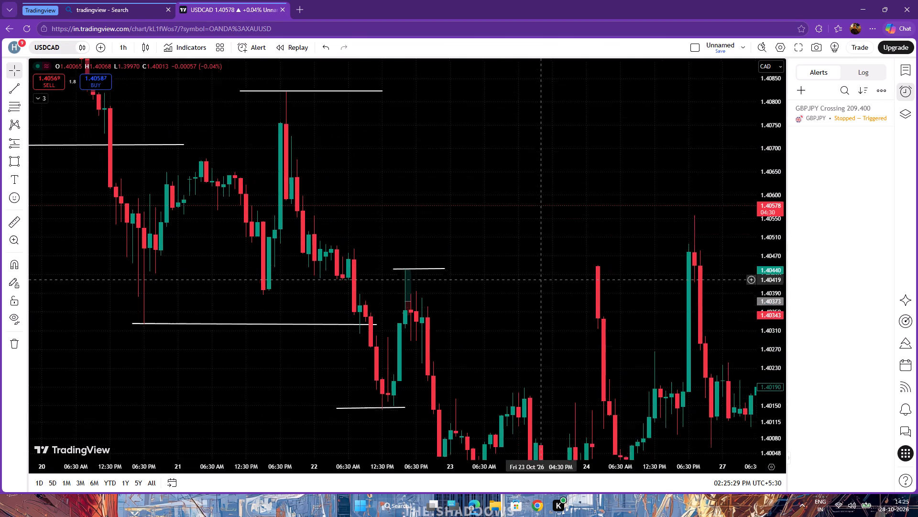
left_click_drag(541, 280, 552, 250)
left_click_drag(581, 289, 554, 210)
left_click(7, 89)
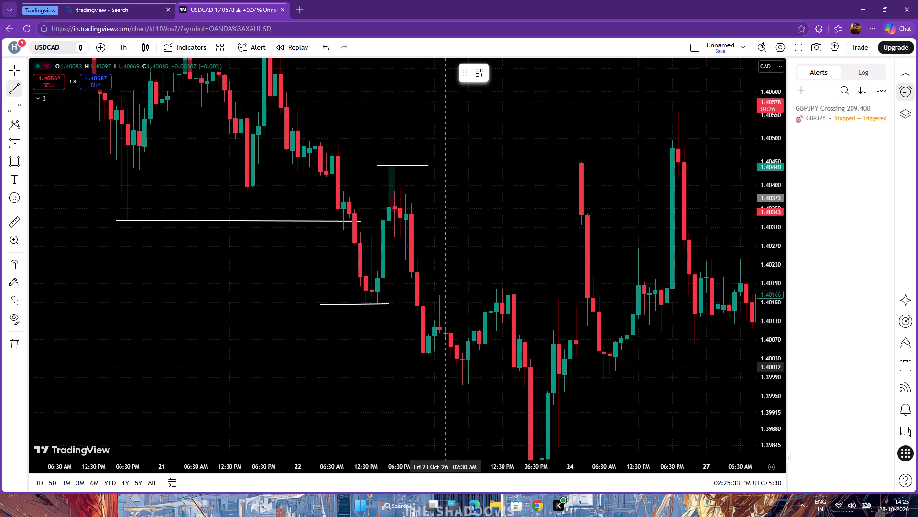
left_click(419, 354)
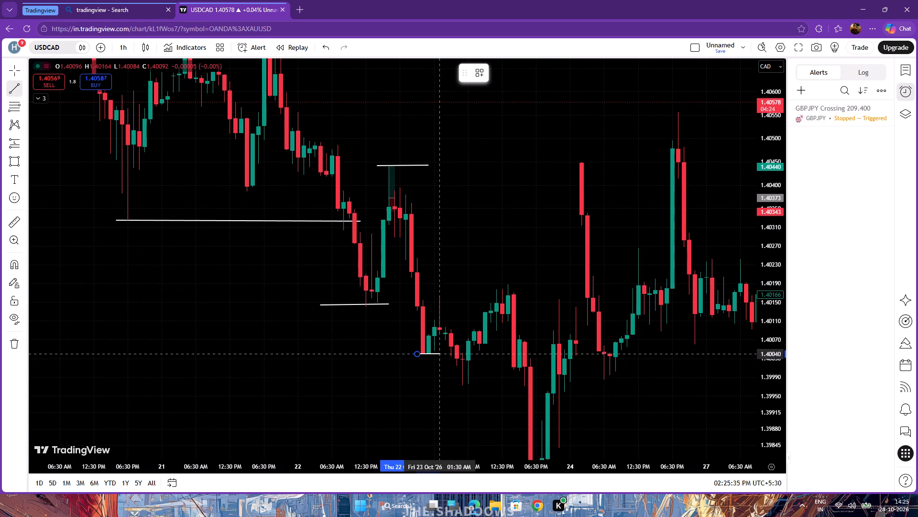
left_click(456, 353)
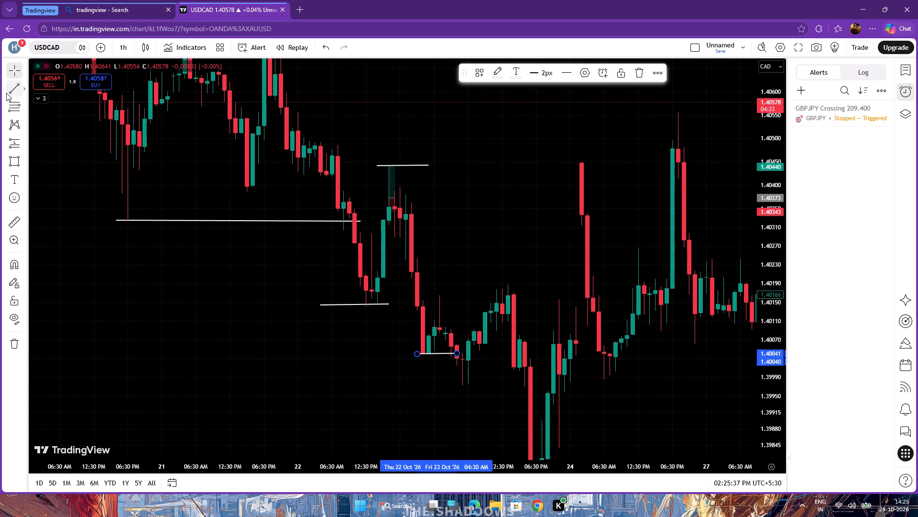
Draw a short trendline at the minor 23 October swing high, about 1.40161, from 12:30 AM to 03:30 AM.
left_click(6, 92)
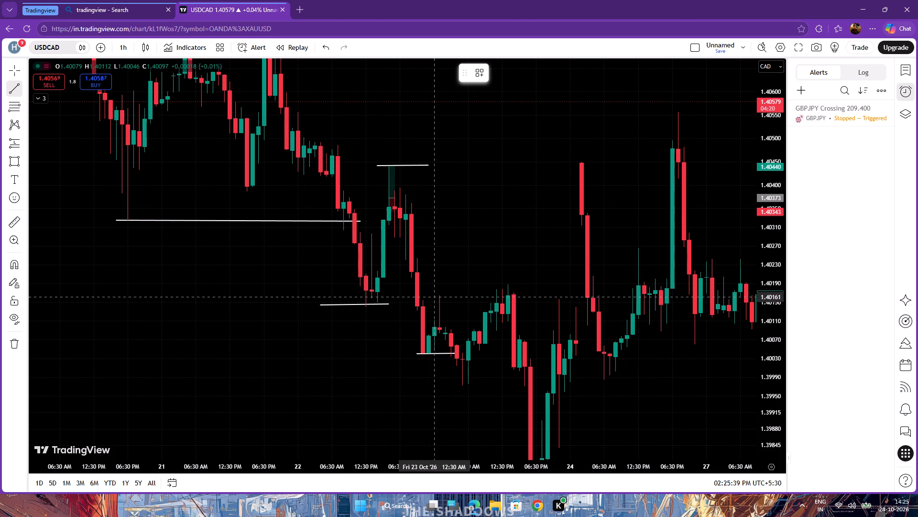
left_click(434, 297)
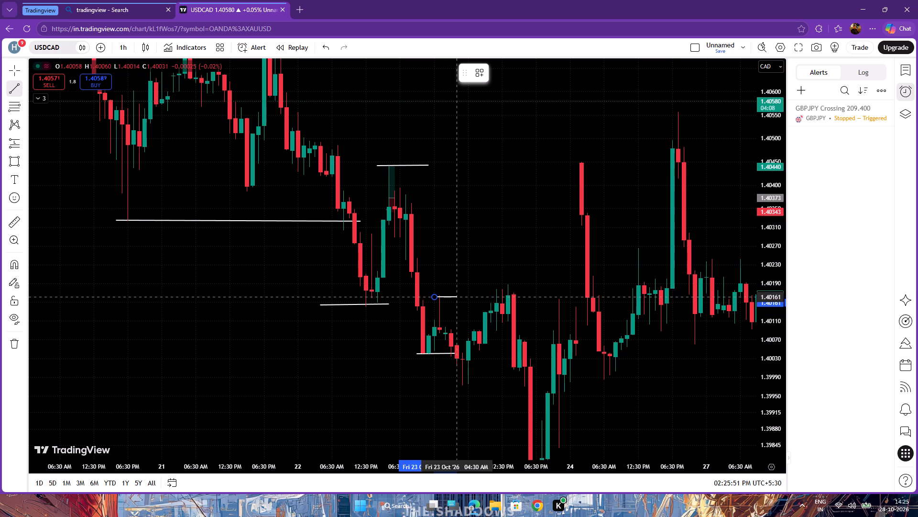
left_click(452, 296)
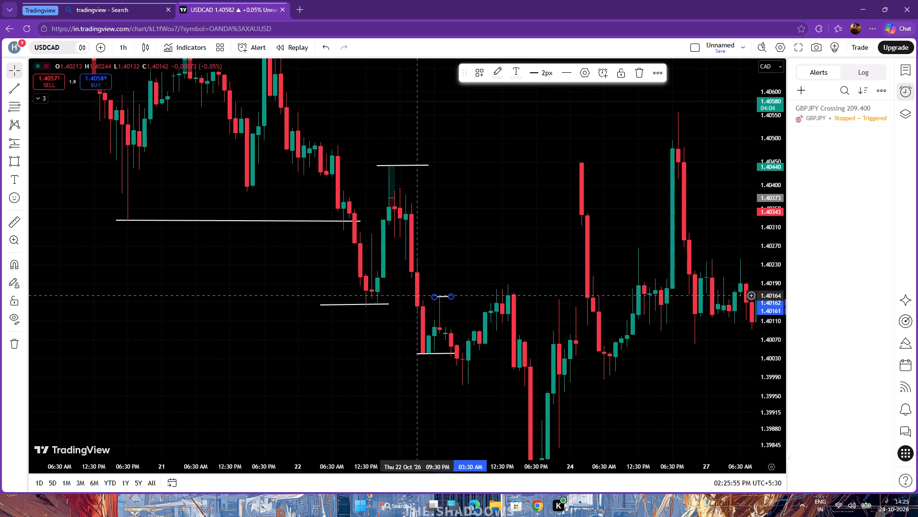
Draw a short trendline at the 23 October swing high, about 1.40188, from 09:30 AM to 03:30 PM.
left_click(12, 90)
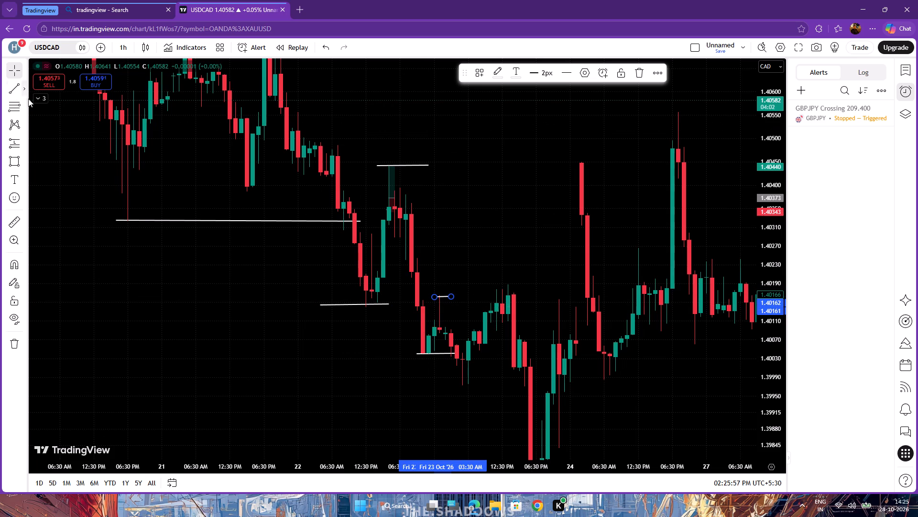
left_click(482, 284)
left_click(521, 285)
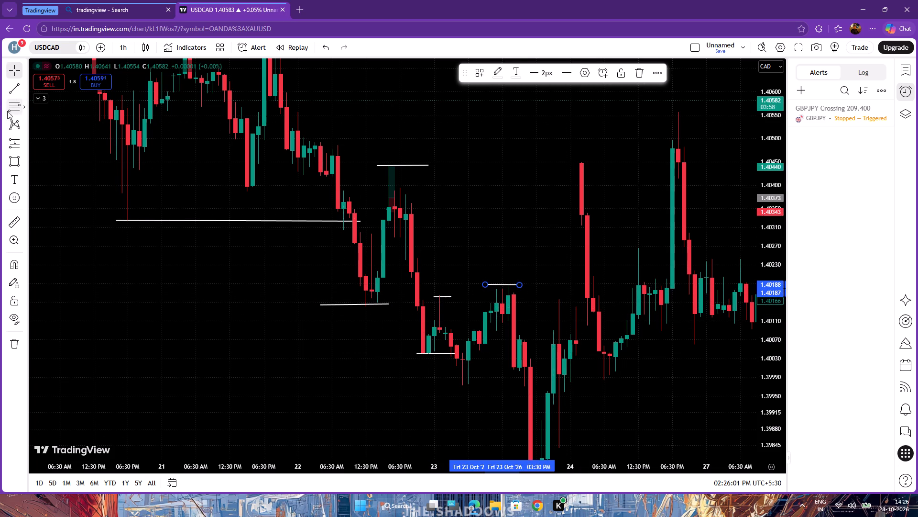
Draw a trendline under the lowest 23 October swing low at about 1.39686, from 23 October 03:30 PM to 26 October 05:30 AM.
left_click(9, 72)
left_click_drag(497, 200, 453, 106)
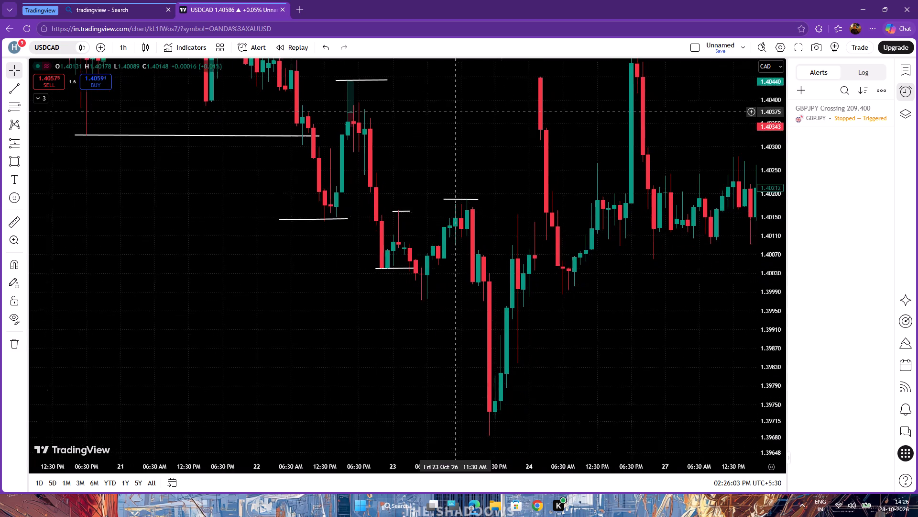
left_click_drag(453, 106, 442, 90)
left_click(10, 89)
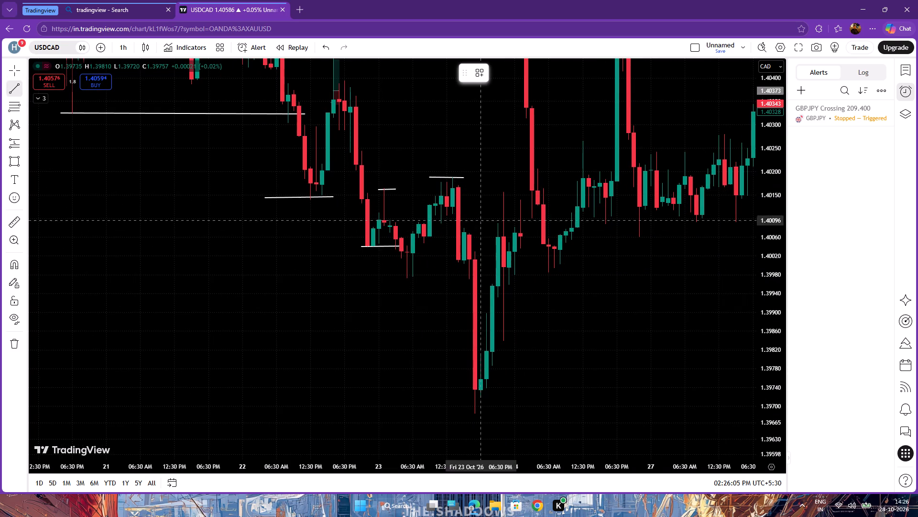
left_click(464, 413)
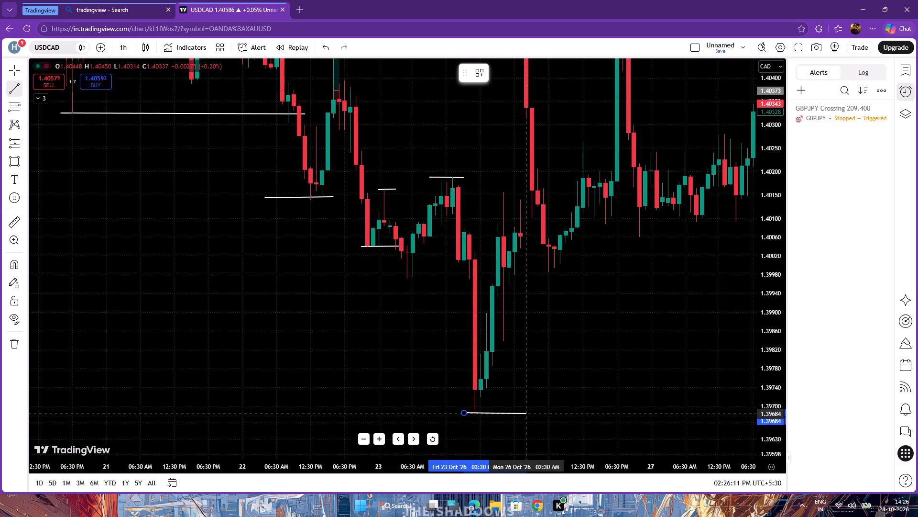
left_click(545, 411)
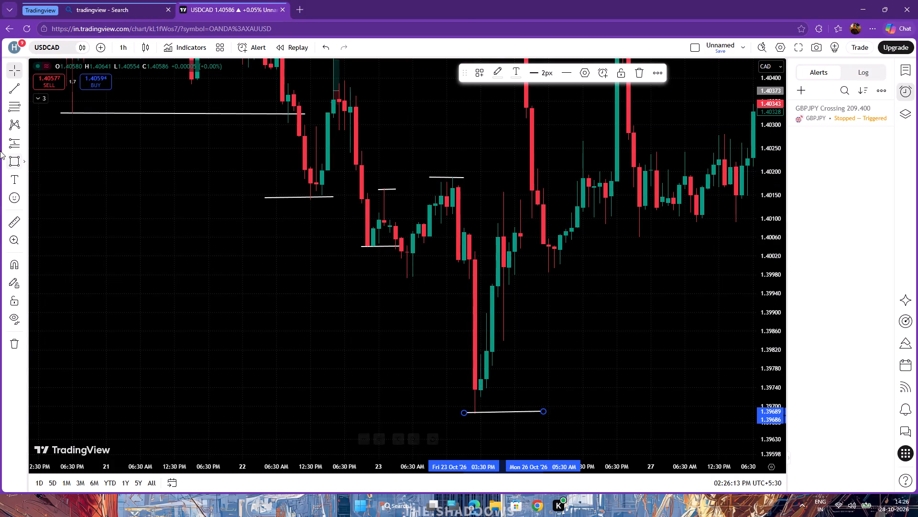
left_click(13, 75)
left_click(475, 159)
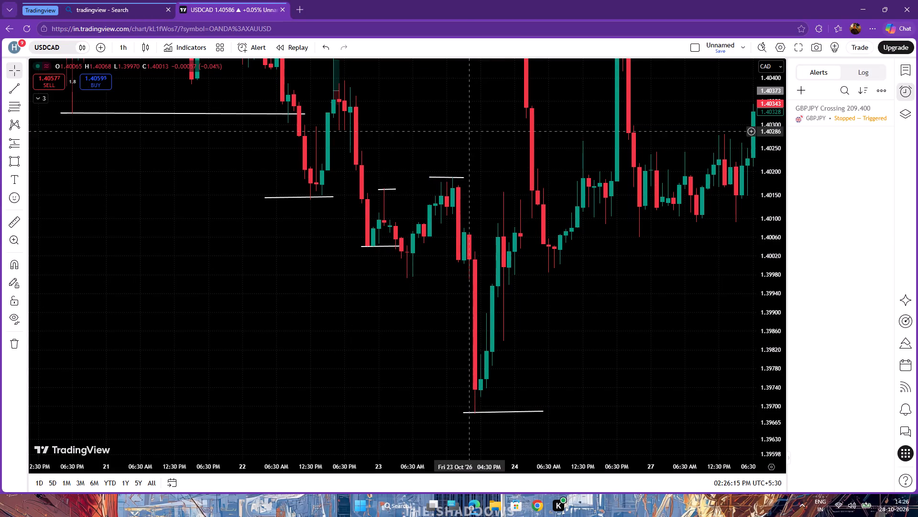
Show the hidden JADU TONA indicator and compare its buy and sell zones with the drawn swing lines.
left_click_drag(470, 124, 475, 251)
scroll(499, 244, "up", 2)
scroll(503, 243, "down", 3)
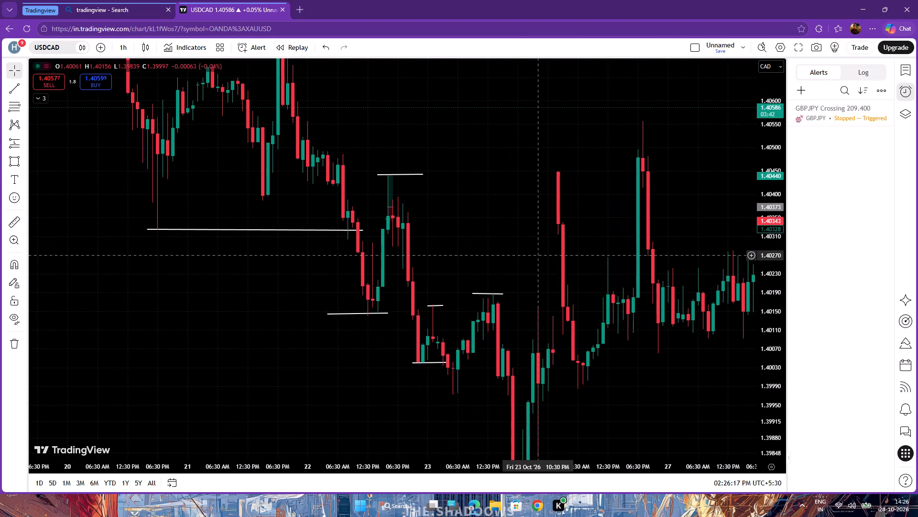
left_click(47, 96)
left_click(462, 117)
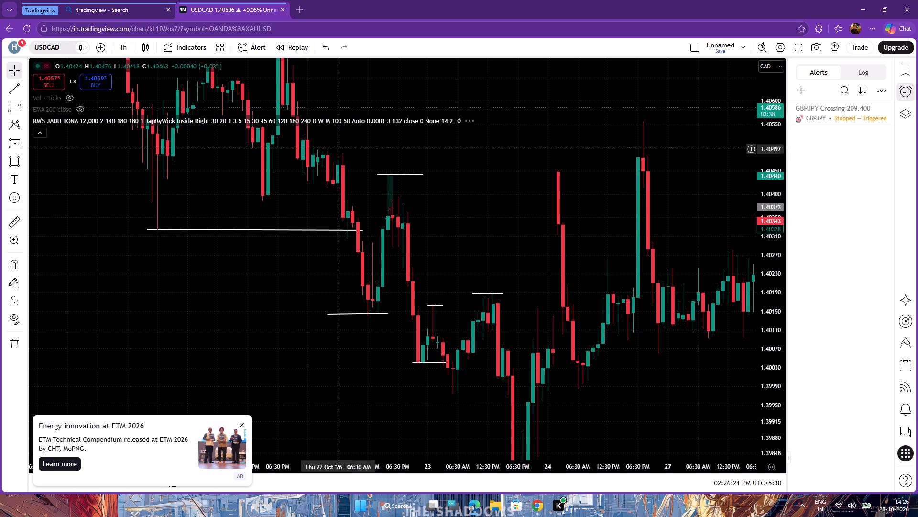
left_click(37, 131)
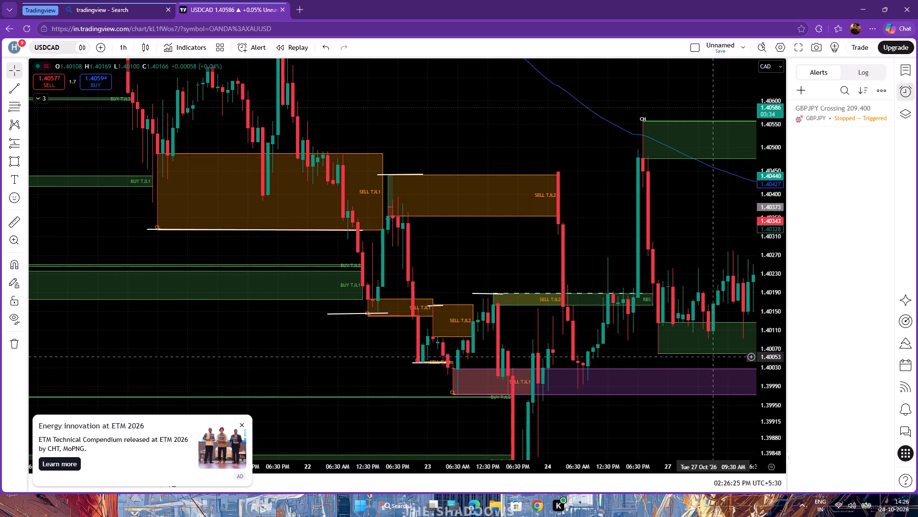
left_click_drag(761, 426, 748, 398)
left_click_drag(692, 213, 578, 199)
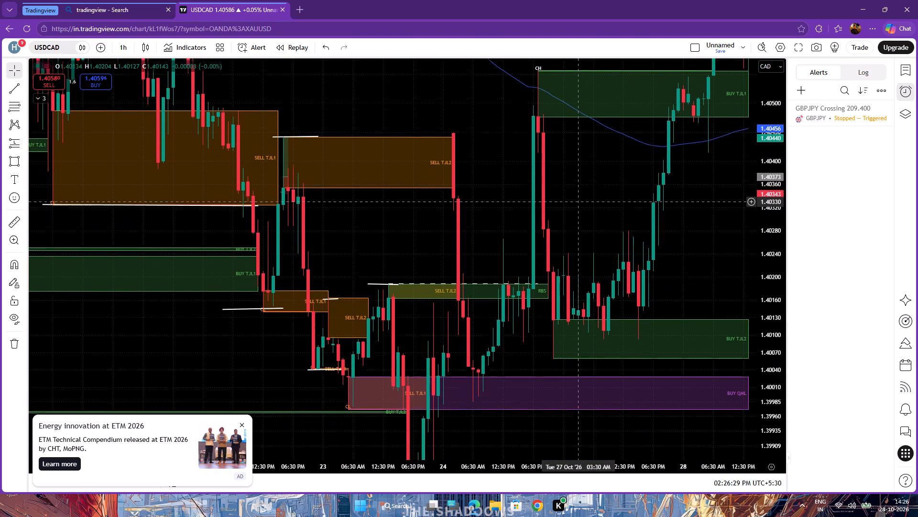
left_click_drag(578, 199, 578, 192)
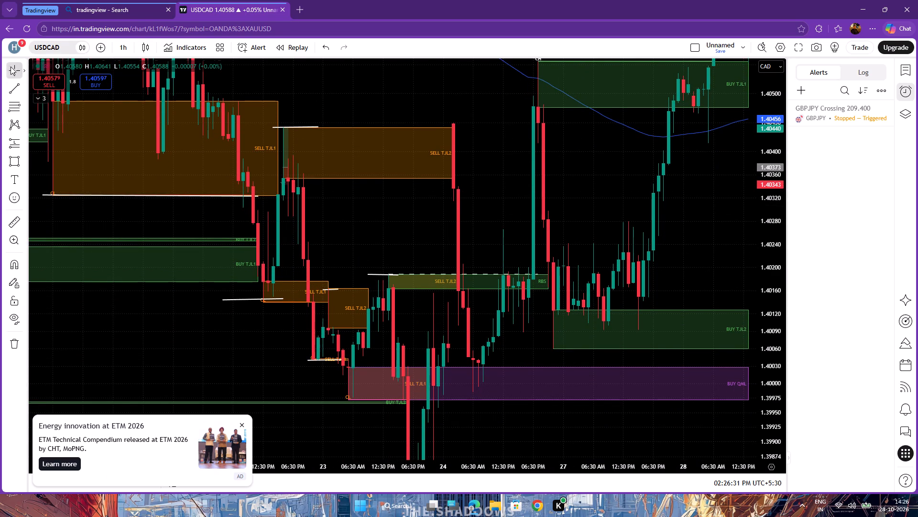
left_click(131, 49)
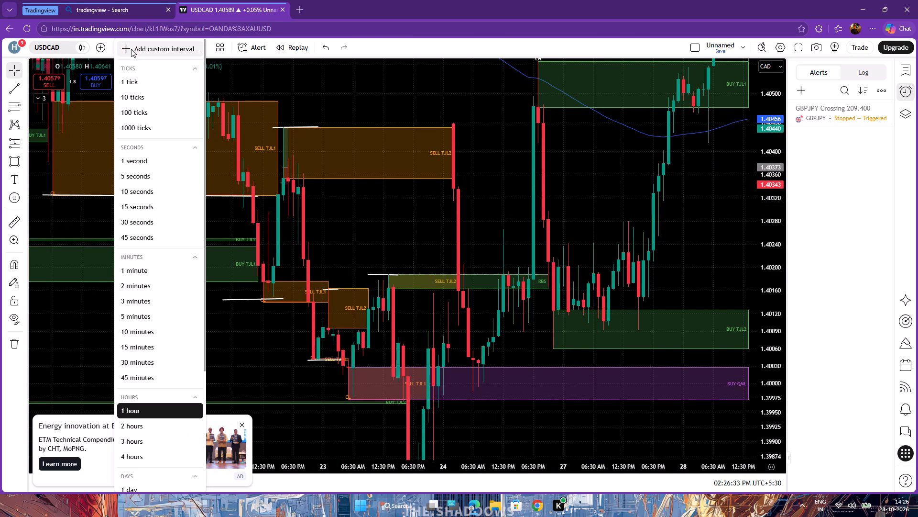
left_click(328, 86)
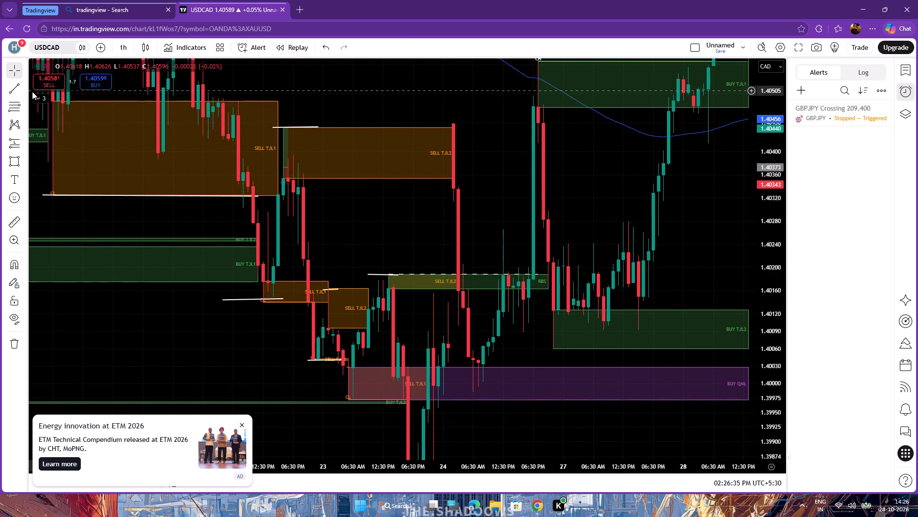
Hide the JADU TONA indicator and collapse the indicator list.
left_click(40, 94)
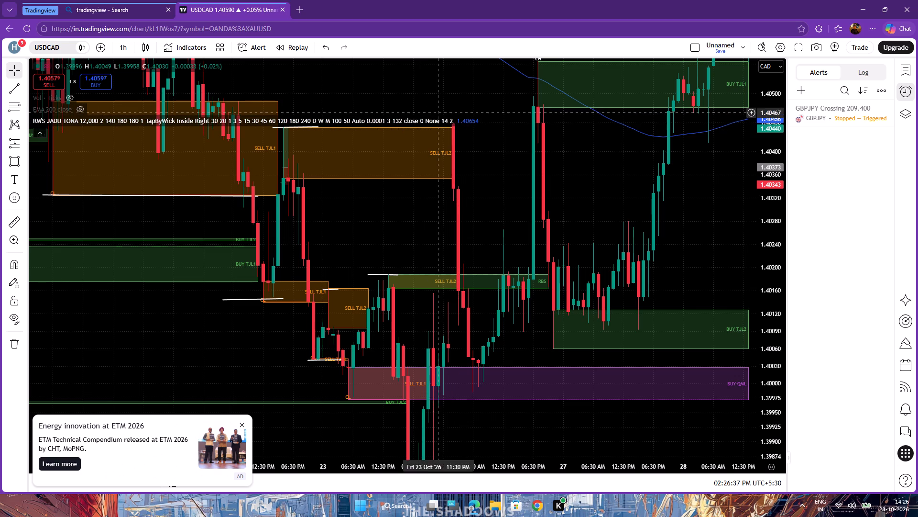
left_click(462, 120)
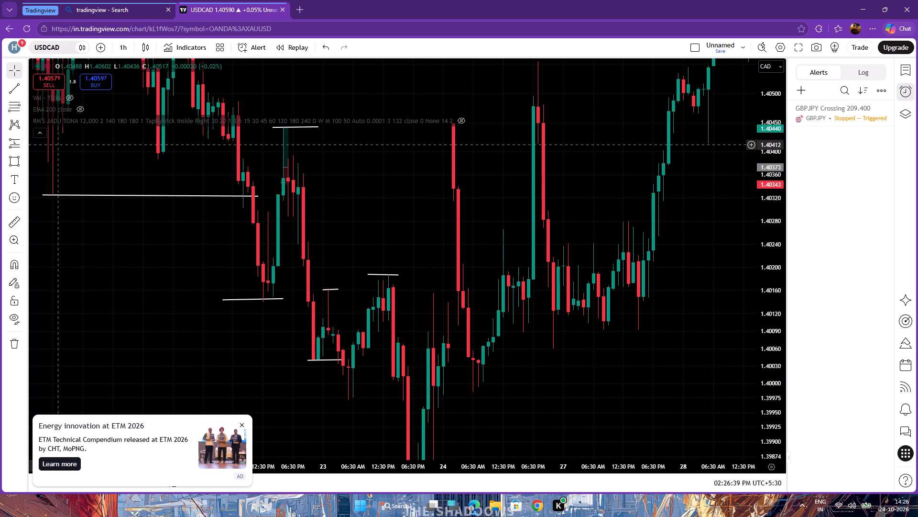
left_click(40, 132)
Draw a downward-sloping trendline from about 1.39959 to 1.39739 in the empty area below the earlier candles.
left_click_drag(392, 195, 393, 195)
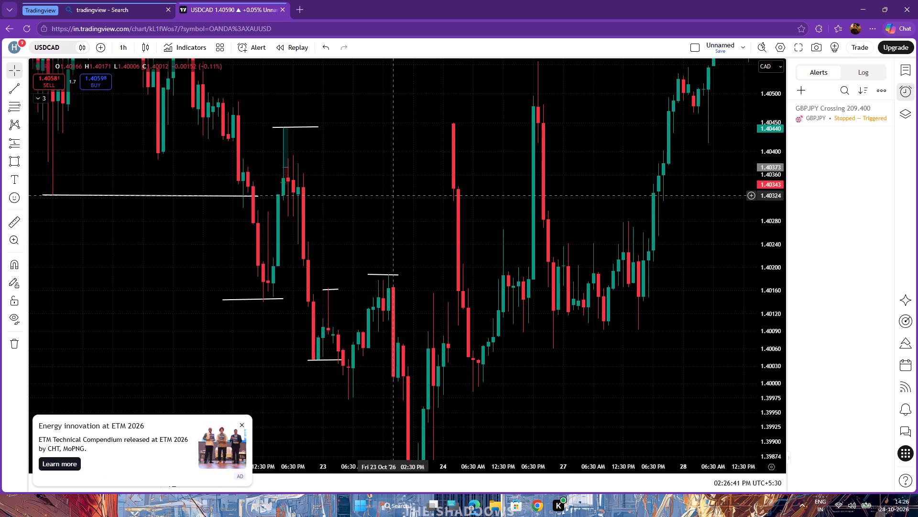
left_click_drag(393, 195, 438, 17)
left_click_drag(626, 232, 624, 258)
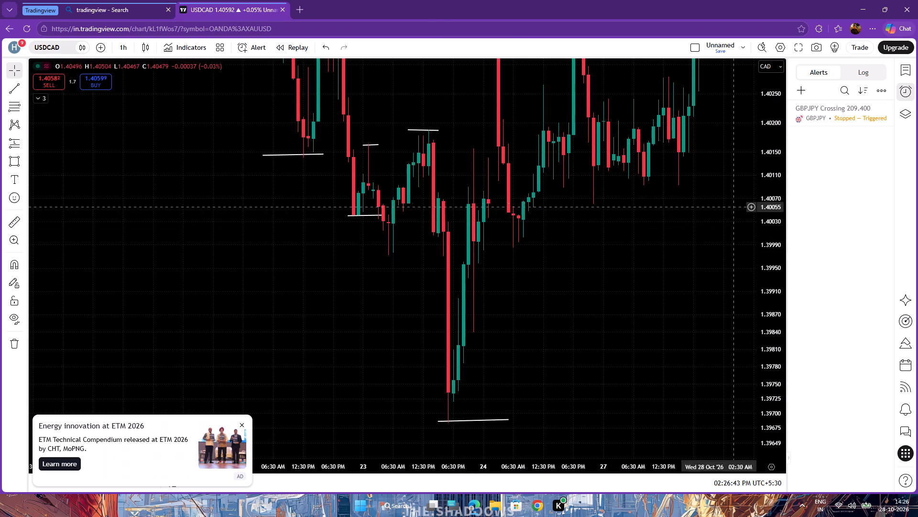
left_click_drag(785, 154, 757, 334)
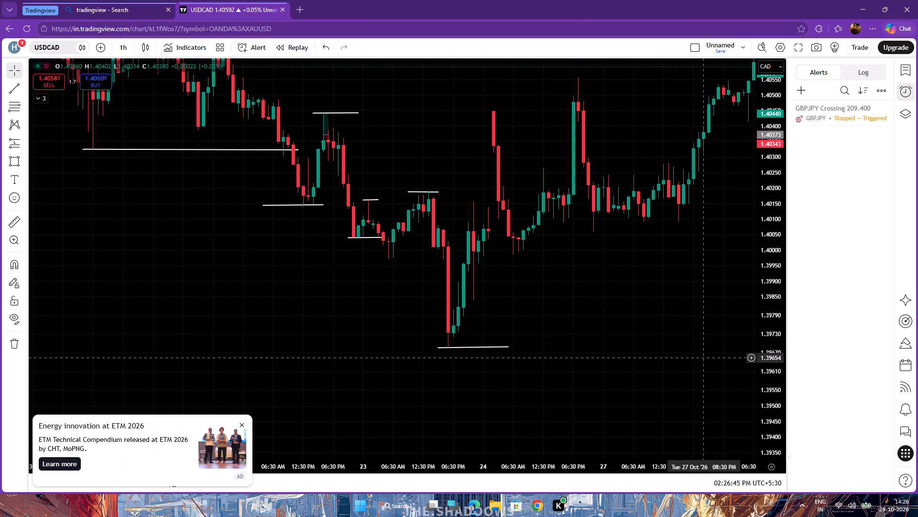
scroll(703, 358, "up", 1)
scroll(700, 358, "down", 1)
left_click_drag(665, 334, 667, 325)
left_click(6, 93)
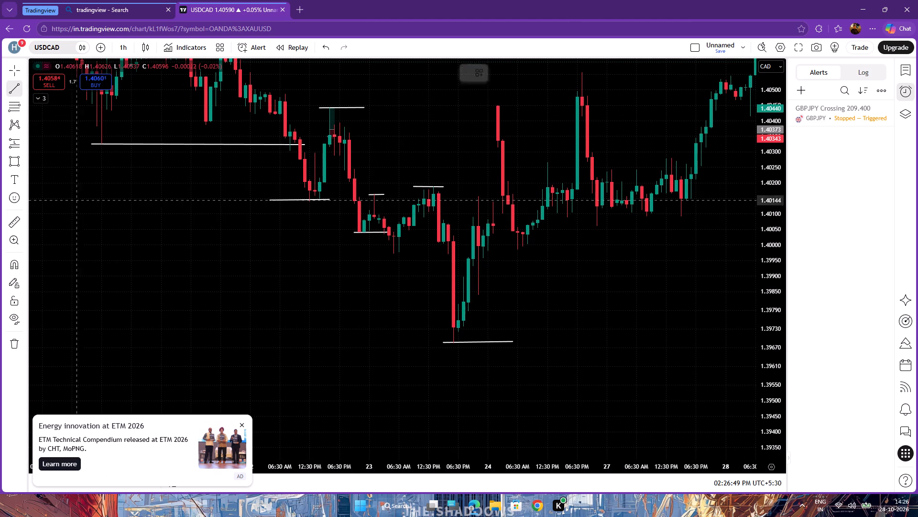
left_click_drag(120, 258, 193, 320)
left_click(208, 326)
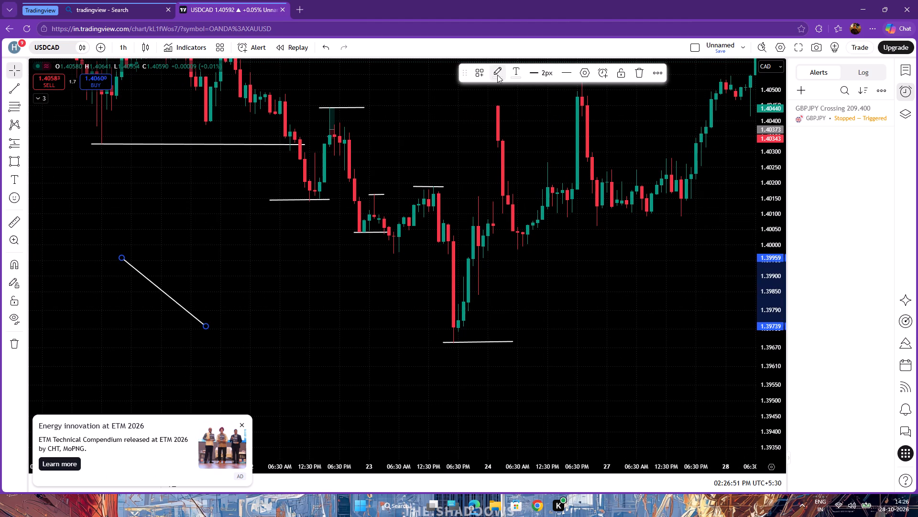
Change the sloping trendline's colour to yellow.
left_click(497, 75)
left_click(522, 103)
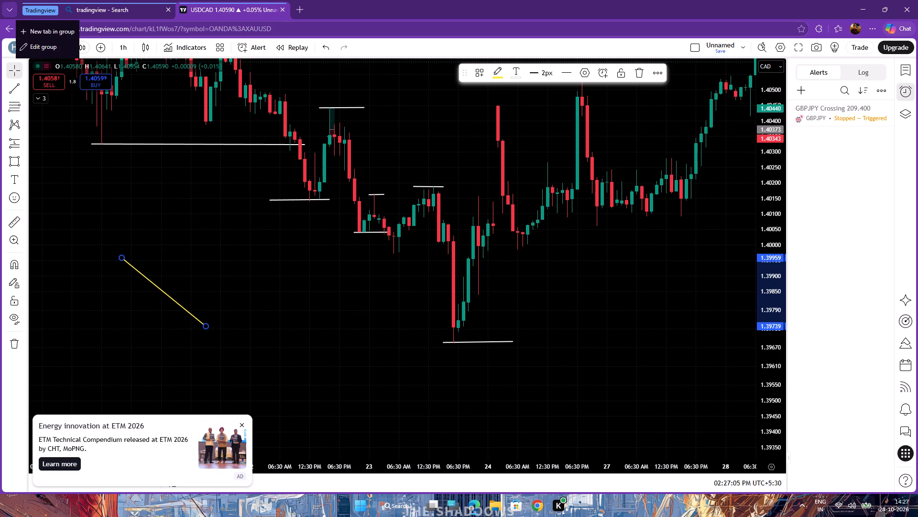
left_click(657, 314)
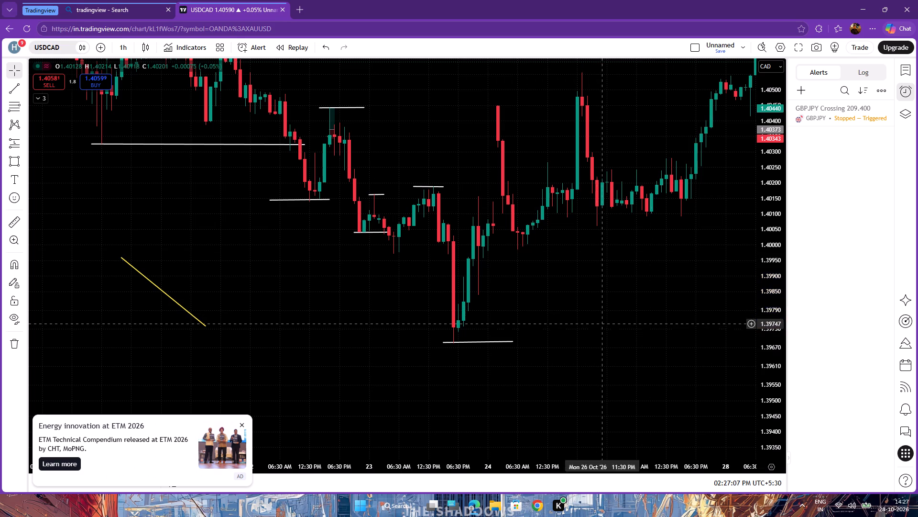
Dismiss the ETM 2026 advertisement over the chart and close its web page tab.
left_click_drag(590, 302, 487, 390)
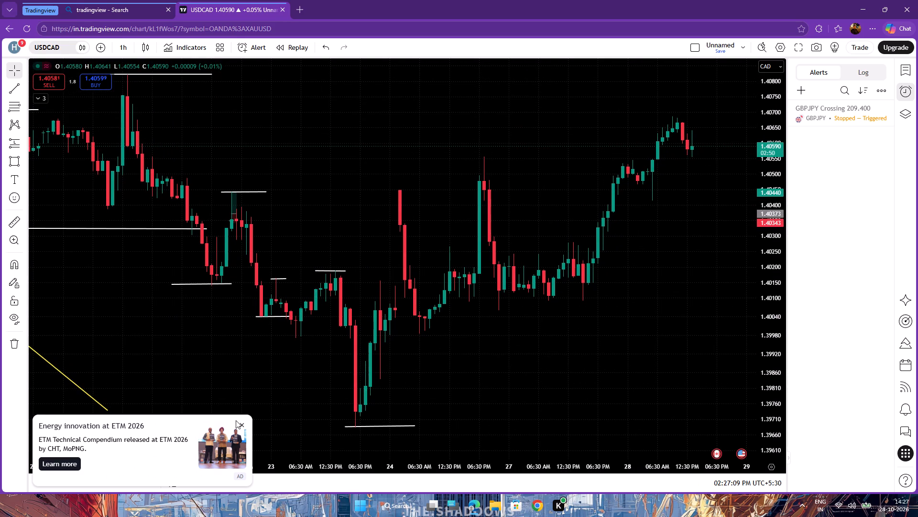
left_click(243, 429)
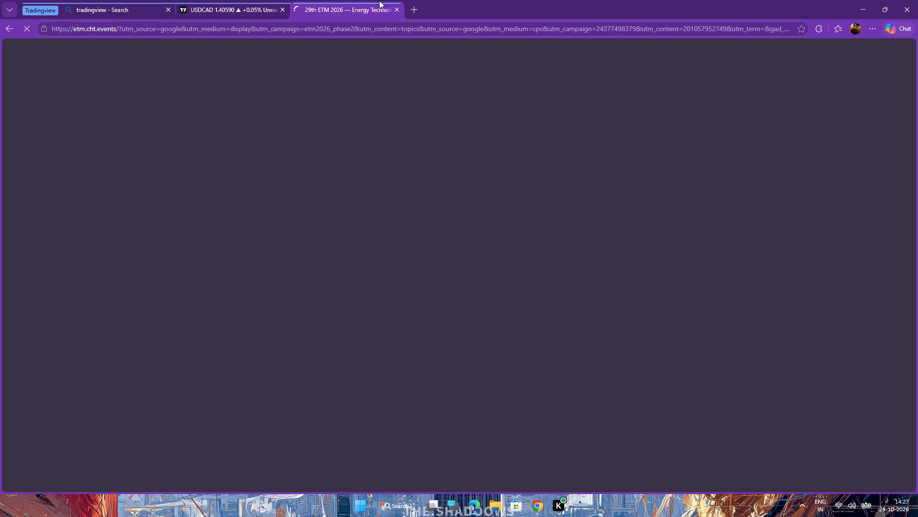
left_click(253, 0)
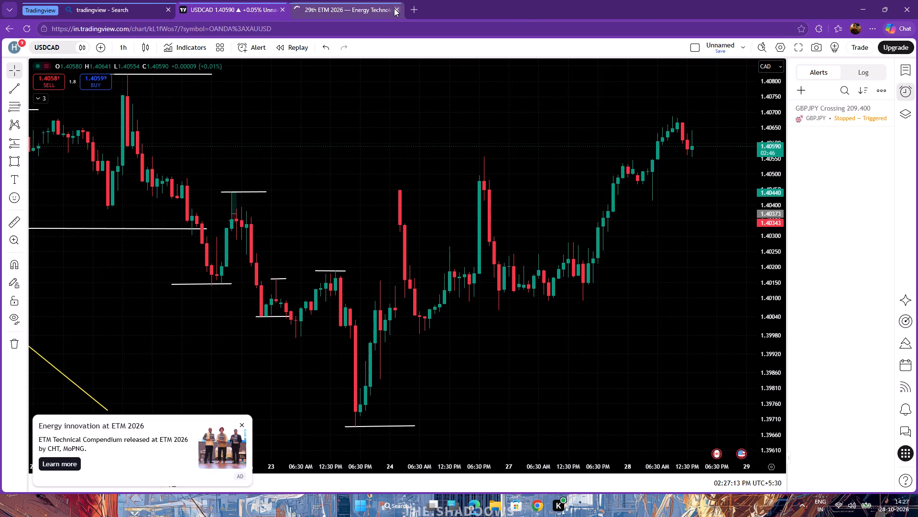
left_click(394, 8)
left_click(239, 424)
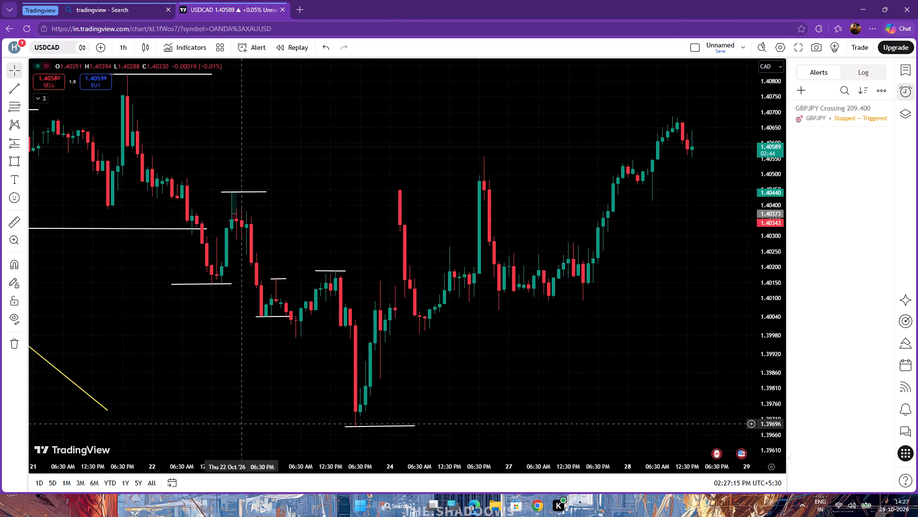
Draw a short yellow trendline at the 26 October opening high, about 1.40451, extending to 26 October 07:30 AM.
left_click(14, 84)
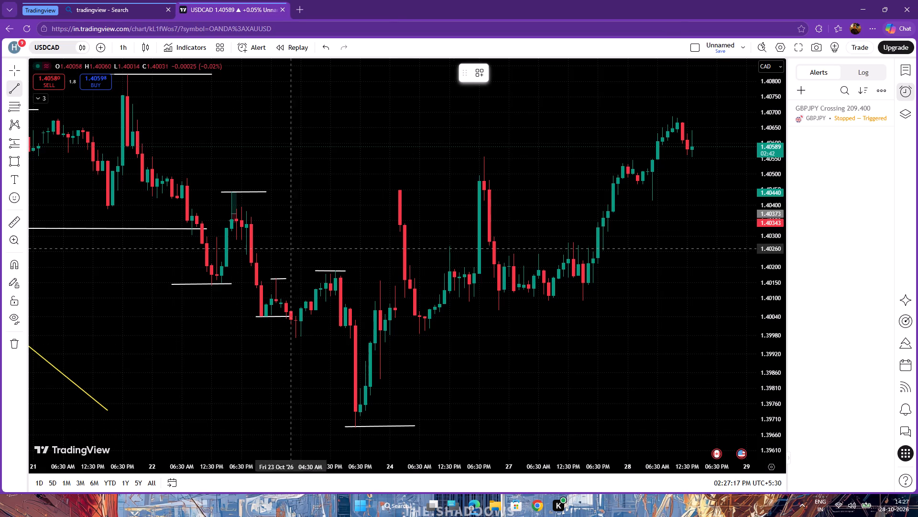
left_click(380, 189)
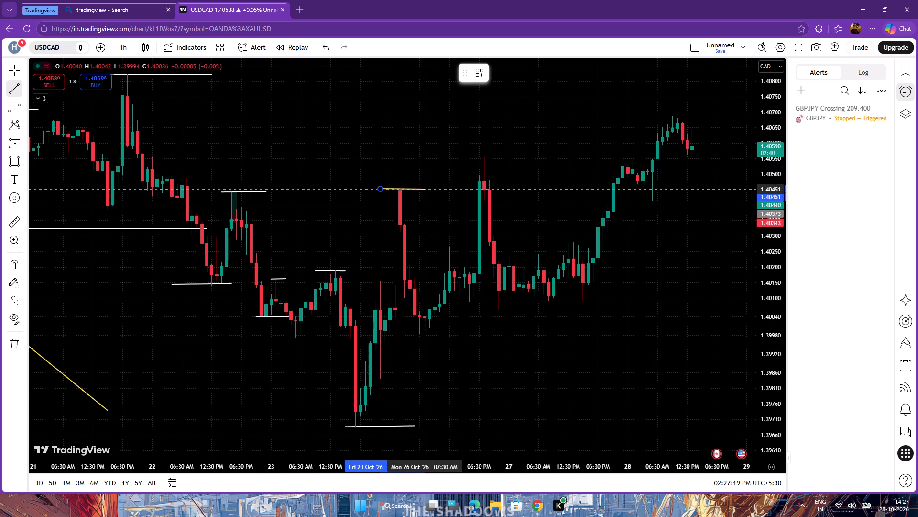
left_click(425, 189)
left_click(407, 333)
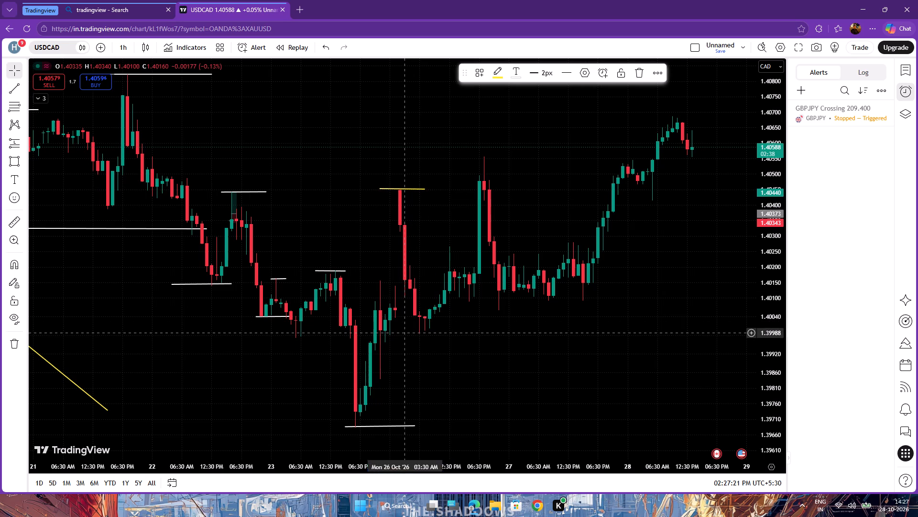
Draw a short yellow trendline under the 26 October swing low at about 1.39987, from 05:30 AM to 12:30 PM.
left_click(15, 92)
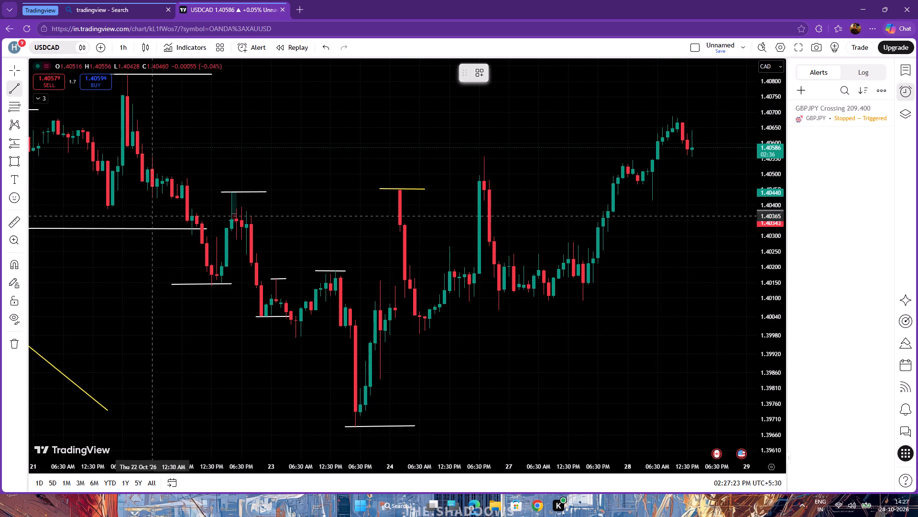
left_click(413, 333)
left_click(449, 333)
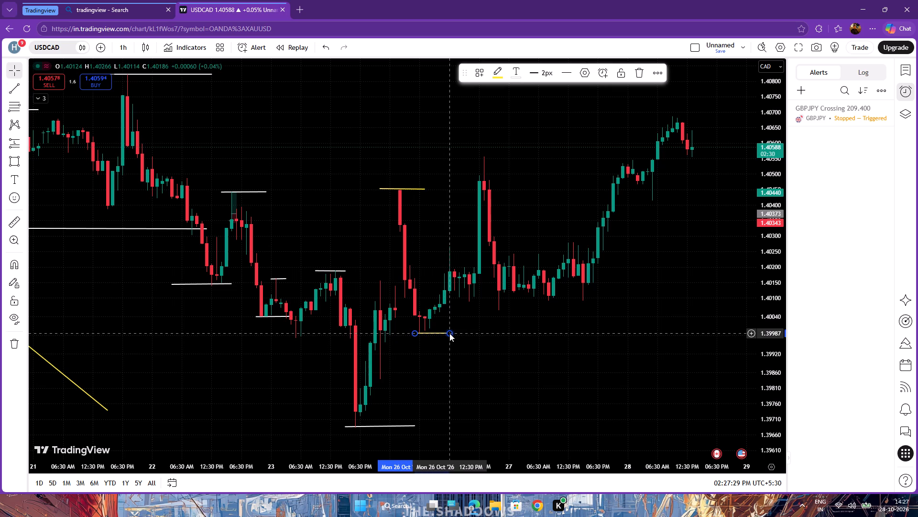
Draw a short trendline under the 23 October swing low at about 1.39974, from 02:30 AM to 11:30 AM.
left_click(8, 67)
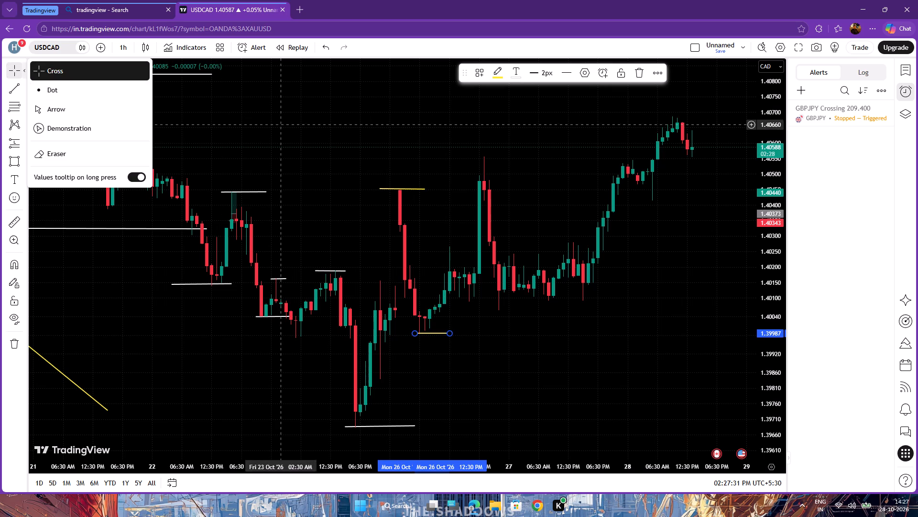
left_click(279, 124)
left_click_drag(304, 130, 346, 70)
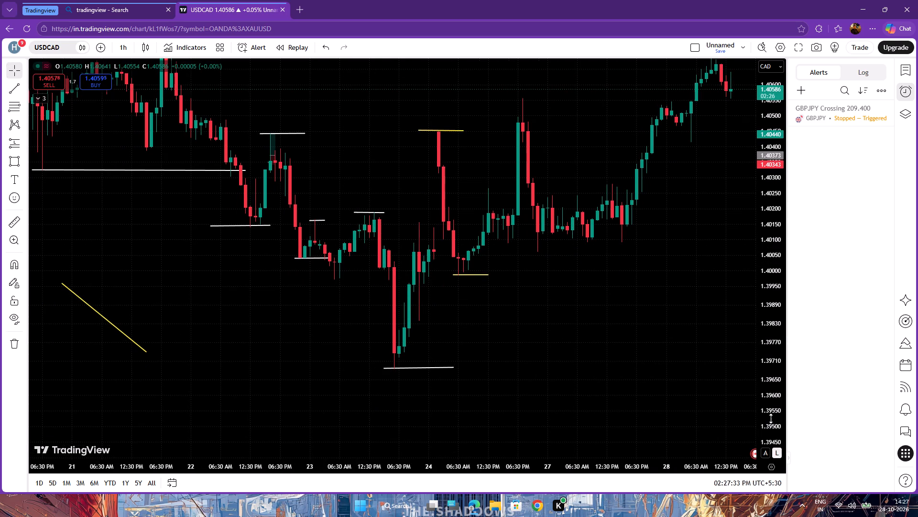
left_click_drag(771, 417, 776, 327)
left_click_drag(699, 387, 701, 348)
scroll(629, 416, "up", 1)
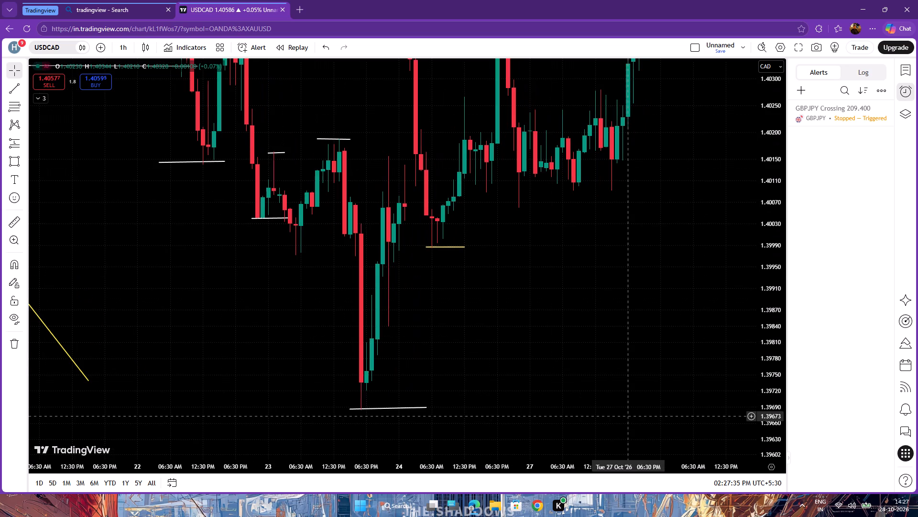
left_click_drag(628, 406, 630, 435)
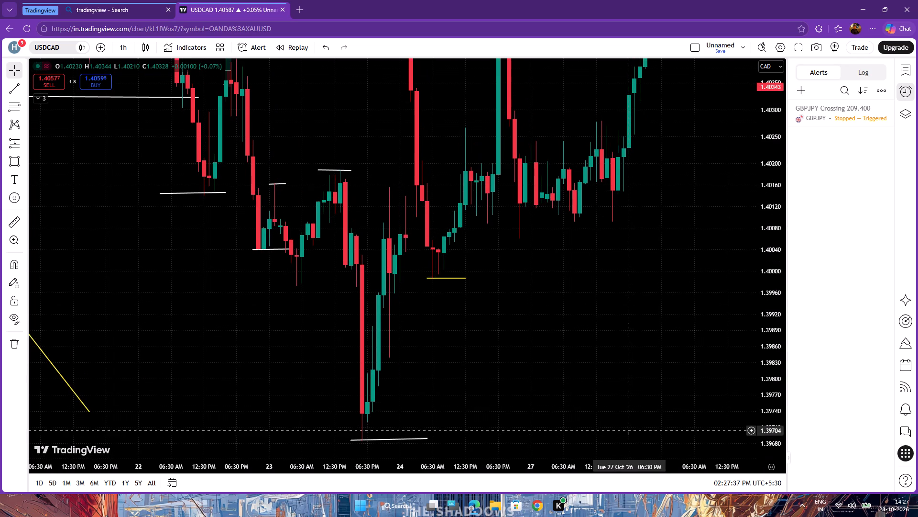
scroll(555, 329, "down", 1)
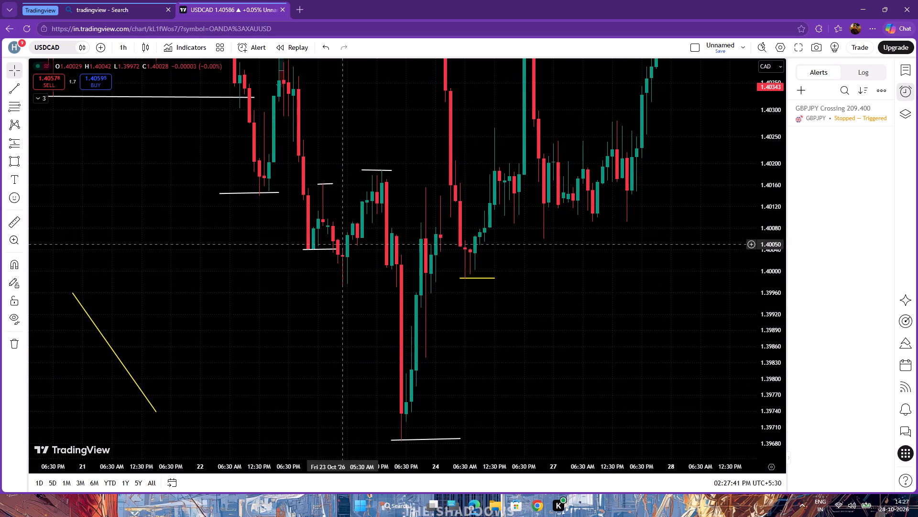
left_click_drag(774, 411, 746, 189)
left_click_drag(599, 307, 672, 327)
scroll(604, 360, "up", 5)
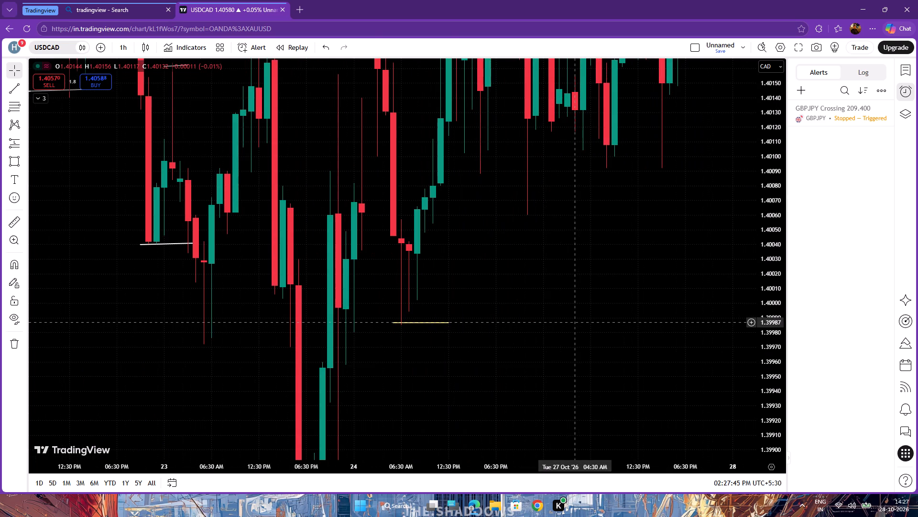
left_click_drag(572, 322, 604, 375)
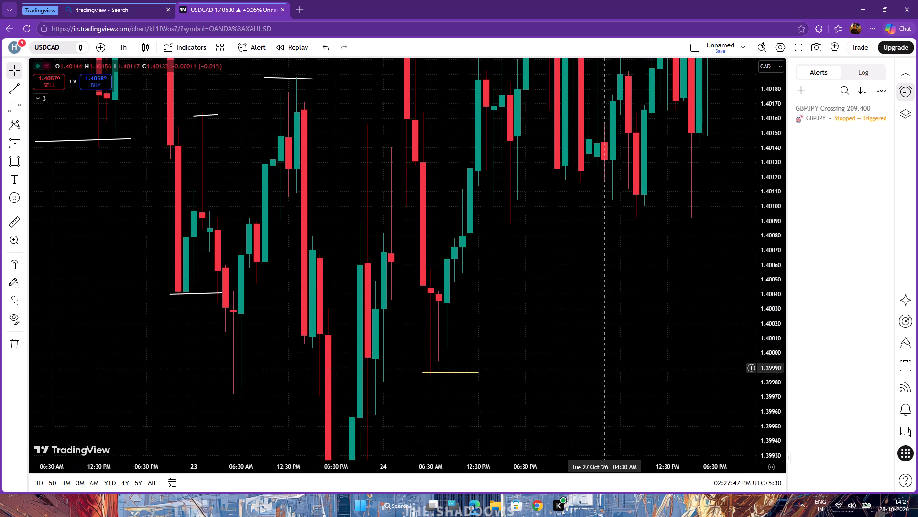
left_click_drag(609, 367, 608, 375)
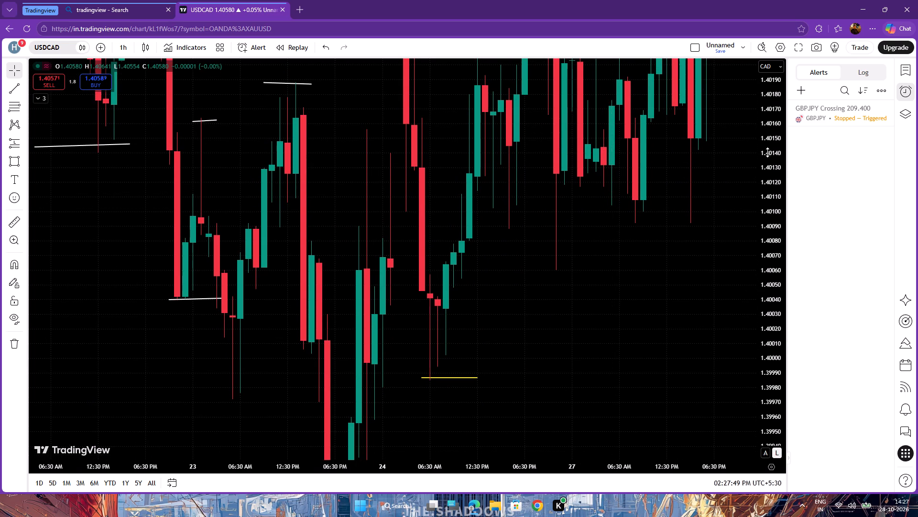
left_click_drag(778, 140, 760, 296)
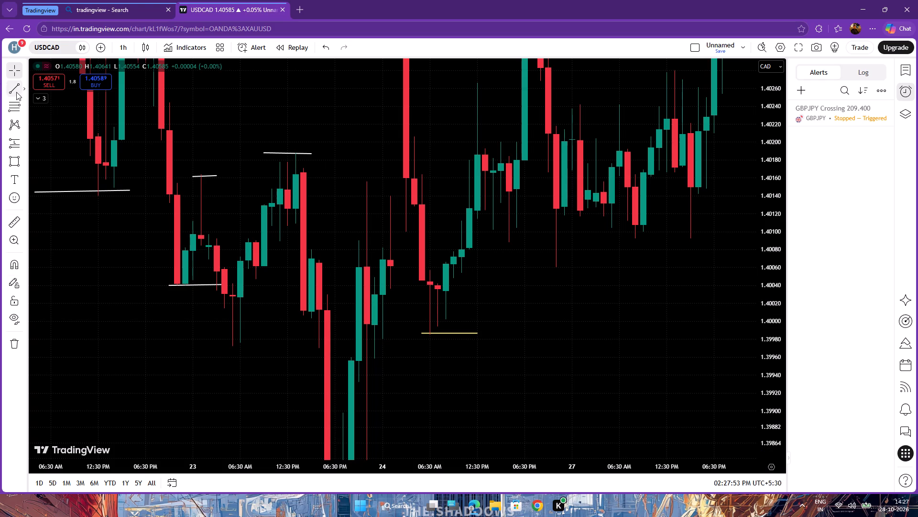
left_click(12, 91)
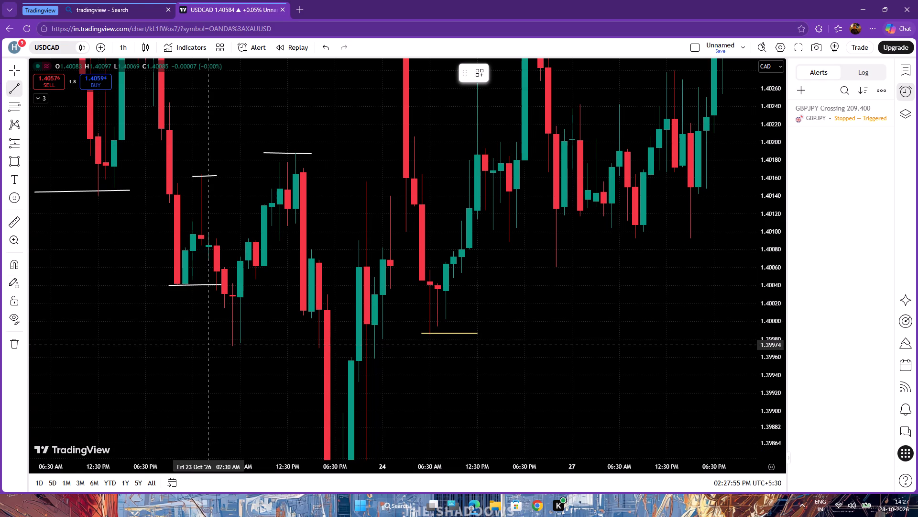
left_click(210, 345)
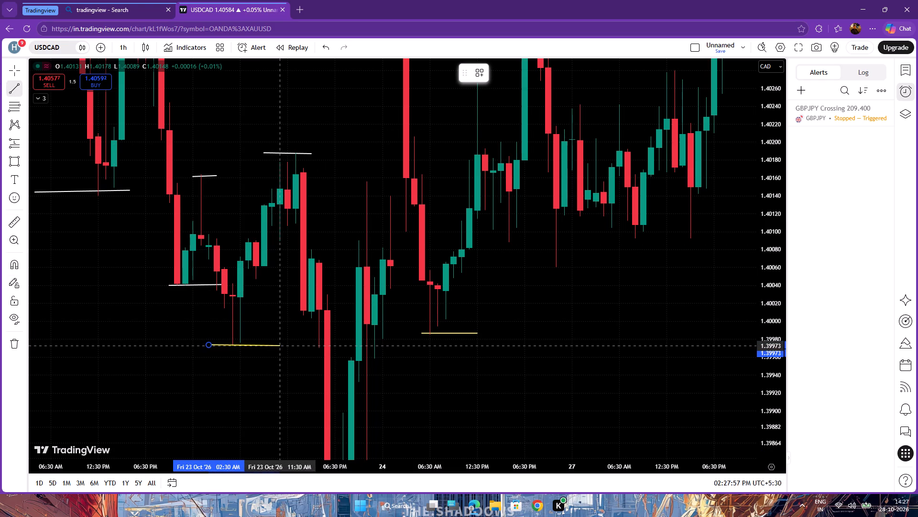
left_click(282, 346)
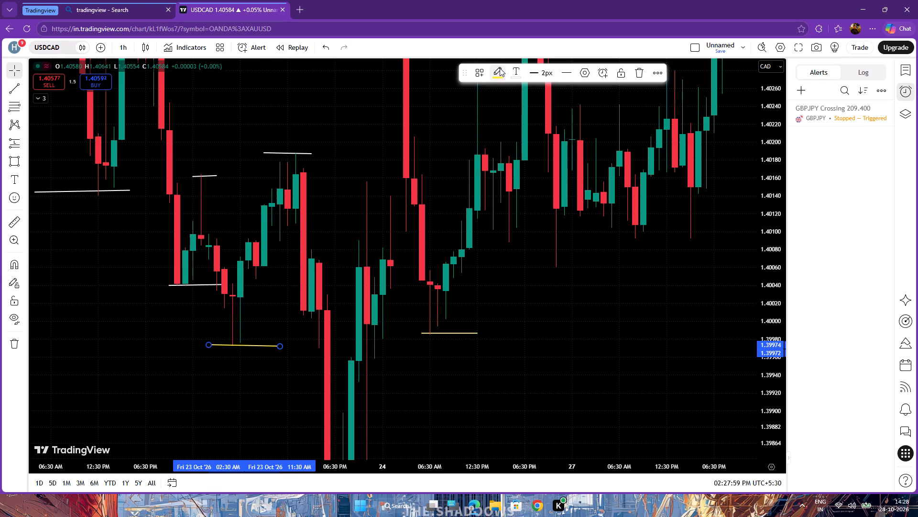
Change the new 23 October swing-low trendline's colour to white.
left_click(500, 68)
left_click(496, 93)
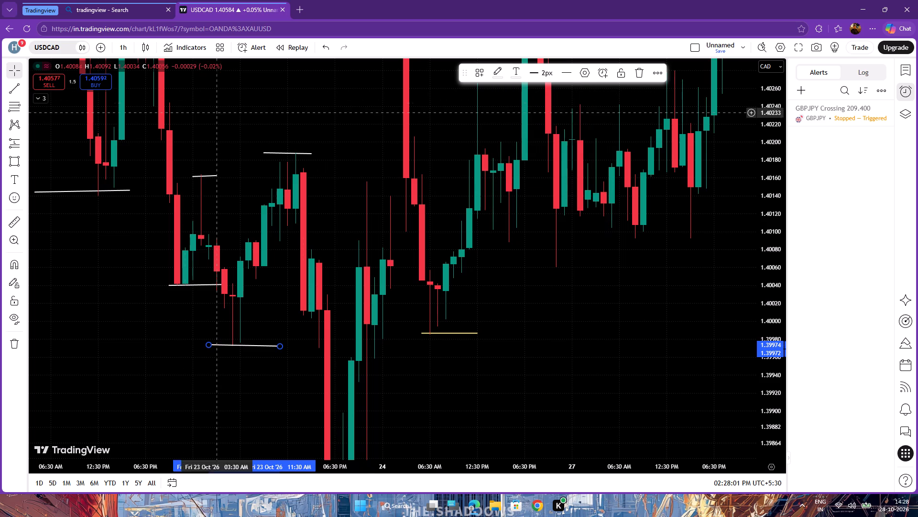
left_click(15, 62)
left_click(194, 103)
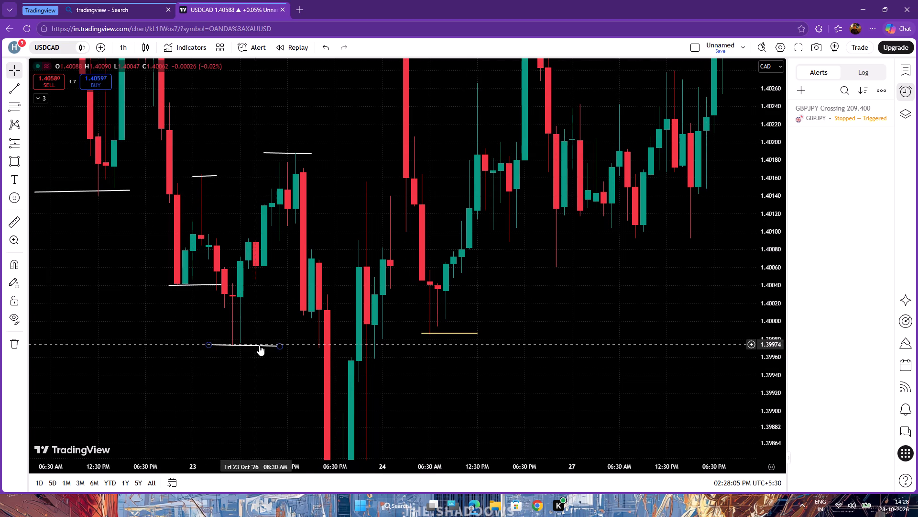
Move the white swing-low trendline's 11:30 AM endpoint to about 1.39975 so the line runs nearly level.
left_click(280, 347)
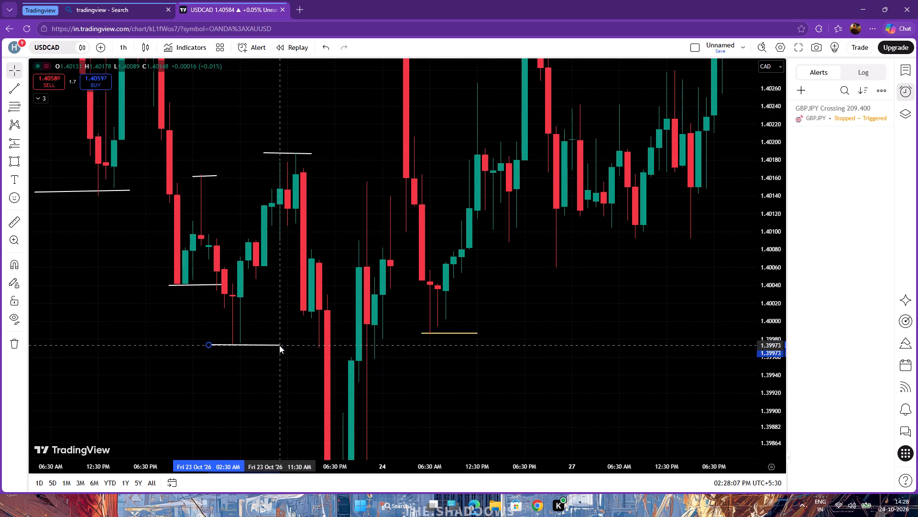
left_click(279, 344)
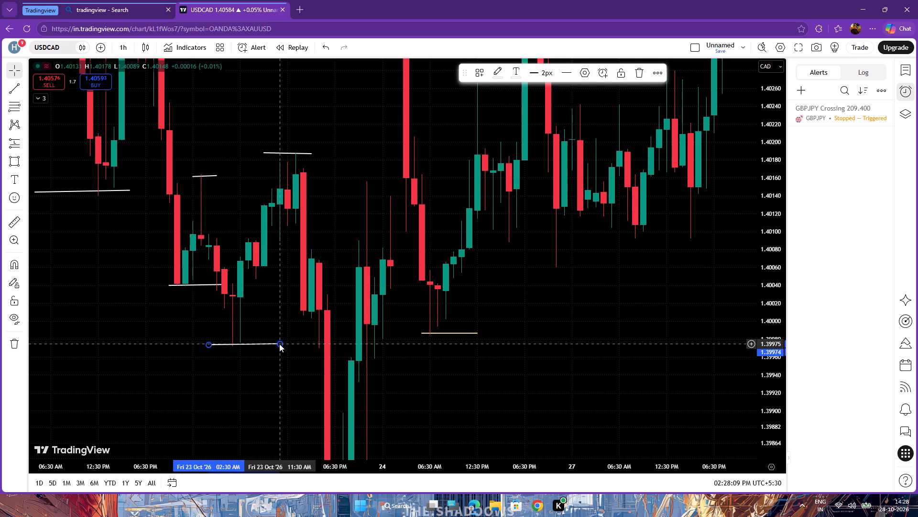
Show the hidden RMS JADU TONA indicator and compare its buy and sell zones with the drawn swing lines.
left_click_drag(774, 409, 777, 390)
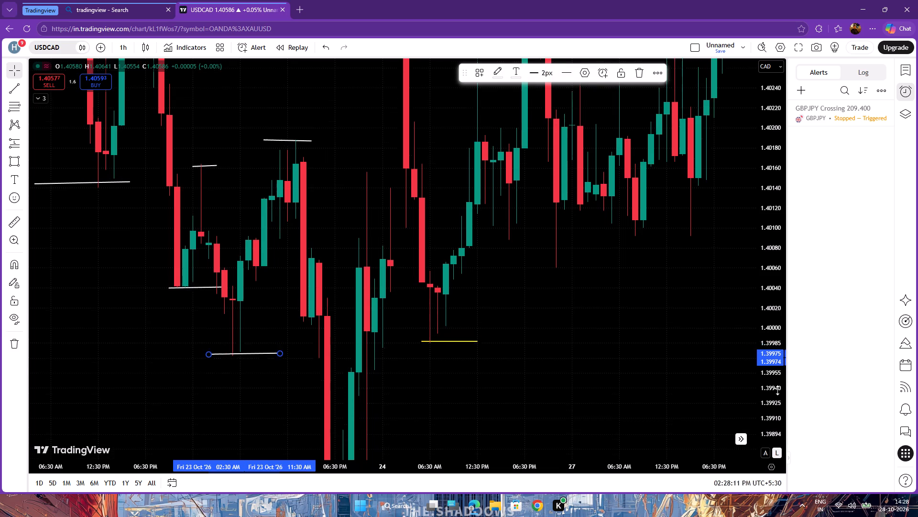
left_click_drag(777, 390, 641, 490)
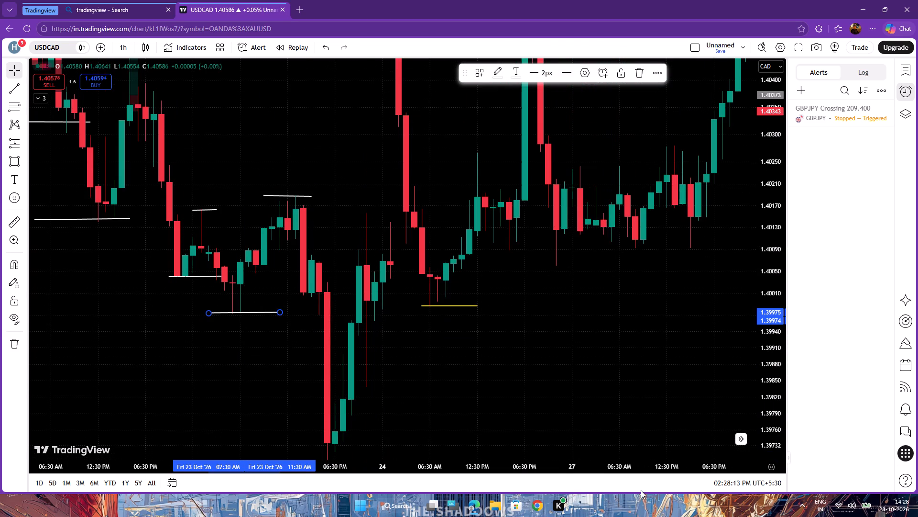
scroll(580, 359, "down", 4)
left_click_drag(611, 361, 587, 429)
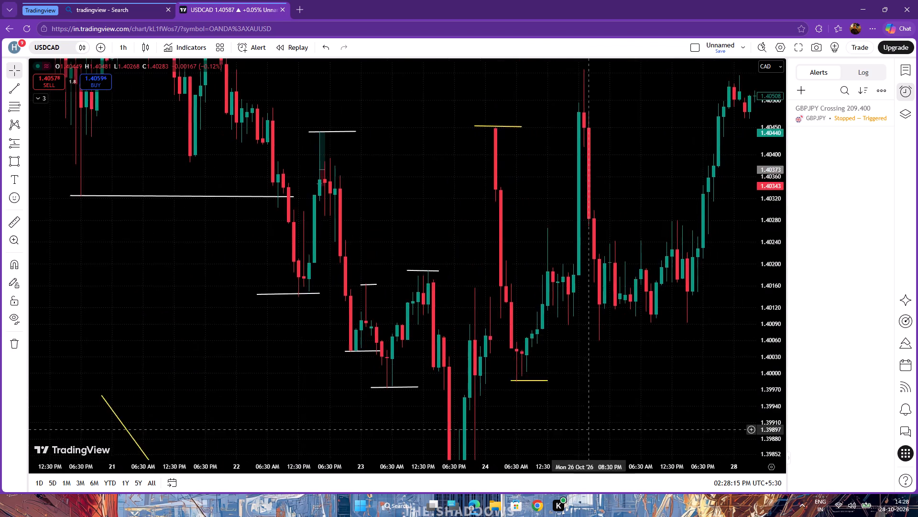
left_click_drag(587, 429, 593, 369)
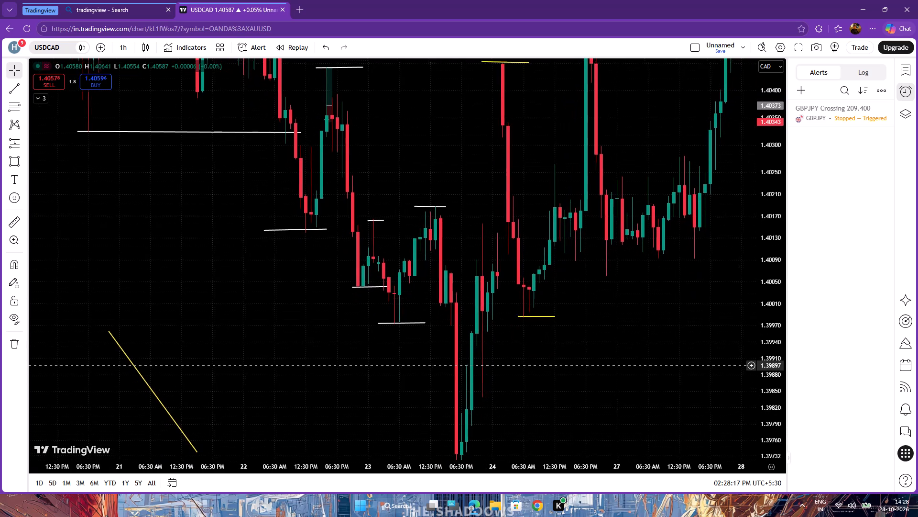
left_click_drag(593, 369, 592, 371)
scroll(401, 284, "up", 2)
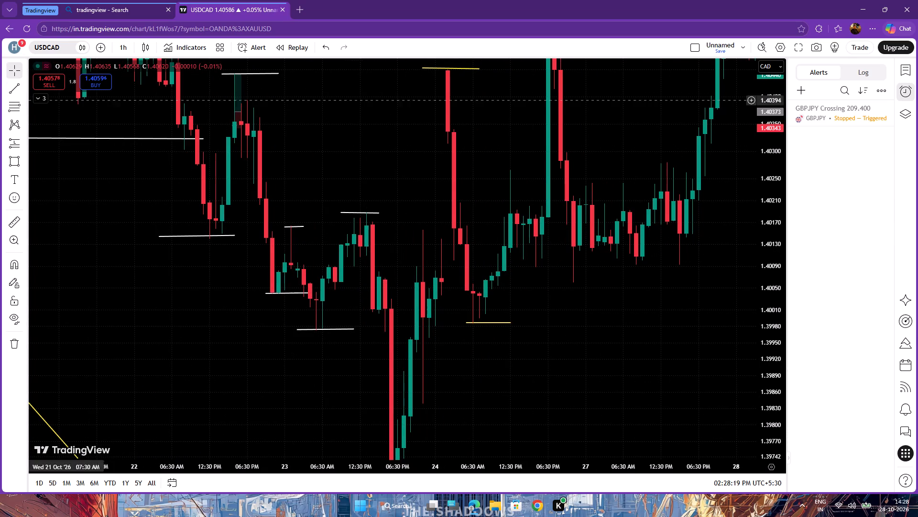
left_click(41, 99)
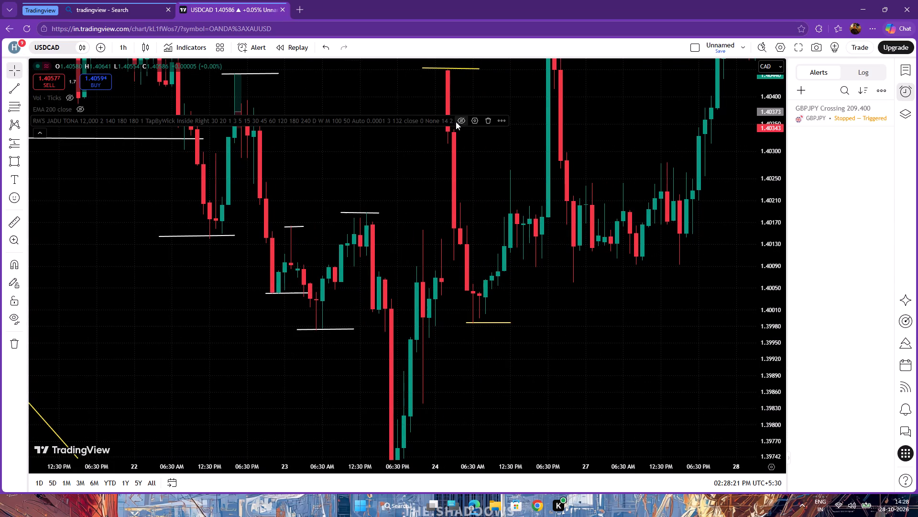
left_click(457, 122)
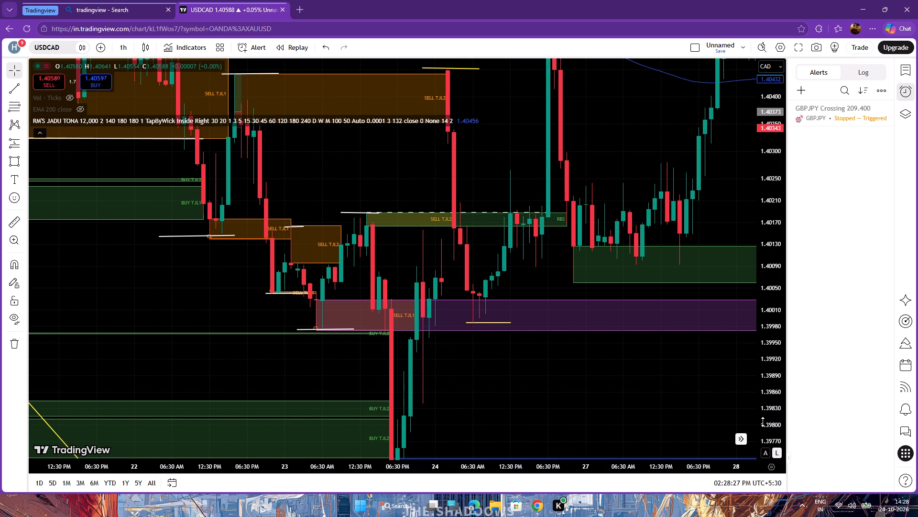
left_click_drag(770, 425, 779, 321)
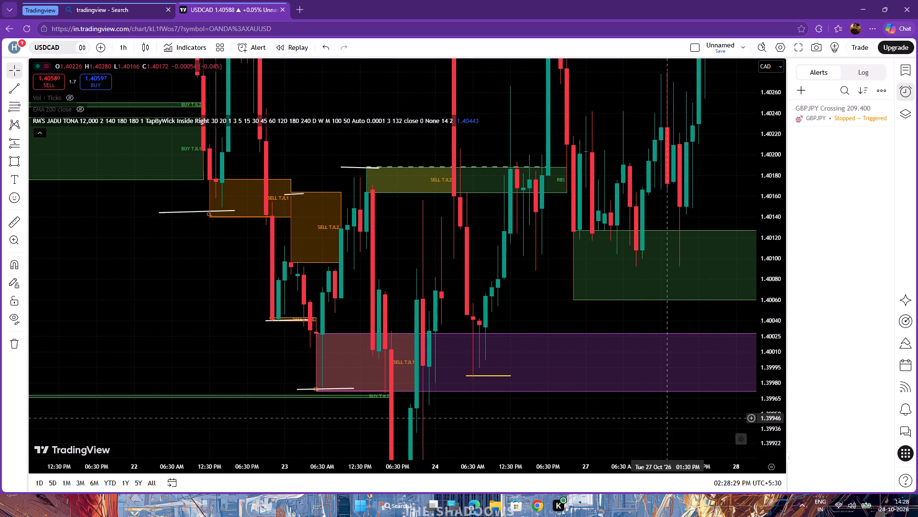
left_click_drag(595, 425, 589, 368)
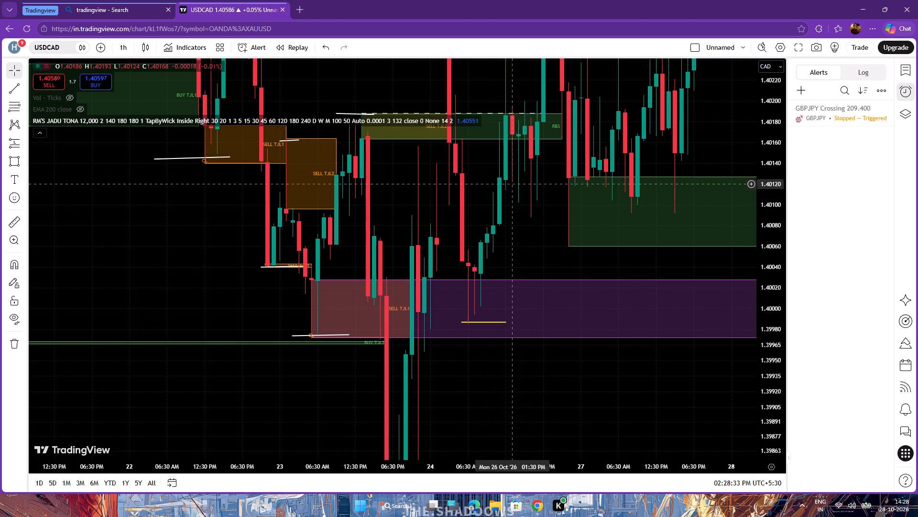
left_click_drag(535, 224, 528, 354)
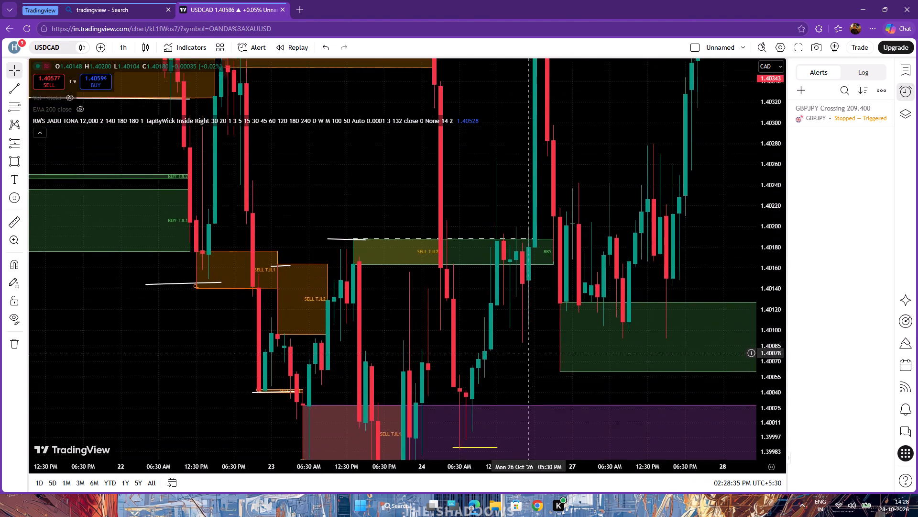
left_click_drag(528, 354, 532, 516)
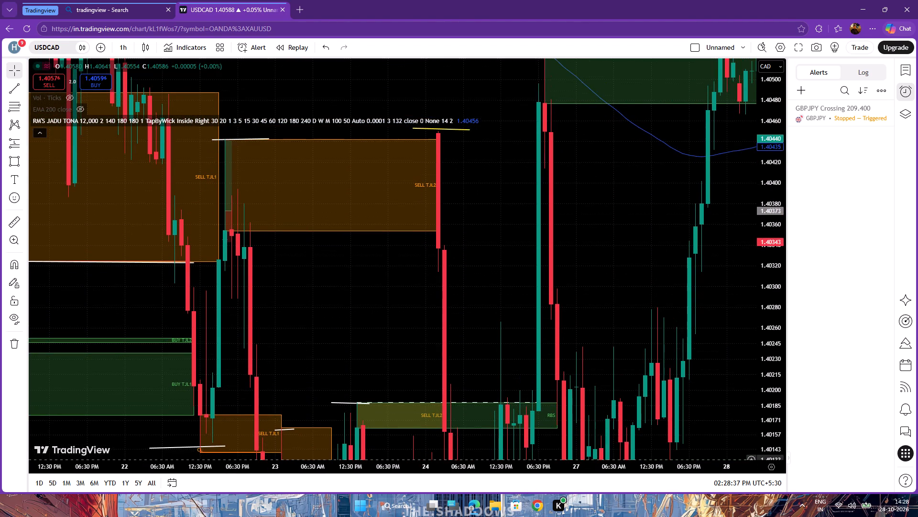
left_click_drag(532, 516, 530, 490)
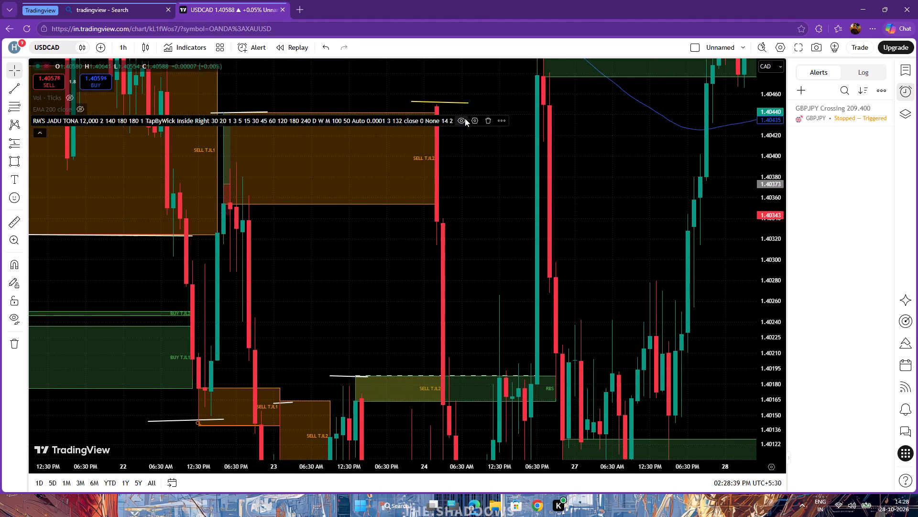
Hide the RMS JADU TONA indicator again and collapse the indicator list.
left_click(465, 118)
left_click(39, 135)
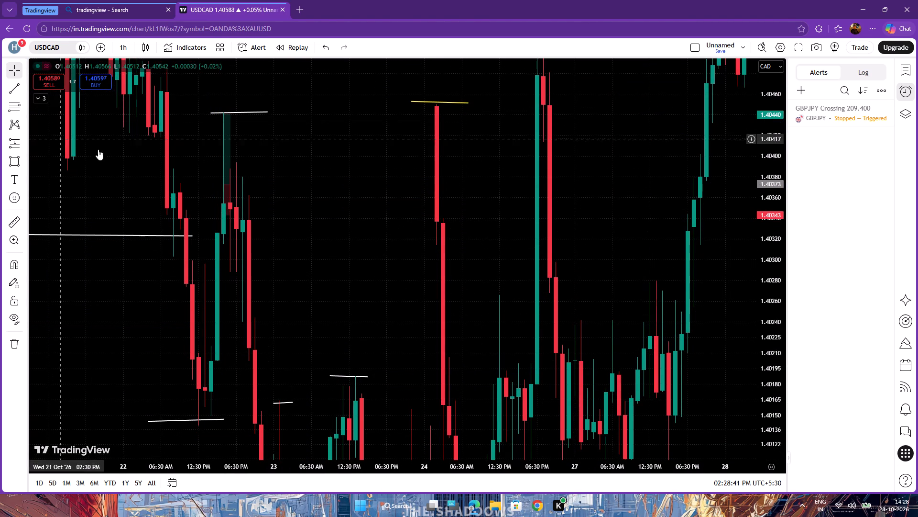
Examine the USDCAD swings from 22 to 27 October against the white and yellow trendlines.
left_click_drag(777, 124, 776, 365)
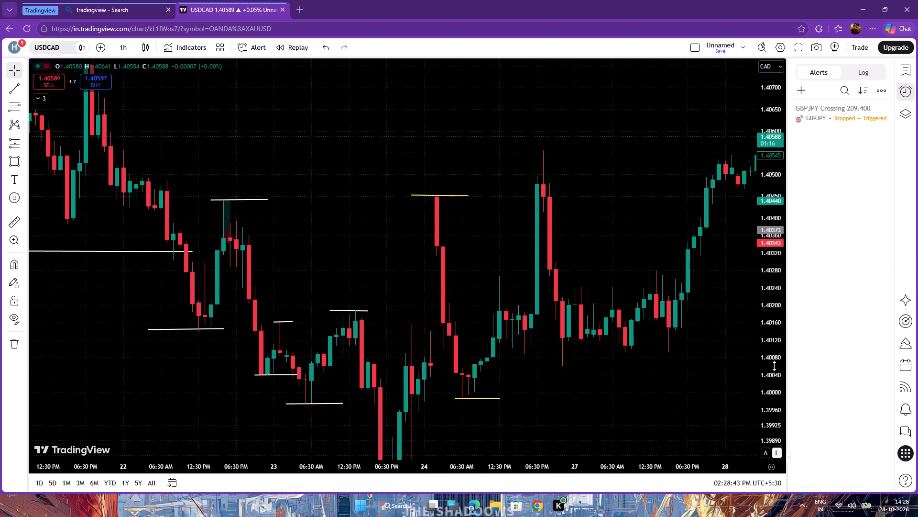
scroll(506, 319, "up", 2)
left_click_drag(438, 274, 571, 177)
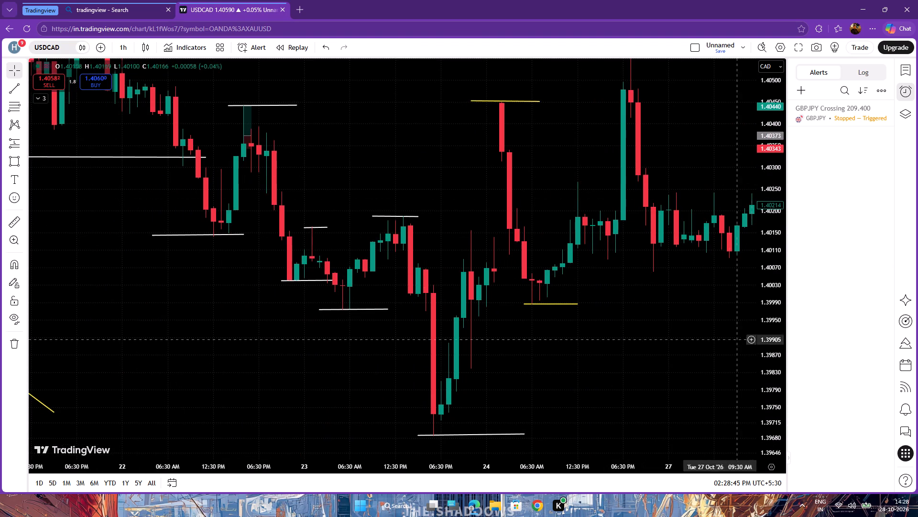
left_click_drag(778, 415, 792, 344)
left_click_drag(546, 358, 546, 358)
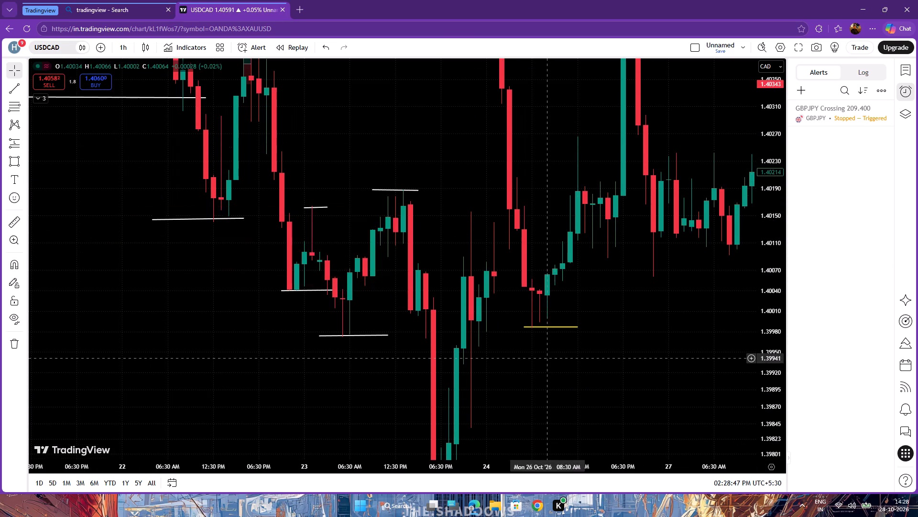
left_click_drag(546, 358, 652, 349)
scroll(557, 327, "up", 3)
left_click_drag(482, 225, 481, 213)
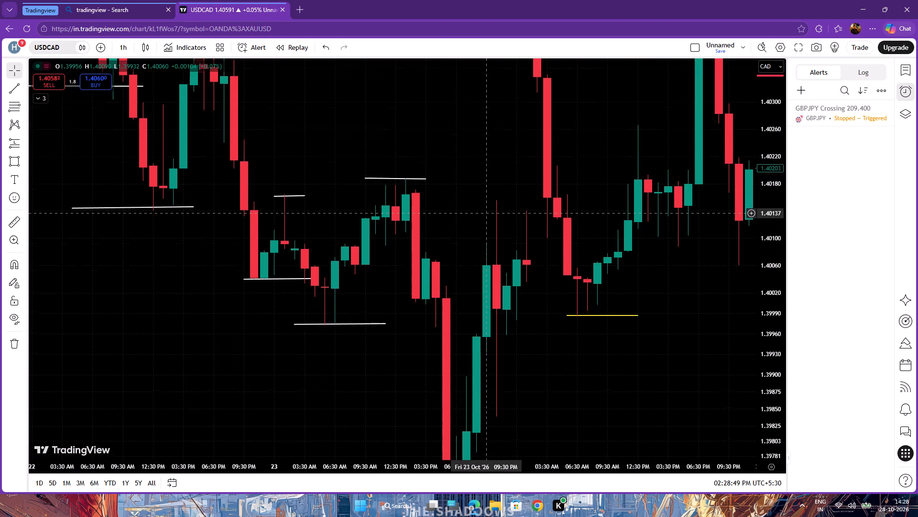
left_click_drag(481, 213, 482, 209)
scroll(488, 213, "down", 1)
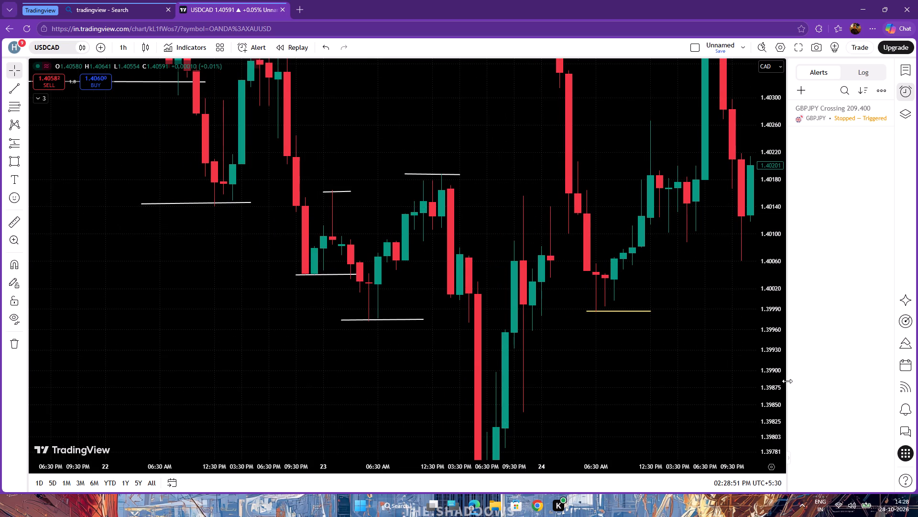
left_click_drag(776, 389, 754, 385)
left_click_drag(688, 394, 661, 358)
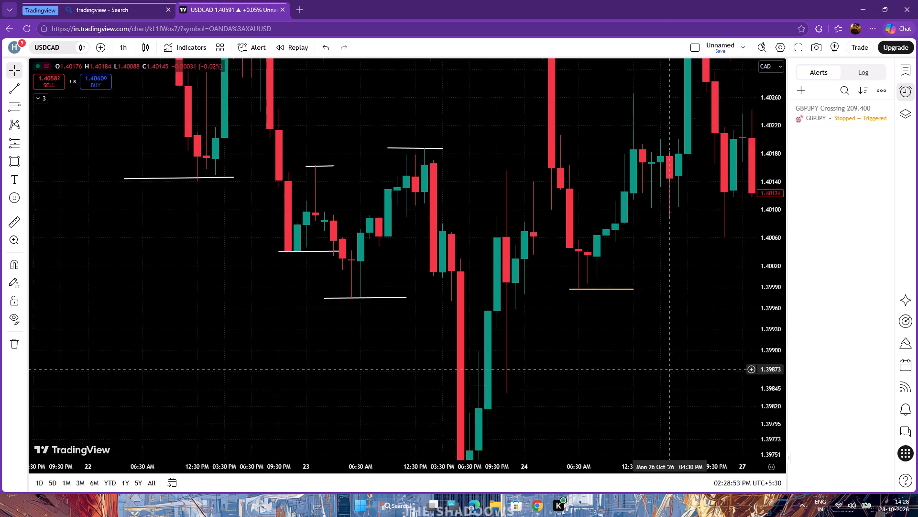
Draw a rectangle zone beneath the white 23 October swing high, about 1.40187 to 1.40167, from 23 October 08:30 AM to 26 October 09:30 AM.
left_click_drag(661, 358, 630, 395)
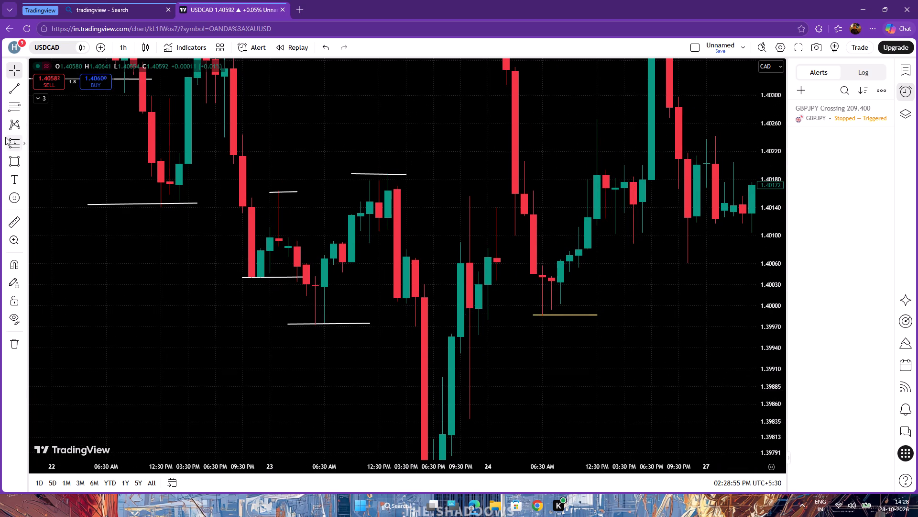
left_click(15, 159)
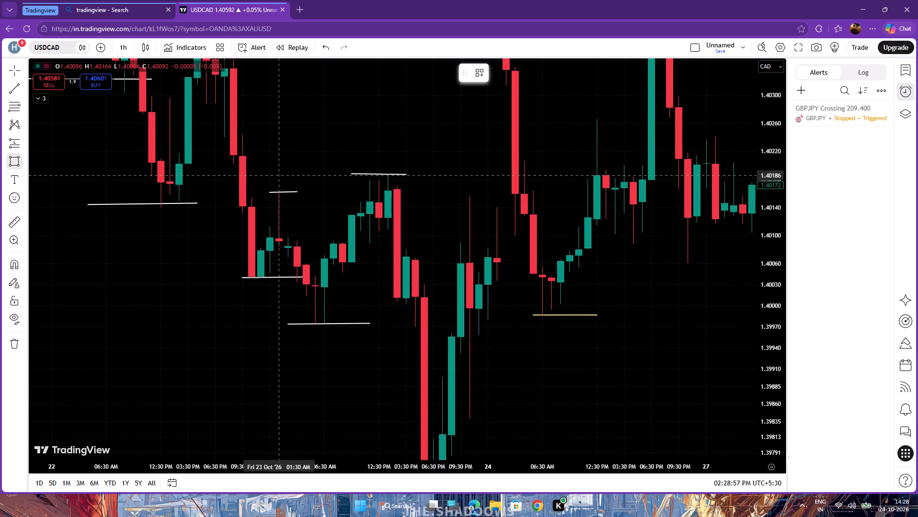
left_click(338, 174)
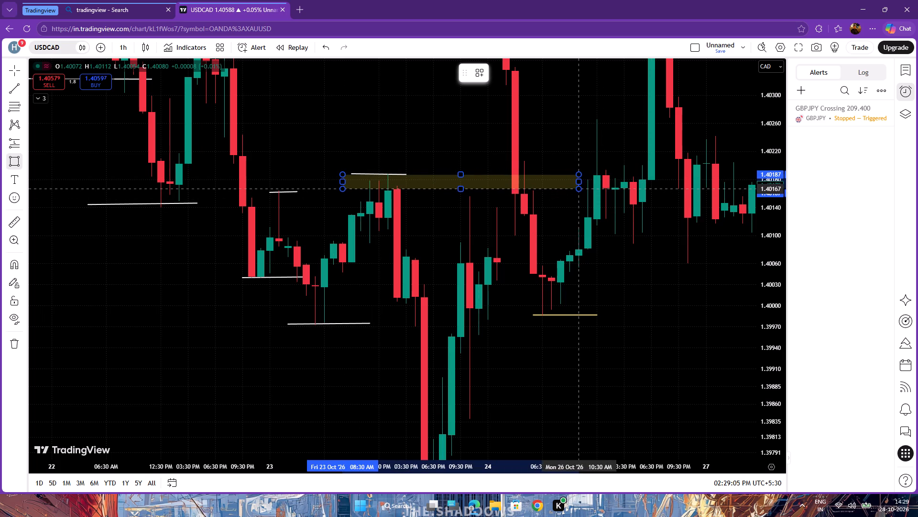
left_click(573, 189)
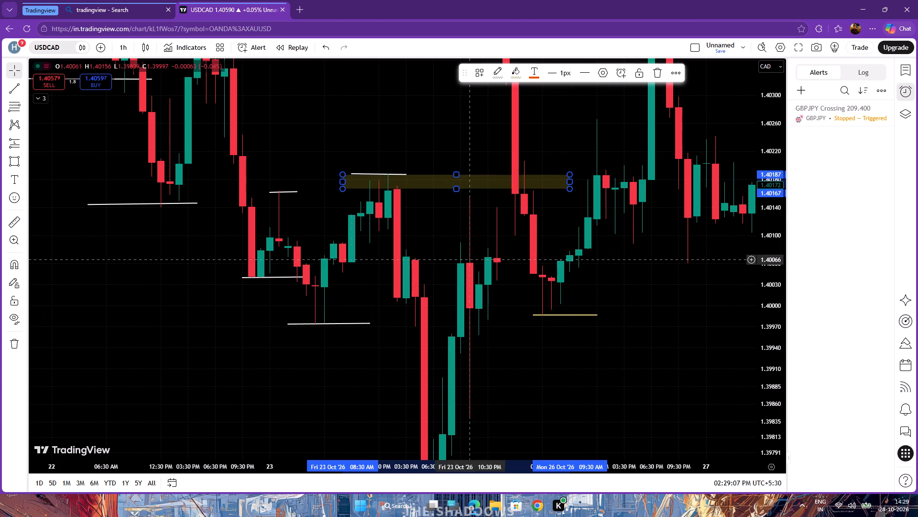
Draw a rectangle zone at the swing lows, about 1.40027 to 1.39974, from 23 October 02:30 AM to 26 October 06:30 PM.
left_click(5, 161)
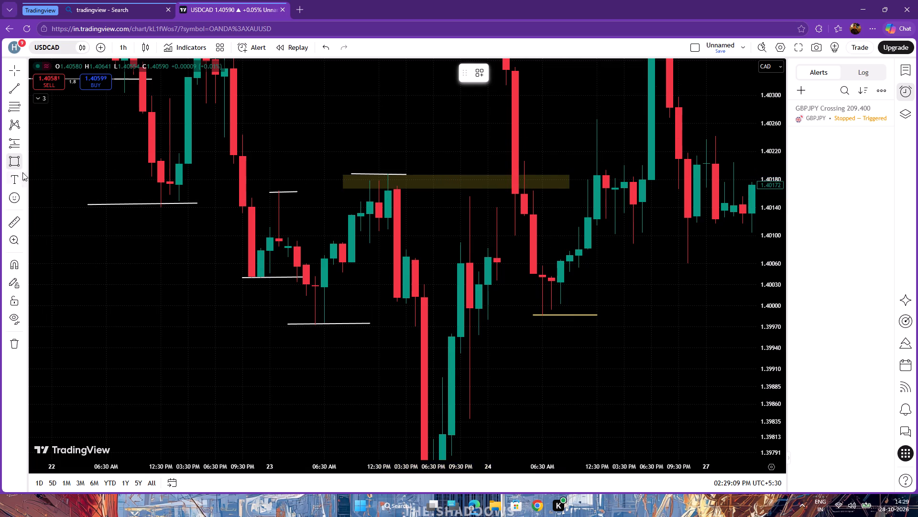
left_click(291, 287)
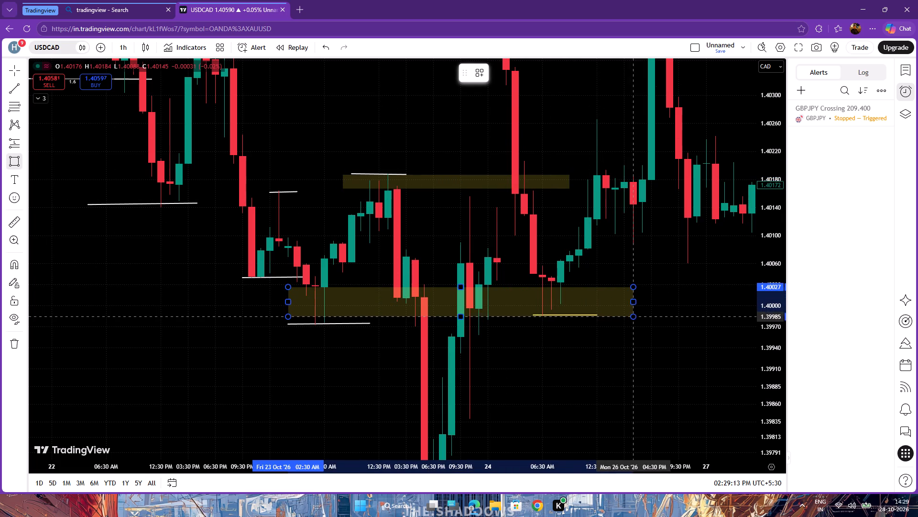
left_click(647, 324)
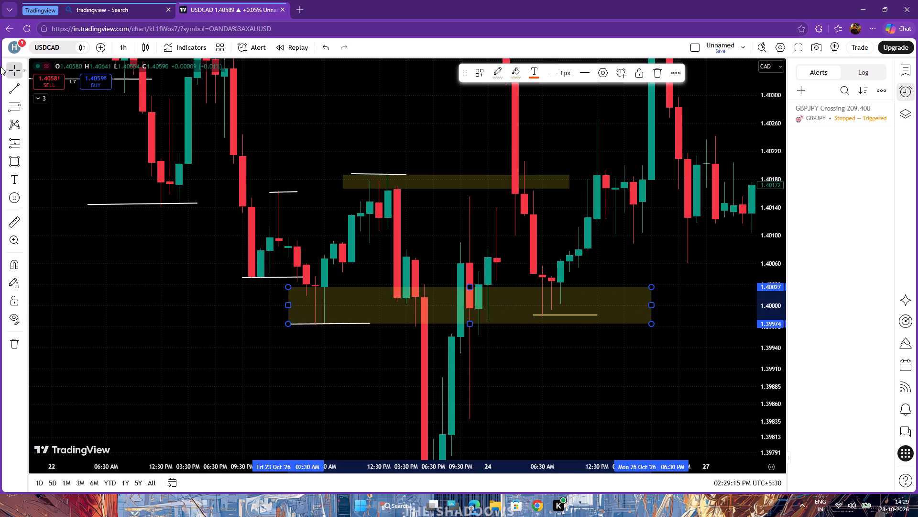
left_click(7, 69)
left_click(352, 124)
Shorten the upper rectangle zone near 1.40177 so that it ends at about the start of 24 October.
left_click_drag(398, 121, 205, 379)
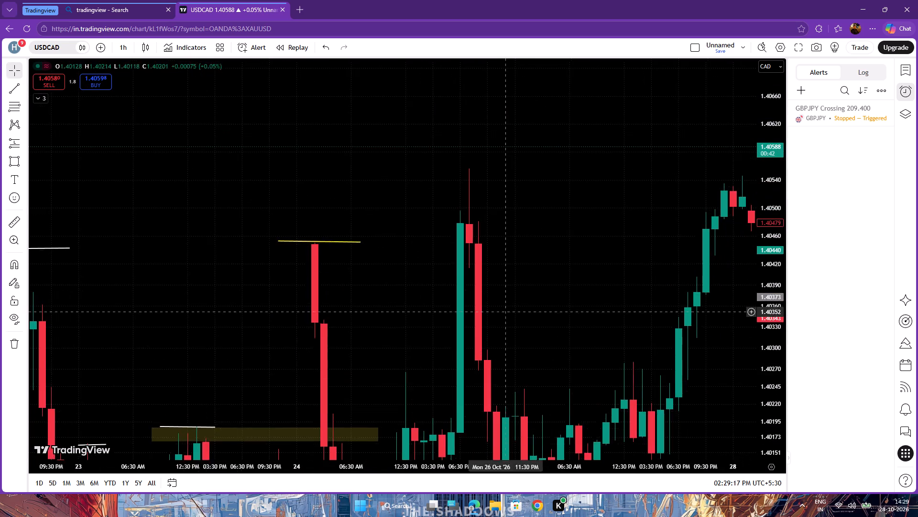
scroll(708, 338, "down", 6)
left_click_drag(732, 343, 121, 495)
left_click_drag(276, 279, 593, 9)
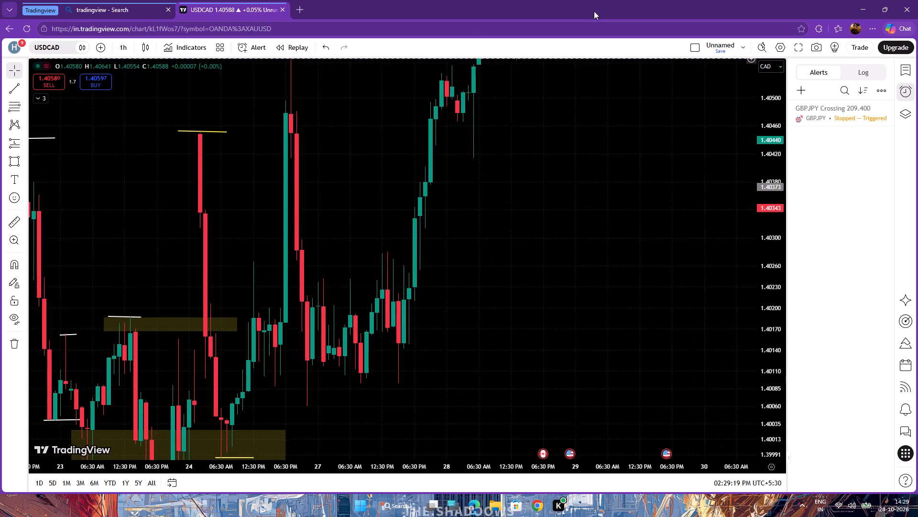
left_click_drag(569, 299, 805, 202)
scroll(486, 326, "up", 5)
left_click_drag(517, 362, 605, 368)
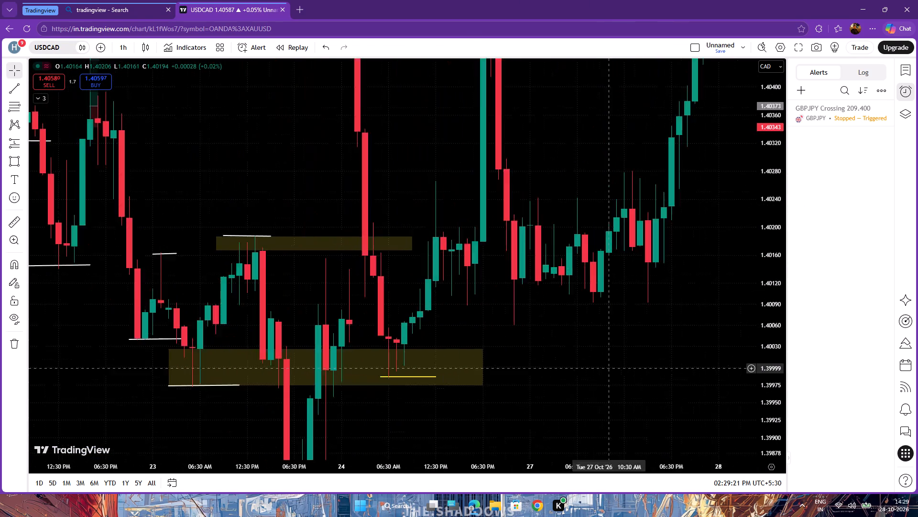
left_click_drag(605, 368, 792, 429)
left_click_drag(599, 303, 539, 295)
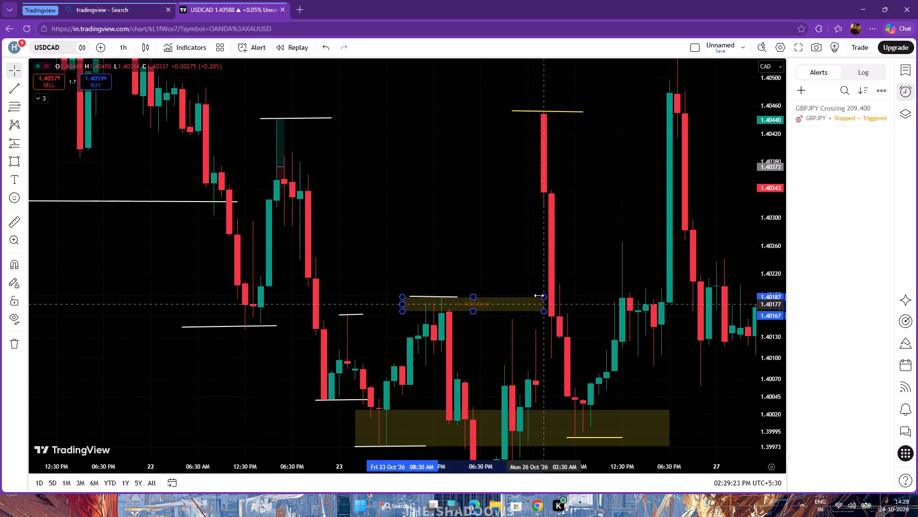
left_click_drag(539, 295, 531, 296)
left_click(503, 194)
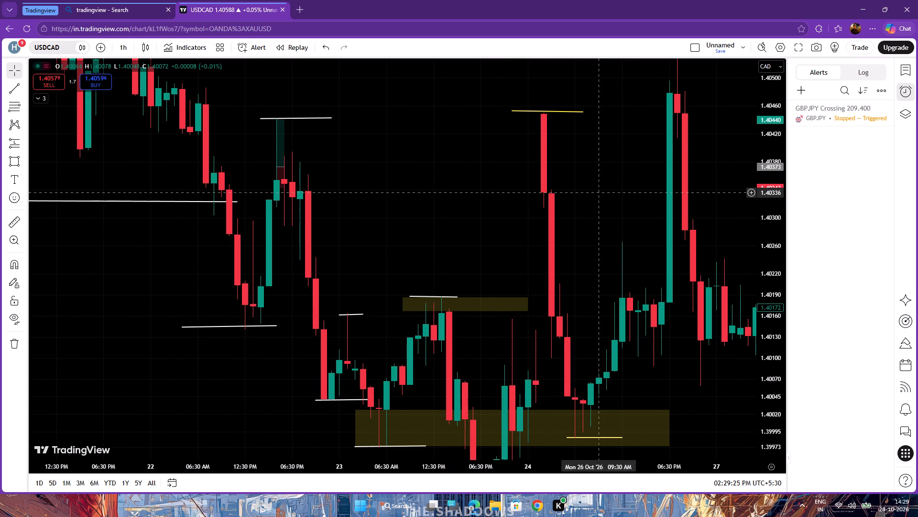
Draw a trendline at the 26 October swing high, about 1.40555, from 04:30 PM to 27 October 01:30 AM, and colour it yellow.
left_click_drag(776, 142, 743, 263)
left_click_drag(726, 174, 675, 185)
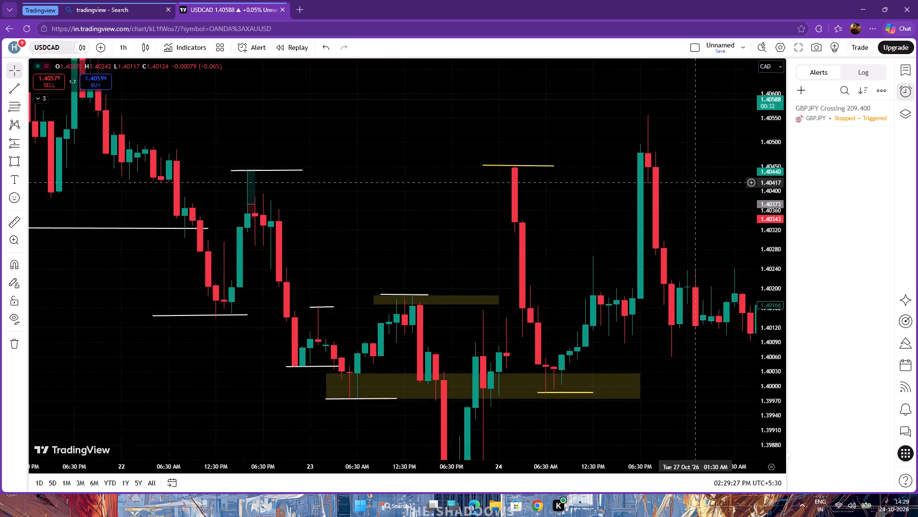
left_click_drag(675, 185, 513, 195)
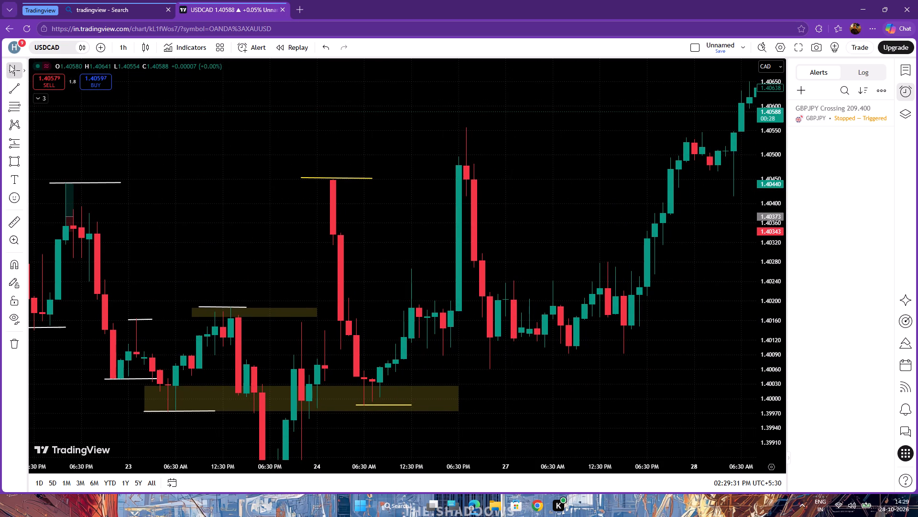
left_click(9, 86)
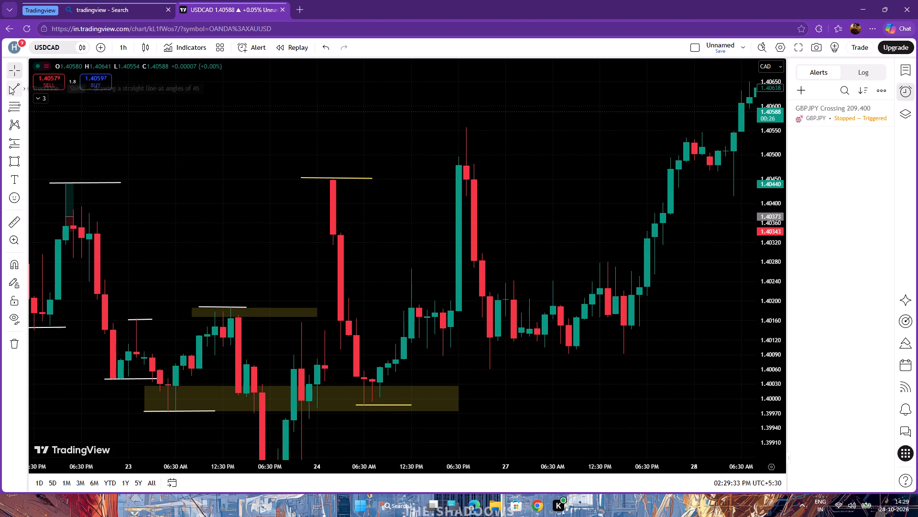
left_click(446, 128)
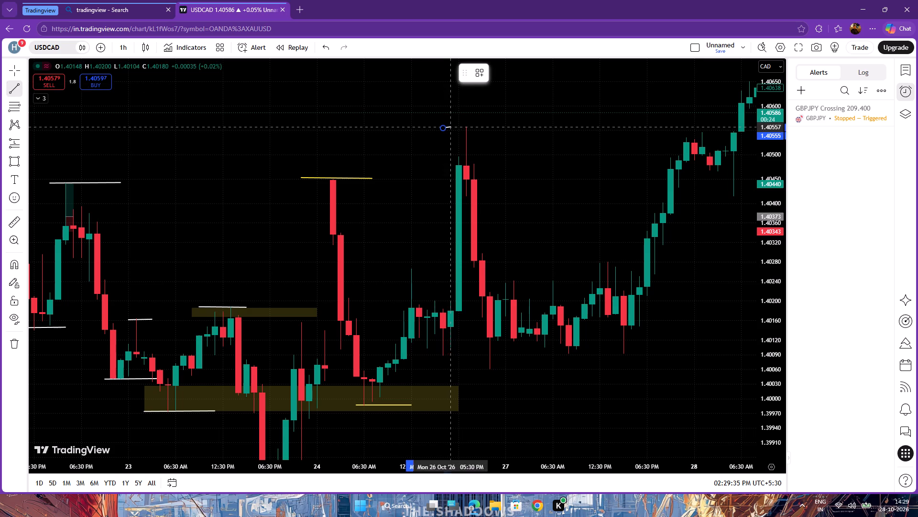
left_click(514, 128)
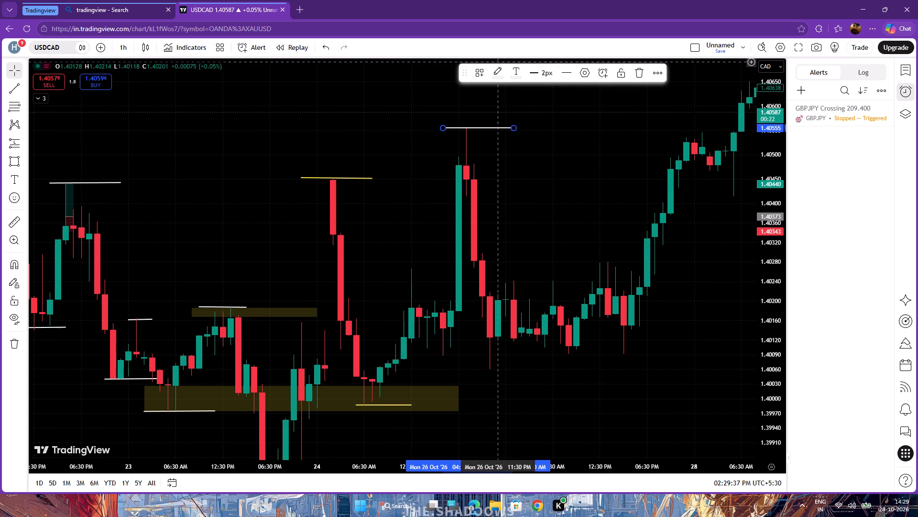
left_click(494, 73)
left_click(519, 102)
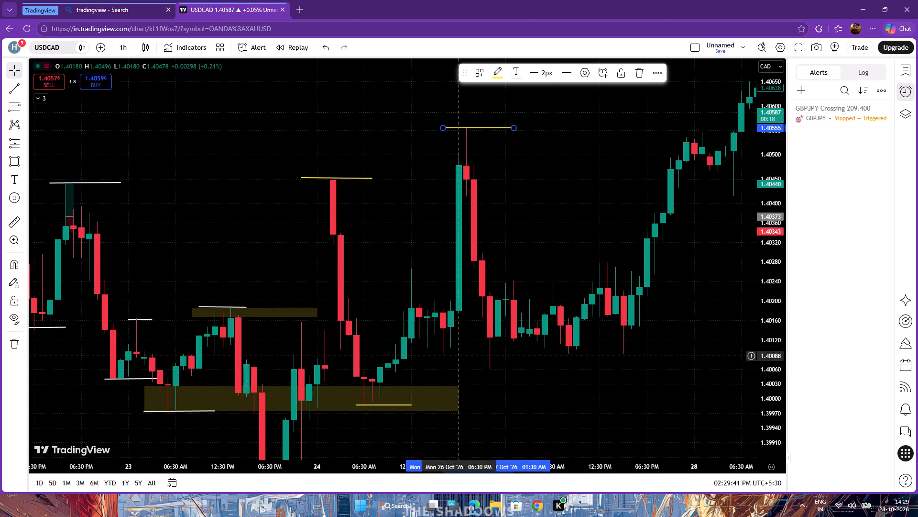
Draw a yellow trendline under the following swing low, about 1.40060, from 26 October 05:30 PM to 27 October 04:30 AM.
left_click(17, 84)
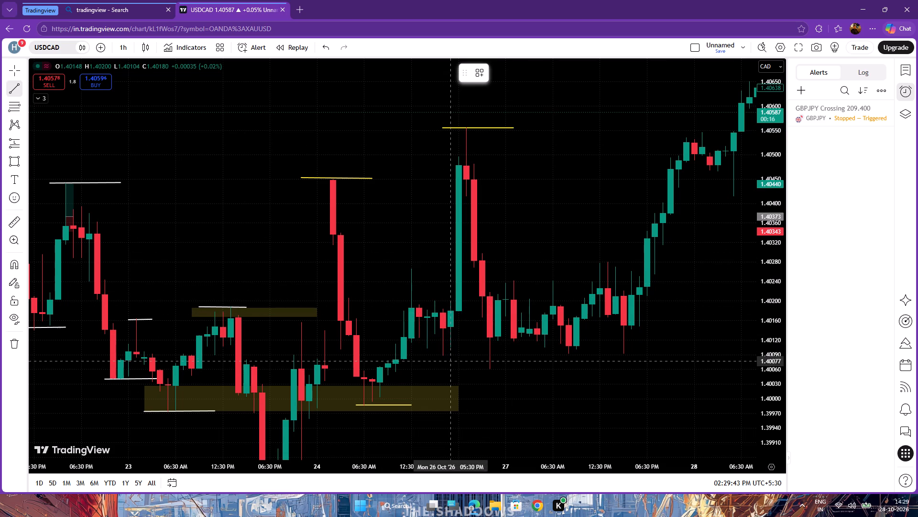
left_click(452, 369)
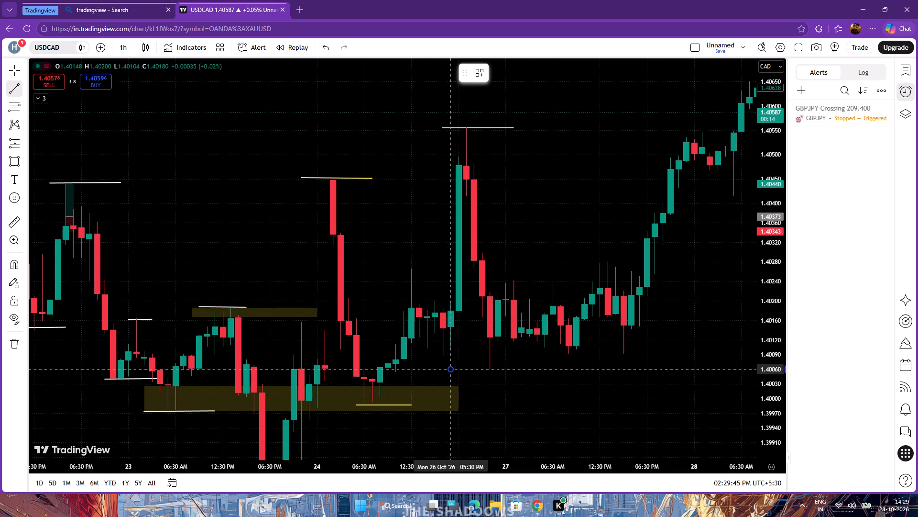
left_click(535, 370)
left_click(16, 70)
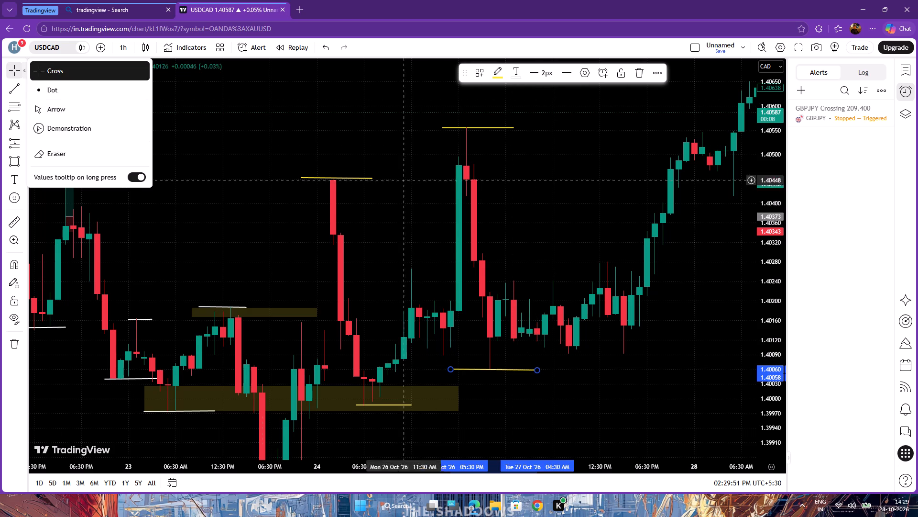
left_click(642, 119)
Draw a yellow trendline at the 28 October swing high, about 1.40685, from 27 October 11:30 PM to 28 October 11:30 PM.
left_click_drag(642, 119, 413, 294)
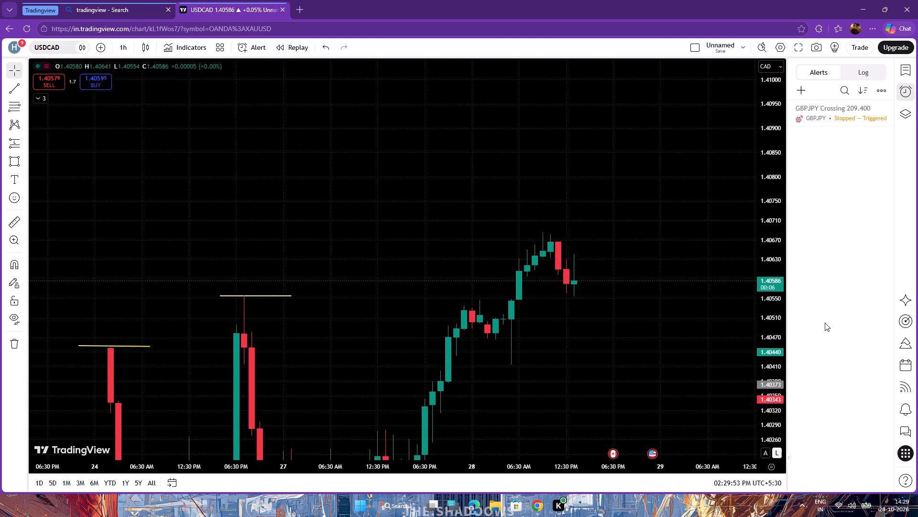
left_click_drag(766, 380, 756, 288)
left_click_drag(661, 350, 645, 299)
left_click_drag(644, 377, 664, 367)
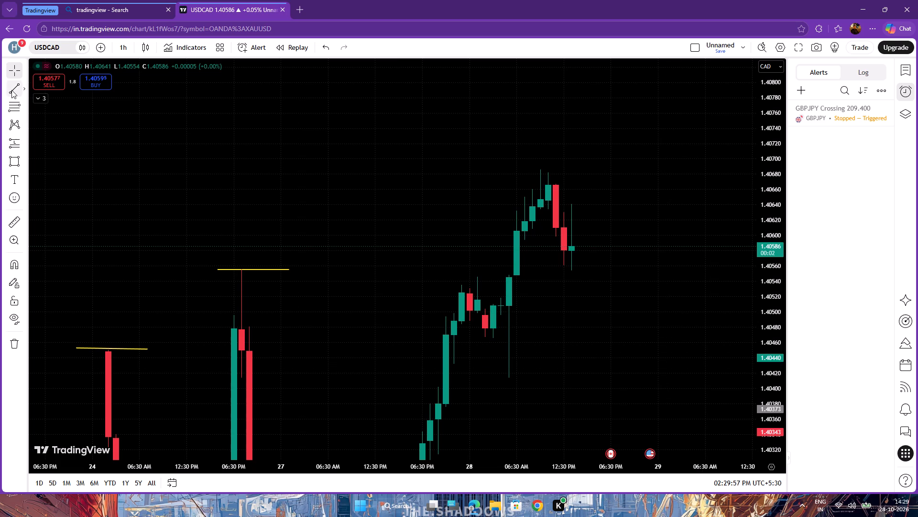
left_click(11, 90)
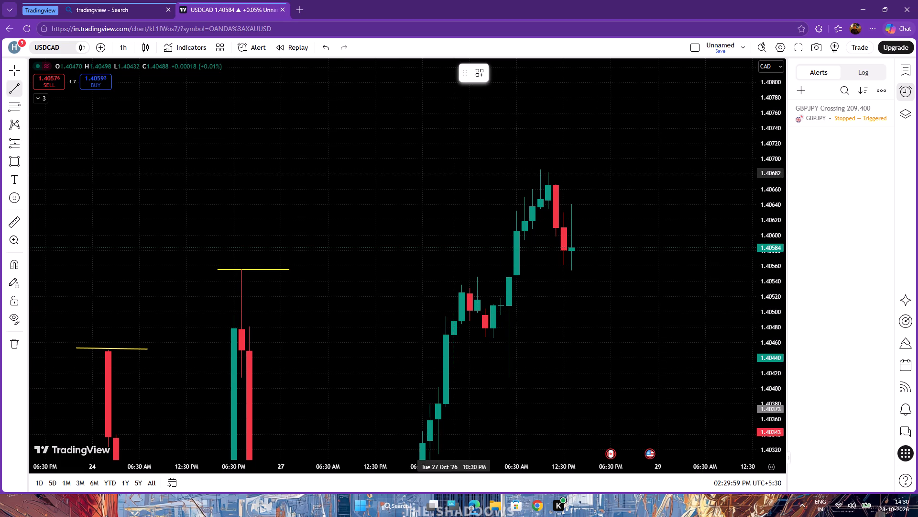
left_click(458, 170)
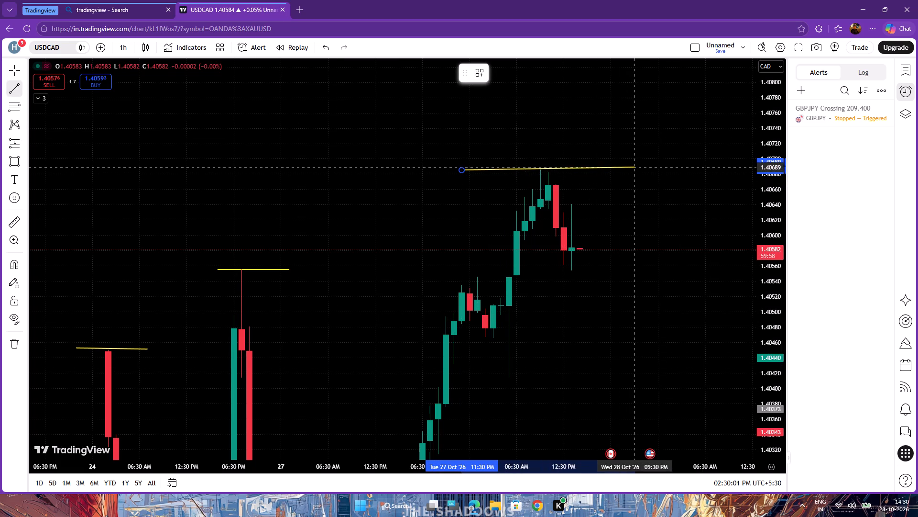
left_click(650, 169)
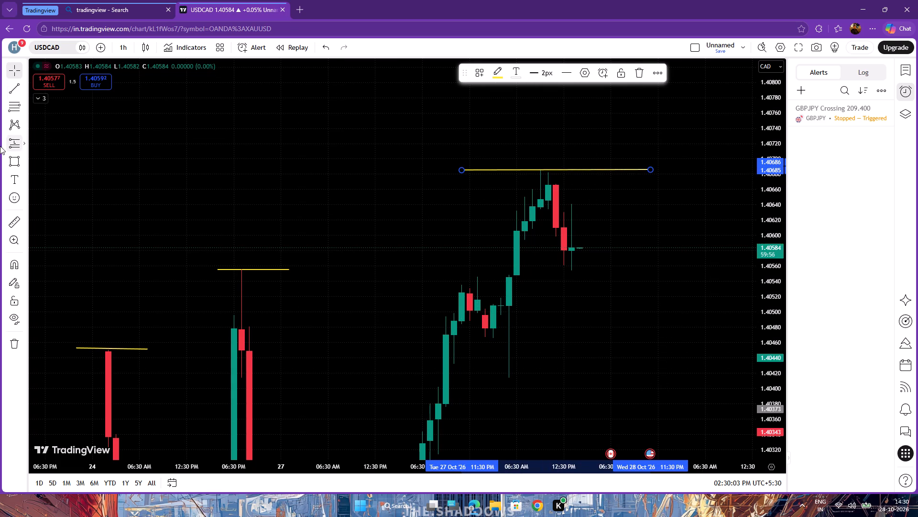
Draw a rectangle zone below the 26 October swing high, about 1.40555 to 1.40478, from 26 October 02:30 PM to 29 October 09:30 AM.
left_click(6, 154)
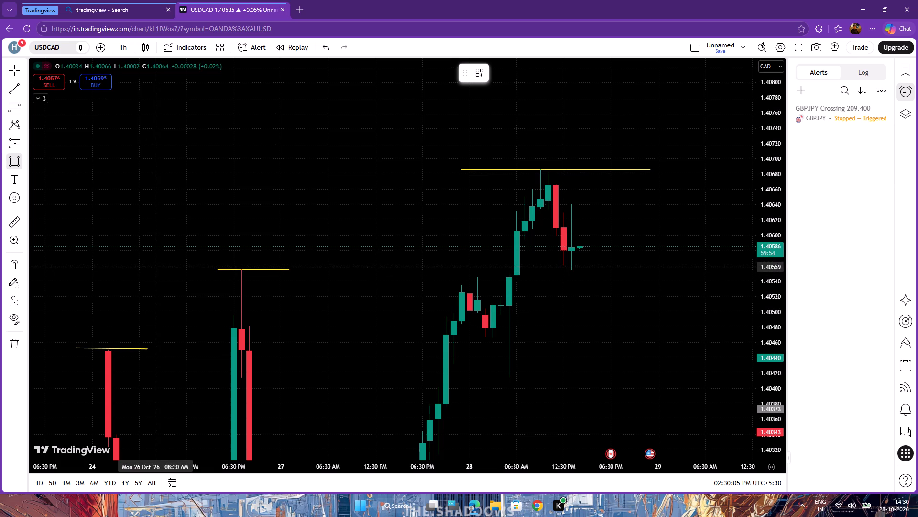
left_click(205, 270)
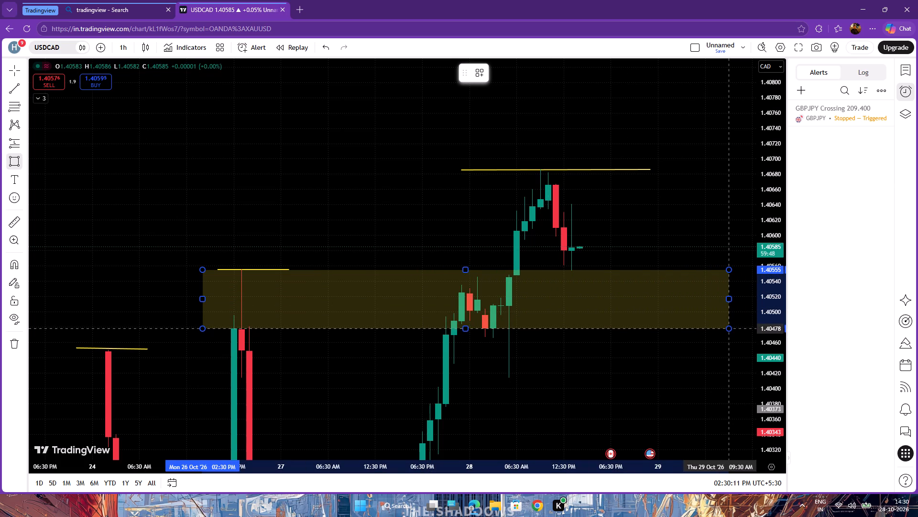
left_click(732, 328)
left_click(15, 72)
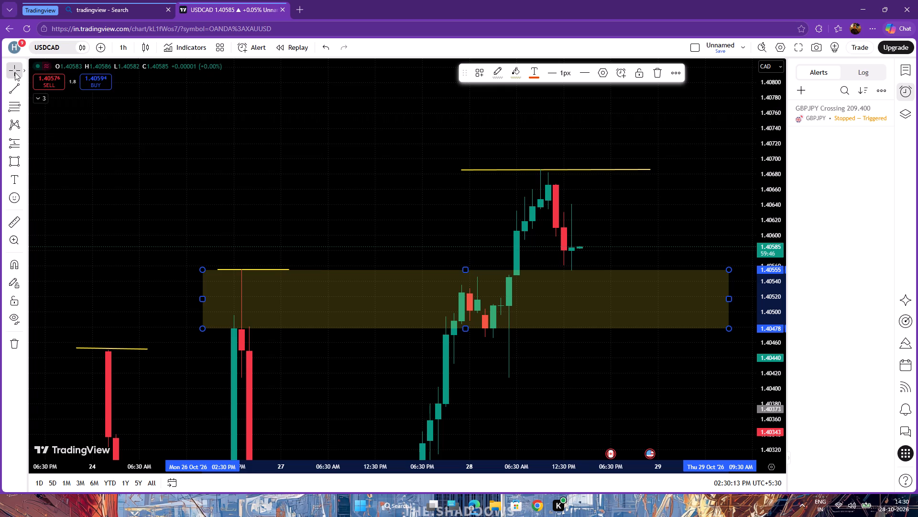
left_click(246, 93)
Delete the stray diagonal yellow trendline below the 21 October candles.
scroll(276, 115, "down", 4)
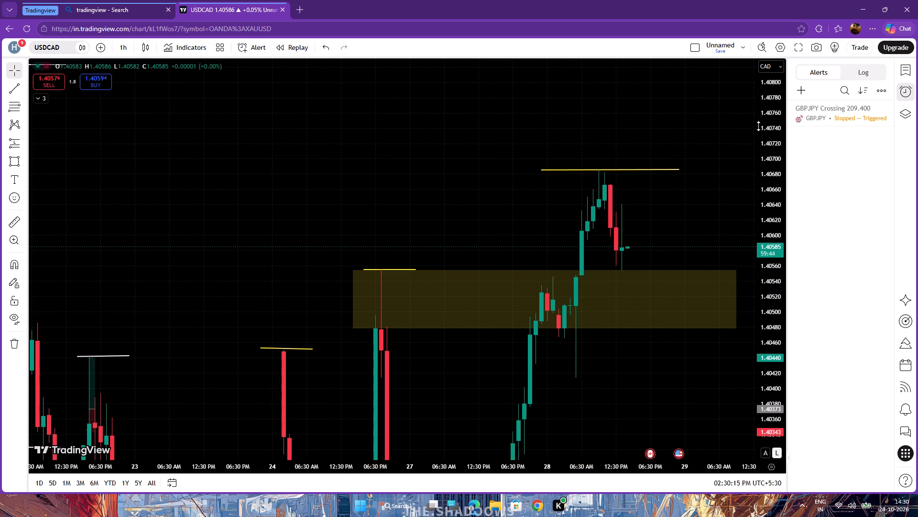
left_click_drag(770, 124, 738, 349)
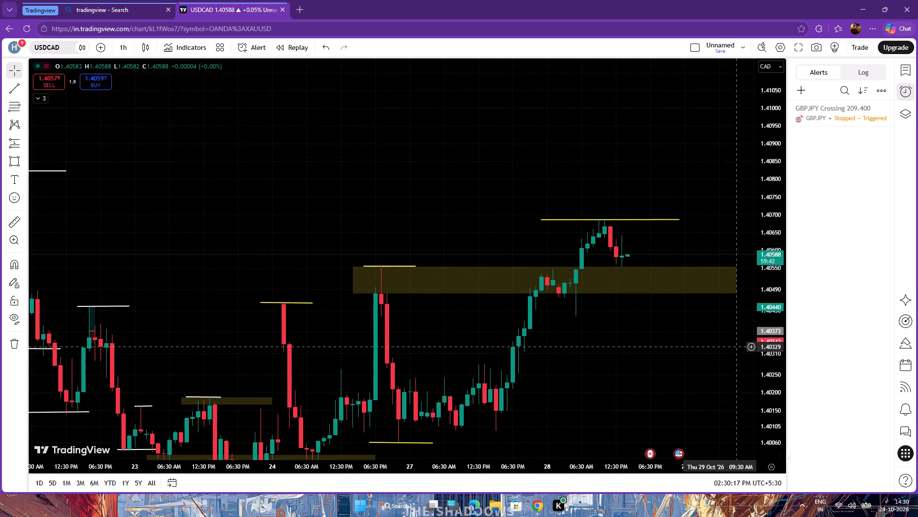
left_click_drag(738, 349, 737, 352)
left_click_drag(644, 339, 653, 188)
scroll(652, 181, "down", 6)
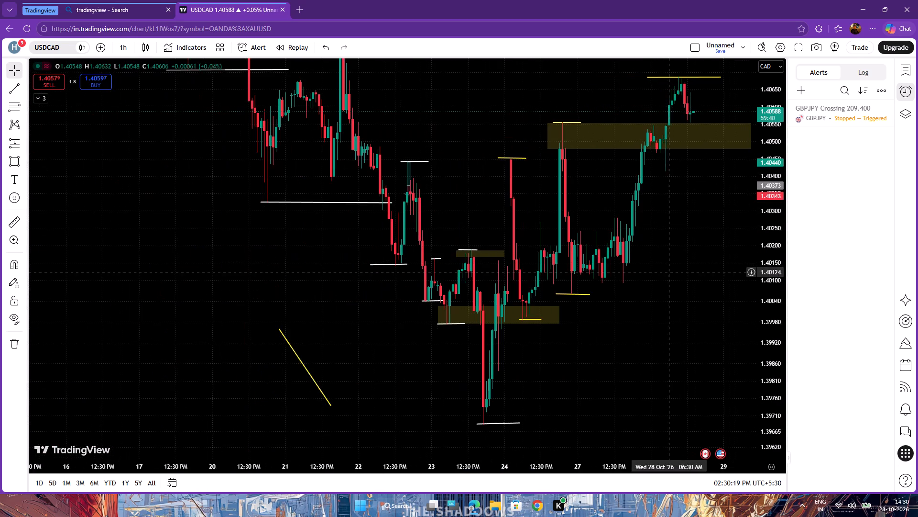
left_click_drag(674, 265, 632, 459)
scroll(645, 407, "up", 4)
left_click_drag(644, 405, 679, 190)
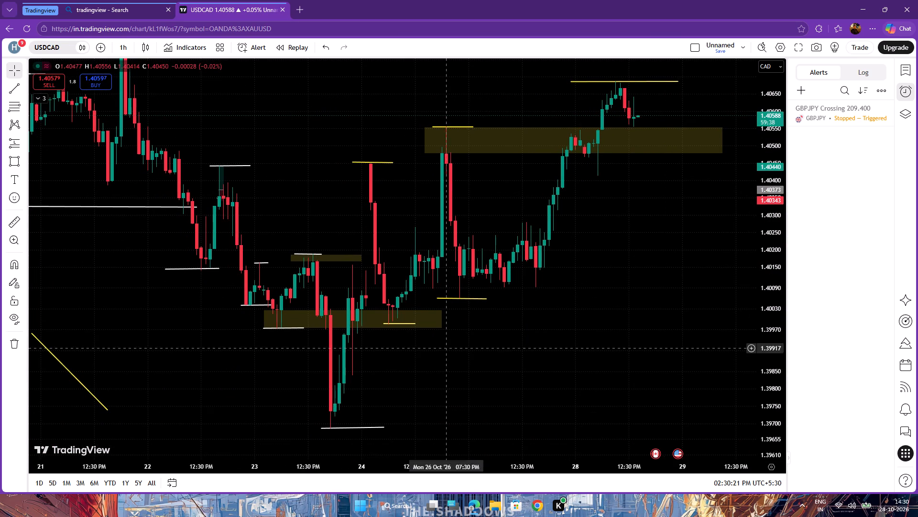
left_click_drag(167, 355, 464, 355)
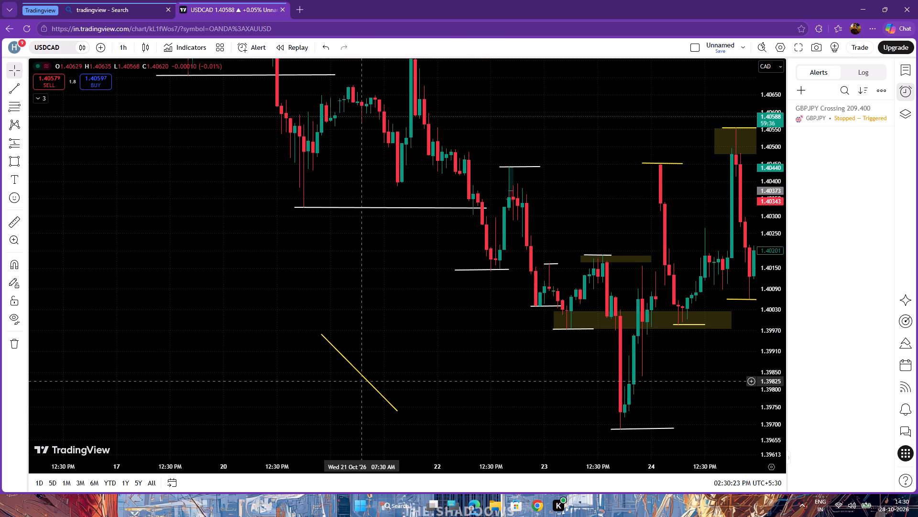
left_click(366, 380)
left_click(641, 67)
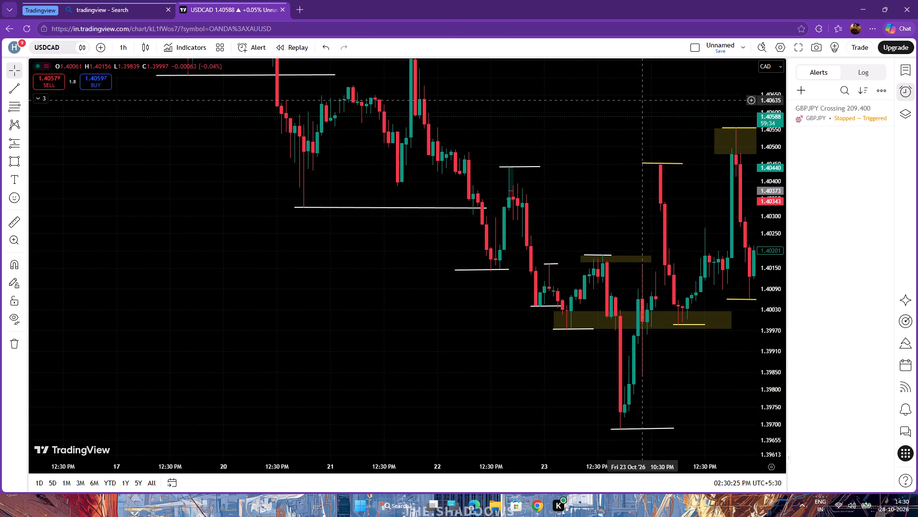
Examine the USDCAD price action from 22 to 28 October against the rectangle zones and swing lines.
left_click_drag(640, 114, 454, 79)
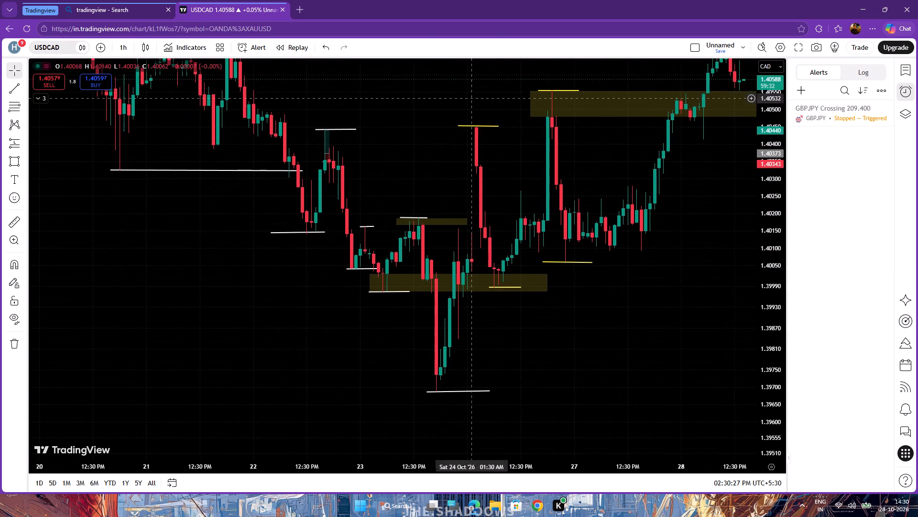
left_click_drag(581, 354, 561, 387)
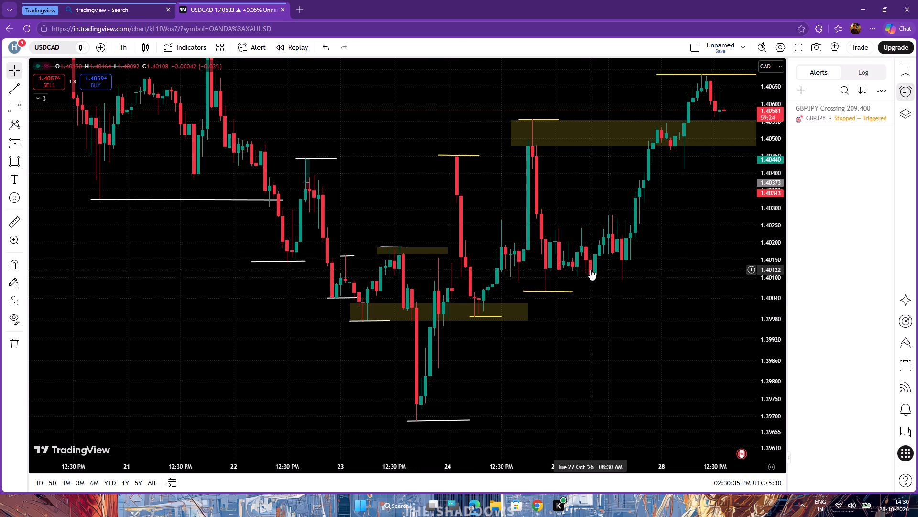
left_click_drag(671, 257, 553, 317)
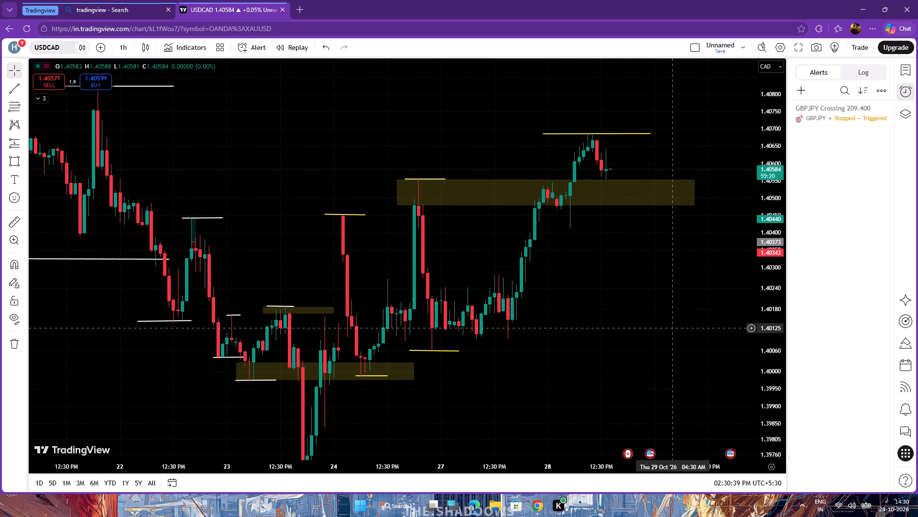
left_click_drag(673, 347, 666, 337)
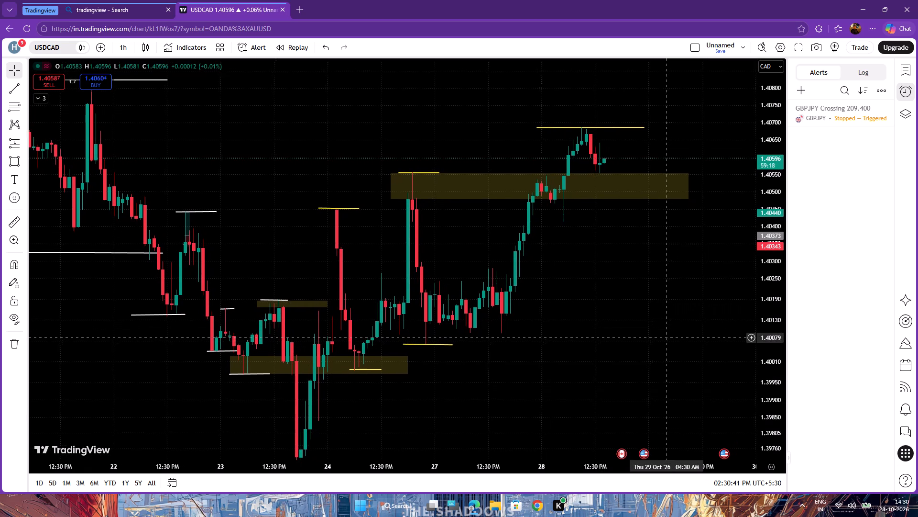
left_click_drag(666, 337, 657, 340)
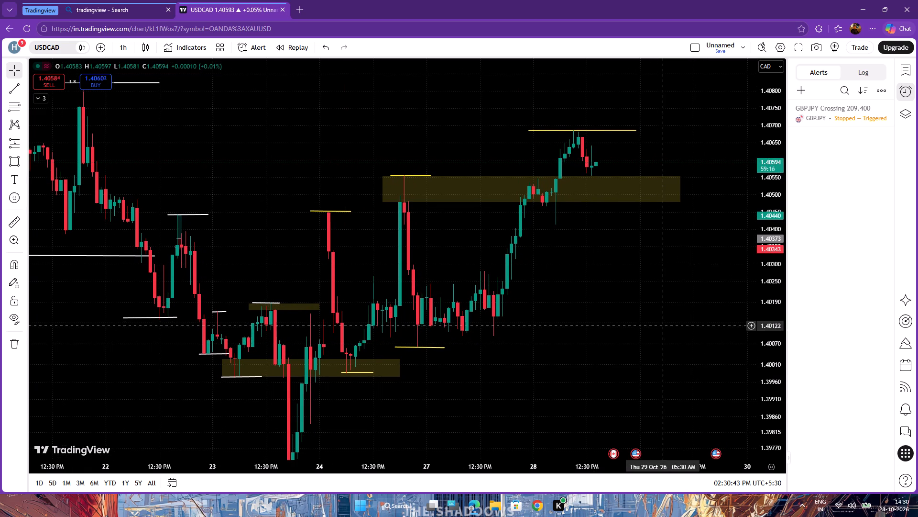
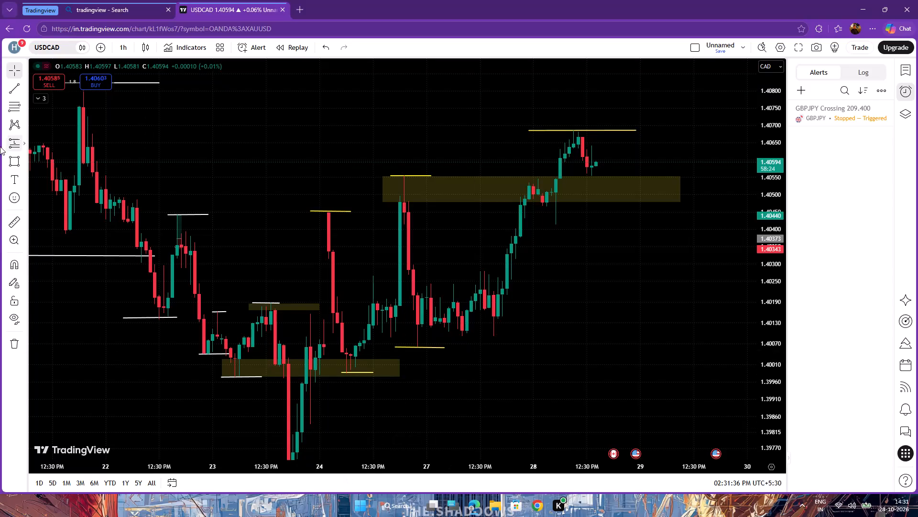
Expand the chart's indicator legend and make the hidden RM'S JADU TONA indicator visible.
left_click(40, 96)
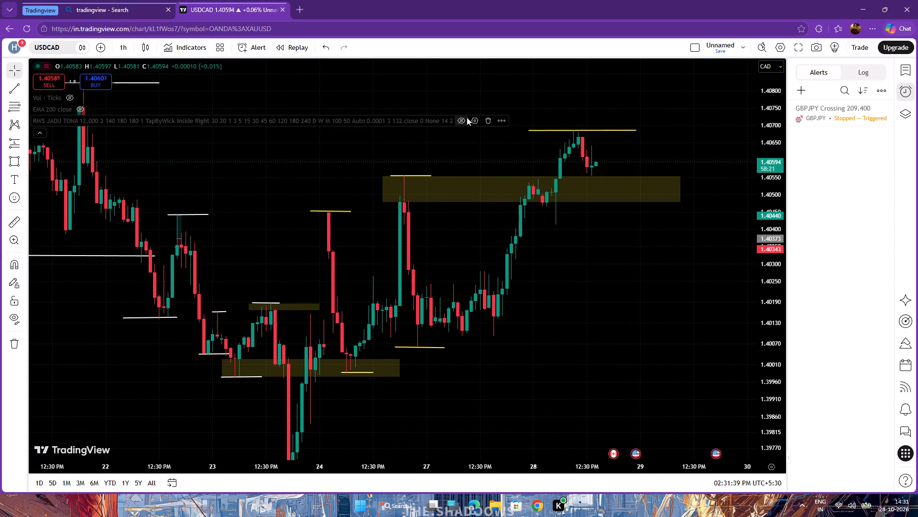
left_click(461, 118)
Examine the indicator's buy and sell zones against the swing lines and rectangle zone drawn up to 28 October.
left_click_drag(720, 320, 710, 372)
left_click_drag(762, 373, 749, 226)
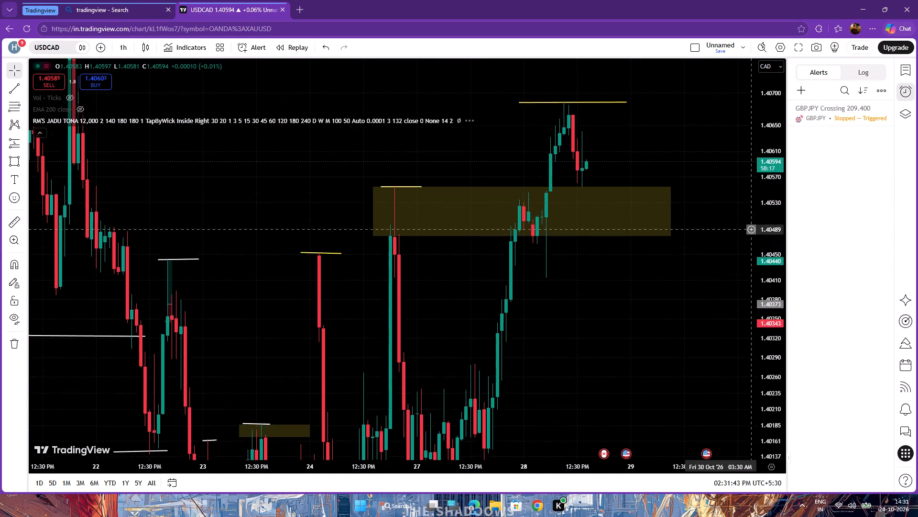
left_click_drag(749, 226, 742, 189)
left_click_drag(678, 311, 669, 362)
scroll(656, 356, "up", 4)
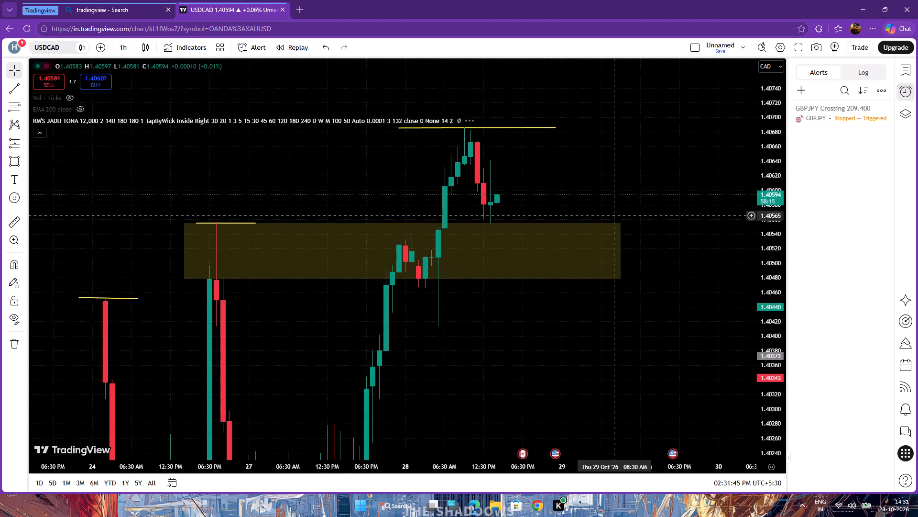
left_click_drag(620, 186, 581, 374)
left_click_drag(589, 353, 570, 257)
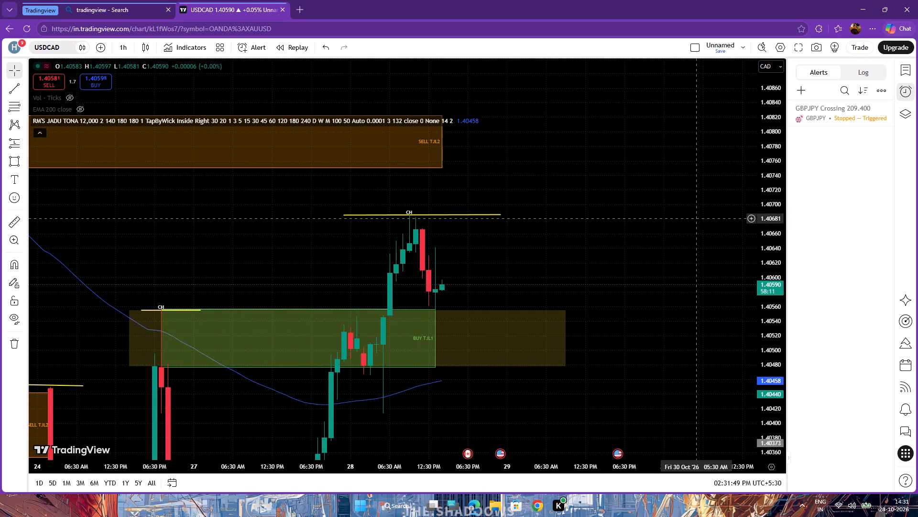
left_click_drag(773, 151, 767, 270)
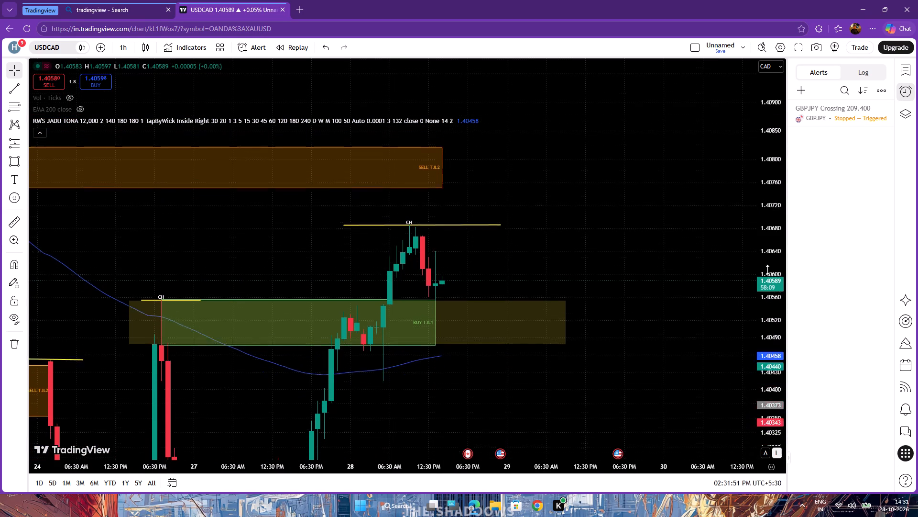
left_click_drag(767, 270, 770, 277)
scroll(770, 277, "down", 17)
left_click_drag(473, 261, 467, 292)
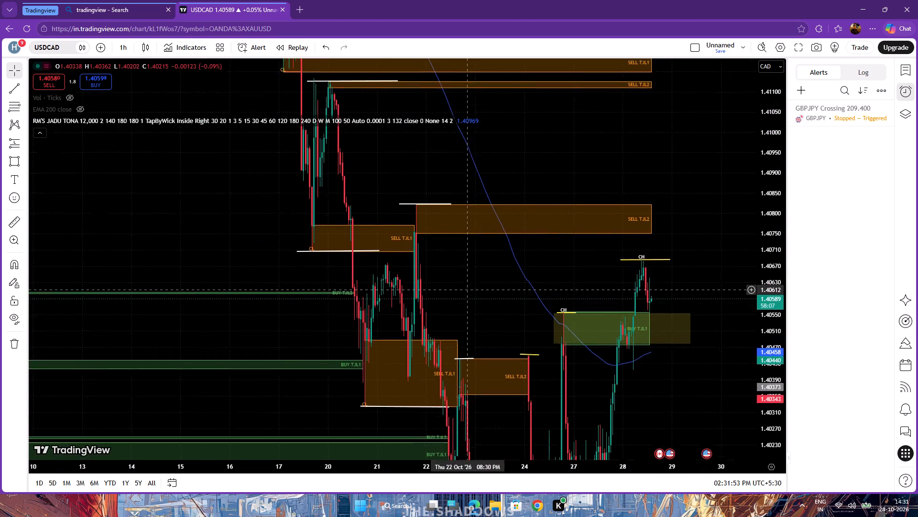
left_click_drag(467, 292, 466, 335)
Draw a rectangle over the SELL TJL2 zone, about 1.40822 to 1.40750, from 22 October 12:30 PM to 30 October 01:30 AM.
left_click_drag(780, 353, 724, 199)
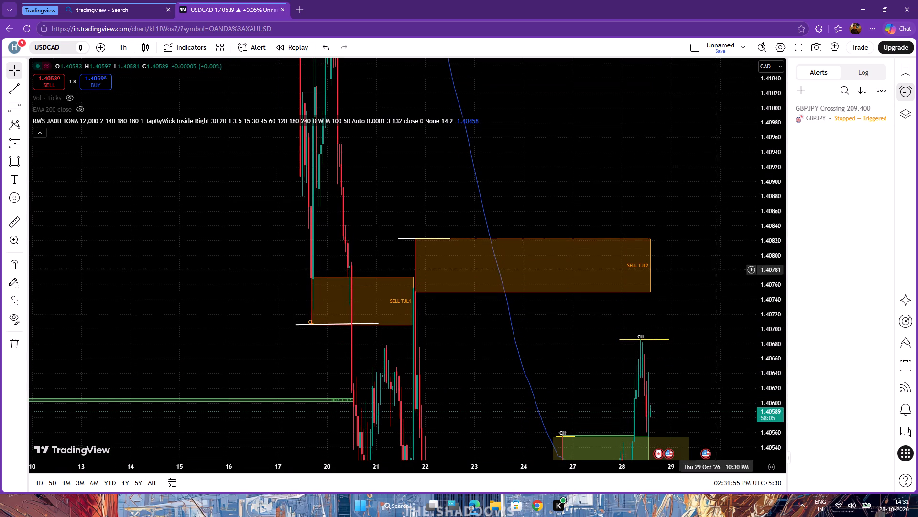
left_click_drag(521, 352, 524, 329)
scroll(425, 340, "up", 3)
left_click(426, 342)
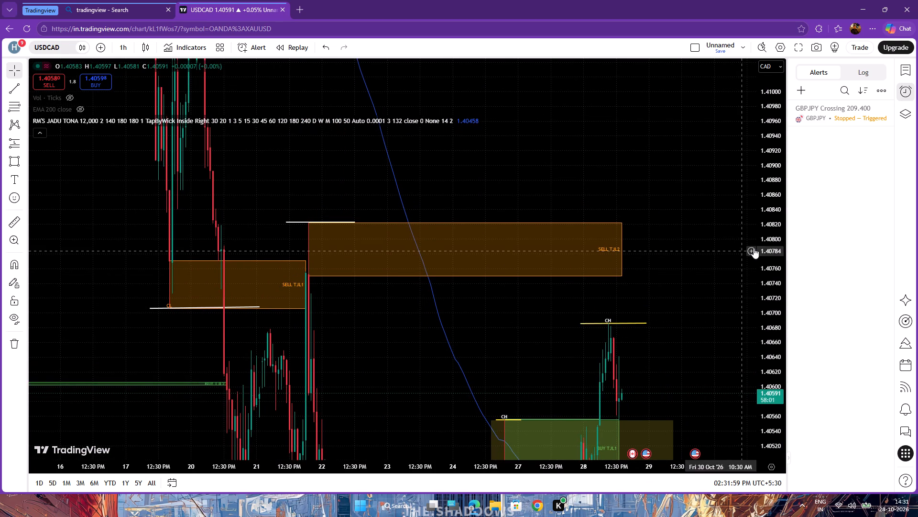
left_click_drag(771, 243, 785, 218)
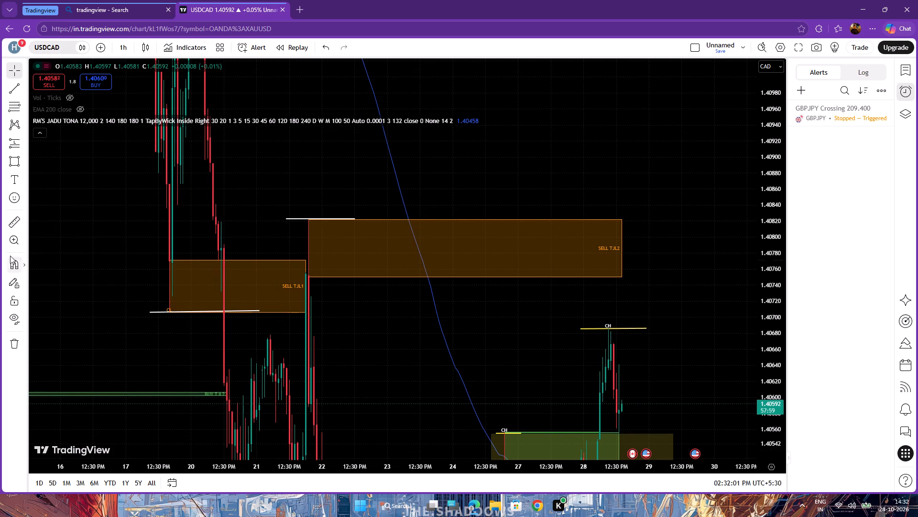
left_click(16, 164)
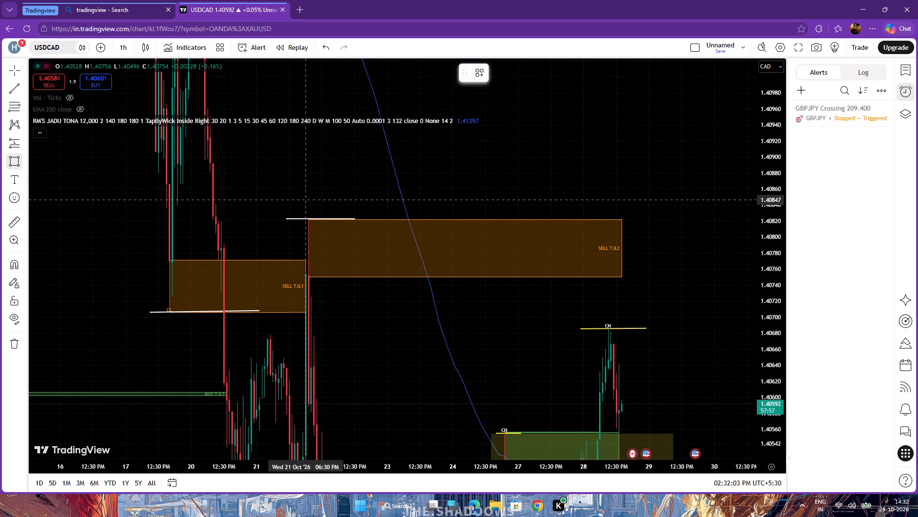
left_click(355, 219)
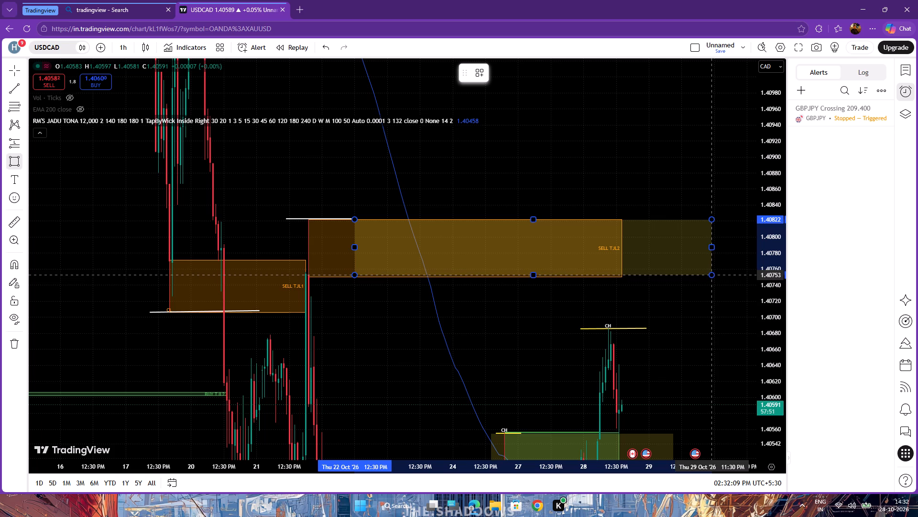
left_click(718, 277)
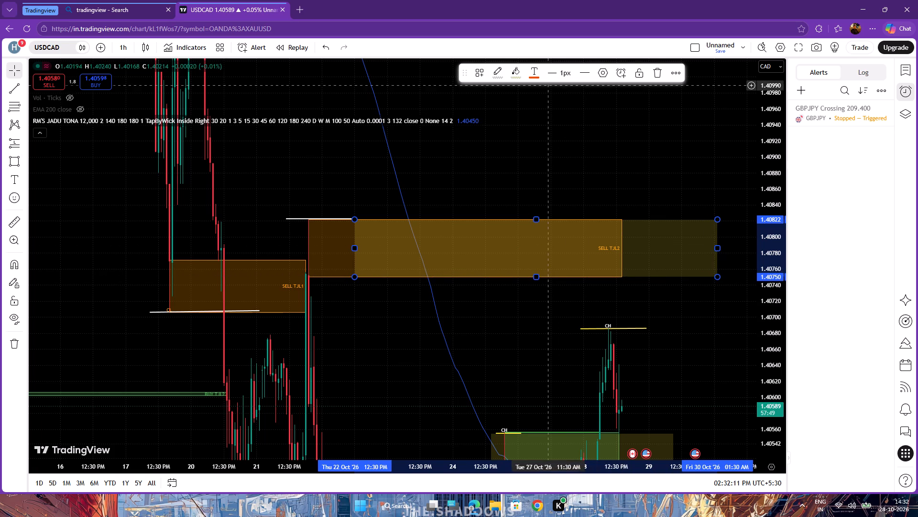
Change the border and fill colours of the new SELL TJL2 rectangle to red.
left_click(496, 69)
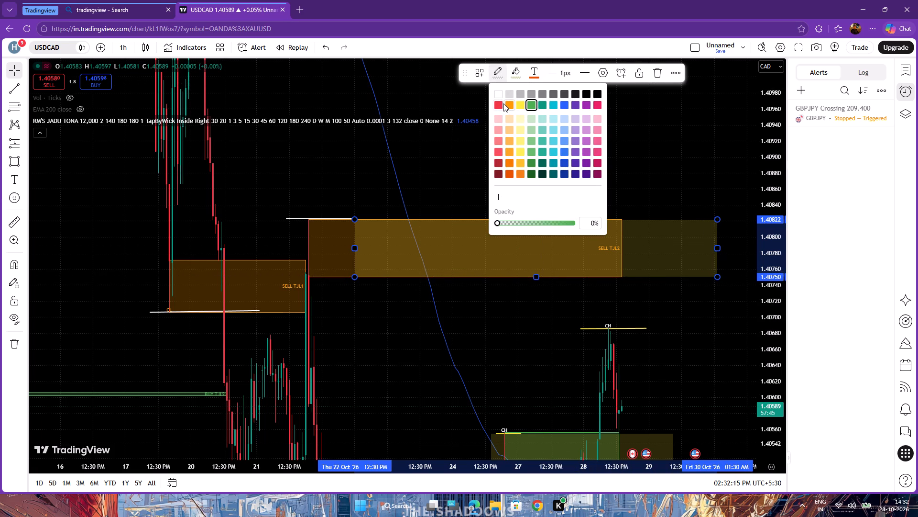
left_click(498, 103)
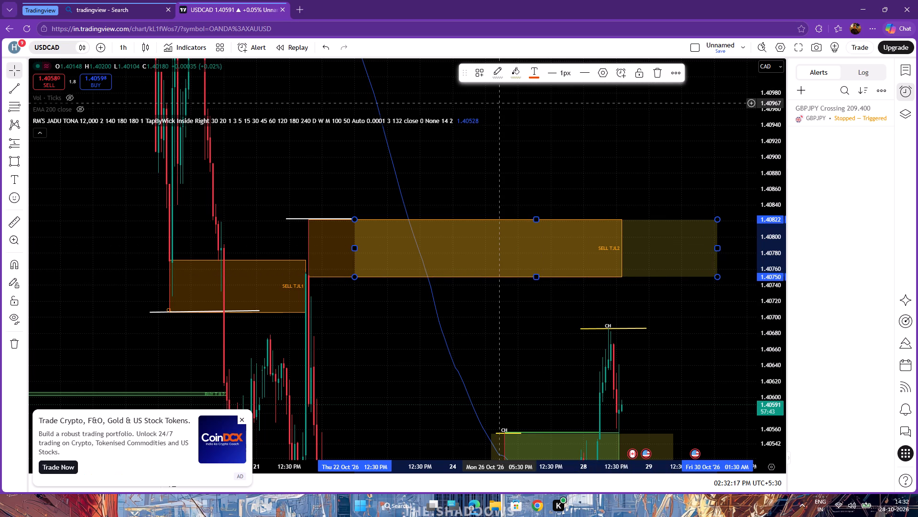
left_click(497, 76)
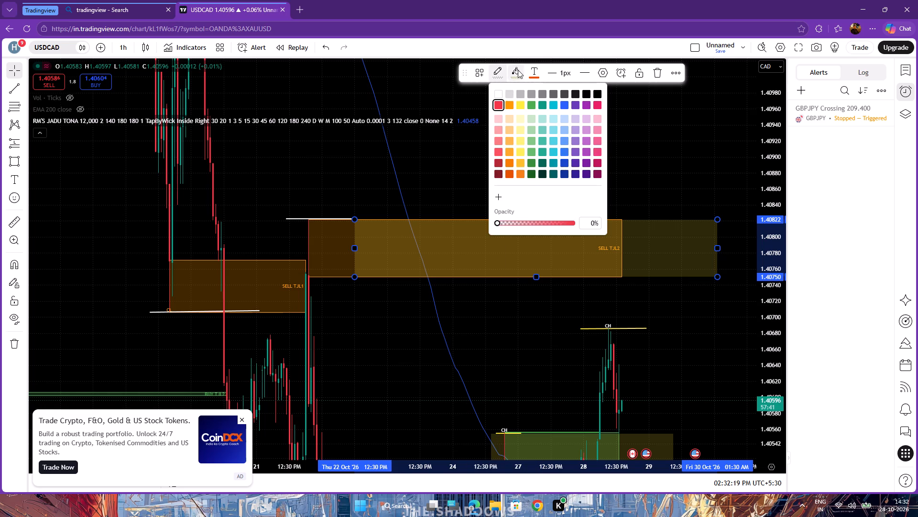
left_click(517, 71)
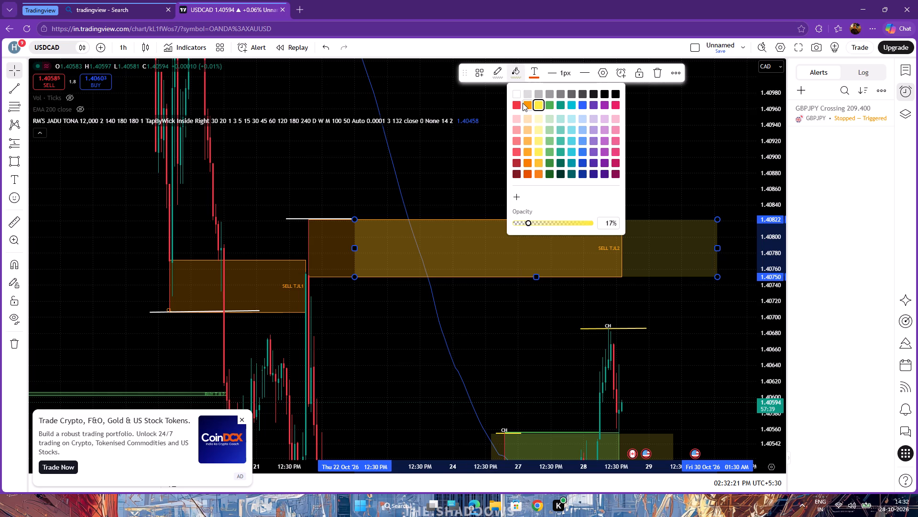
left_click(520, 103)
left_click(522, 124)
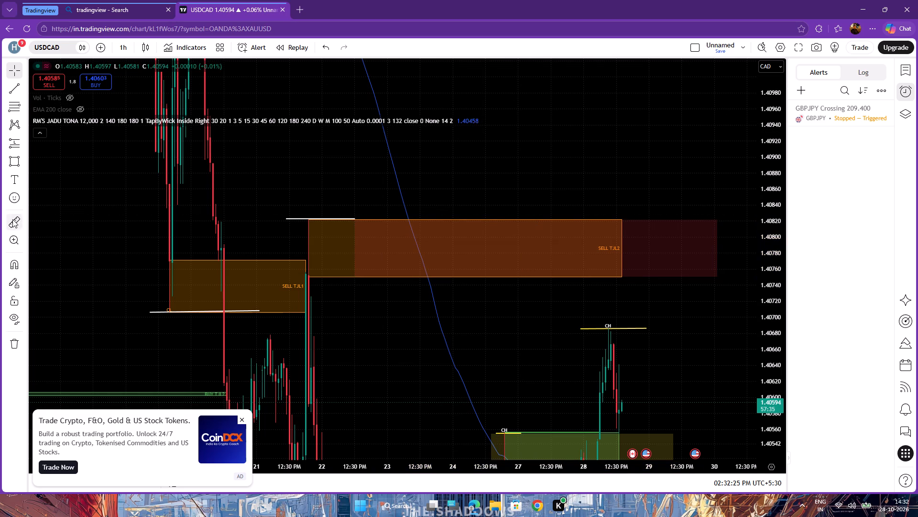
Draw a rectangle over the narrow SELL TJL2 zone, about 1.41127 to 1.41111, from 21 October 10:30 AM to 29 October 02:30 AM.
left_click_drag(623, 138, 663, 356)
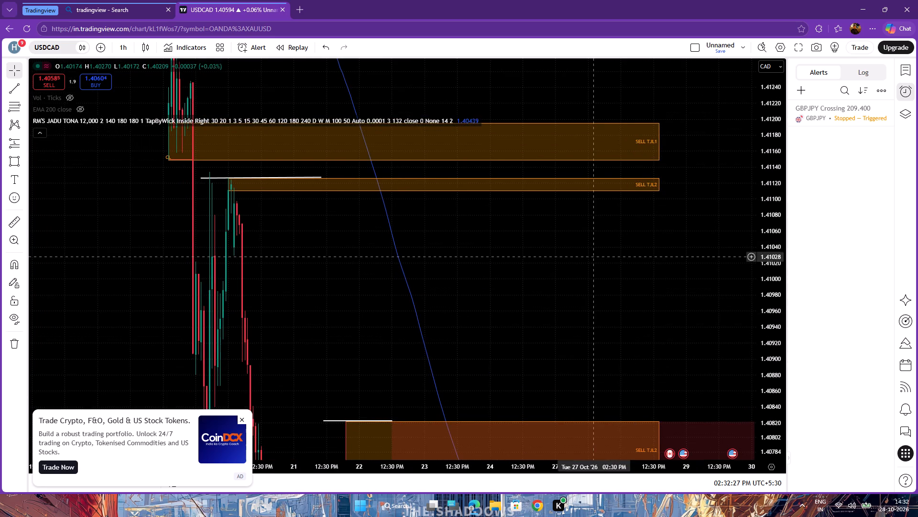
left_click_drag(590, 265, 578, 335)
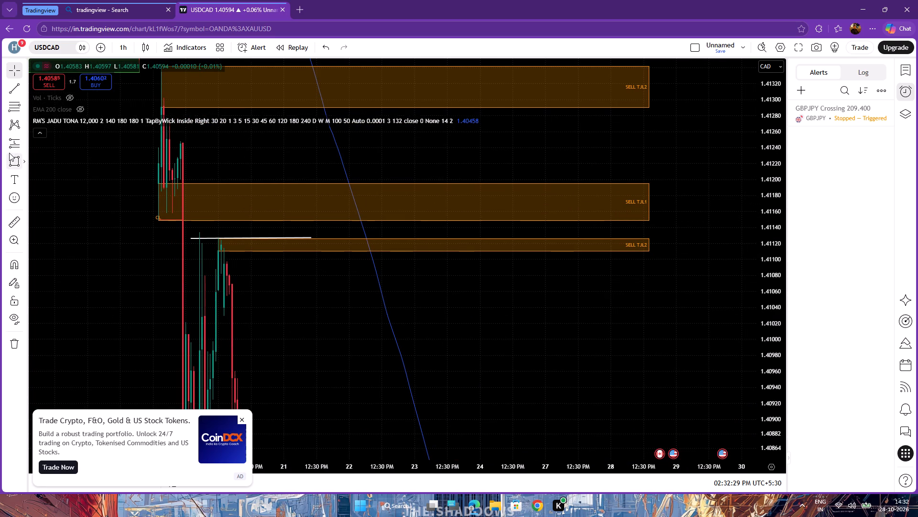
left_click(9, 153)
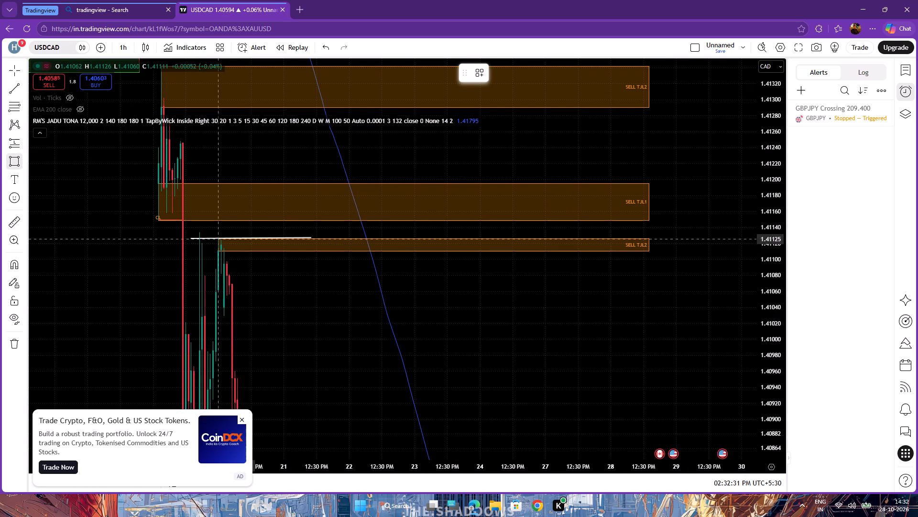
left_click(312, 237)
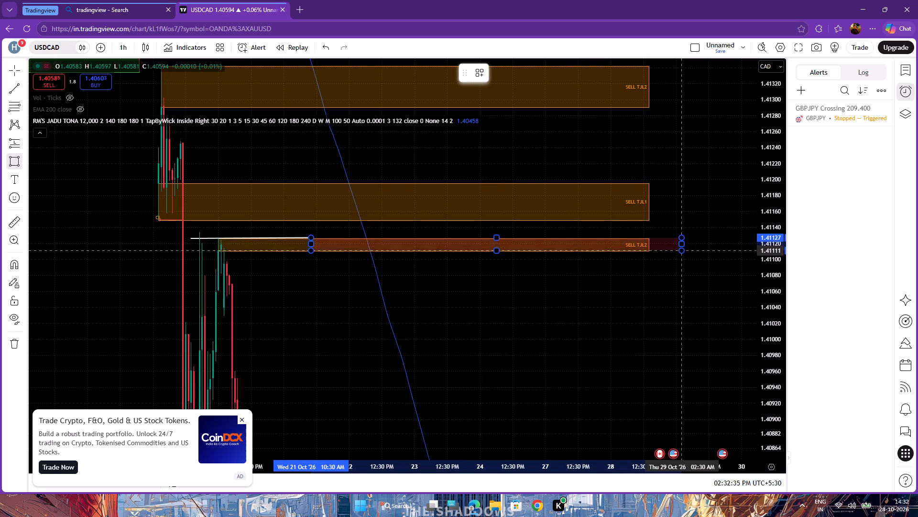
left_click(682, 251)
Draw a rectangle over the SELL TJL1 zone, about 1.41196 to 1.41148, from 21 October 12:30 PM to 29 October 05:30 AM.
left_click(10, 165)
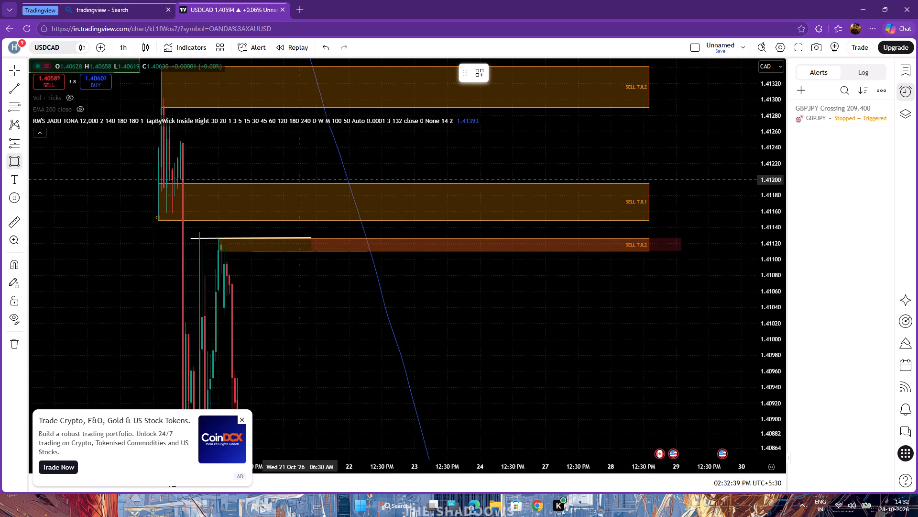
left_click(316, 183)
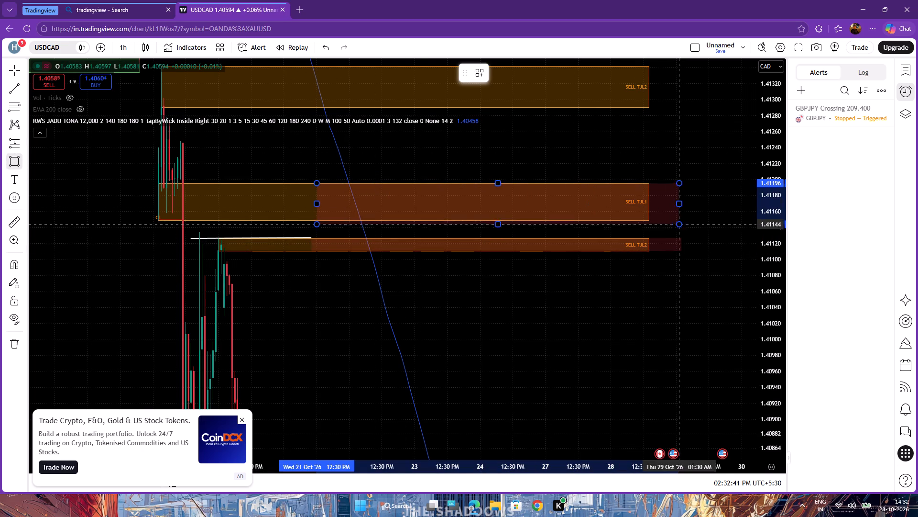
left_click(690, 221)
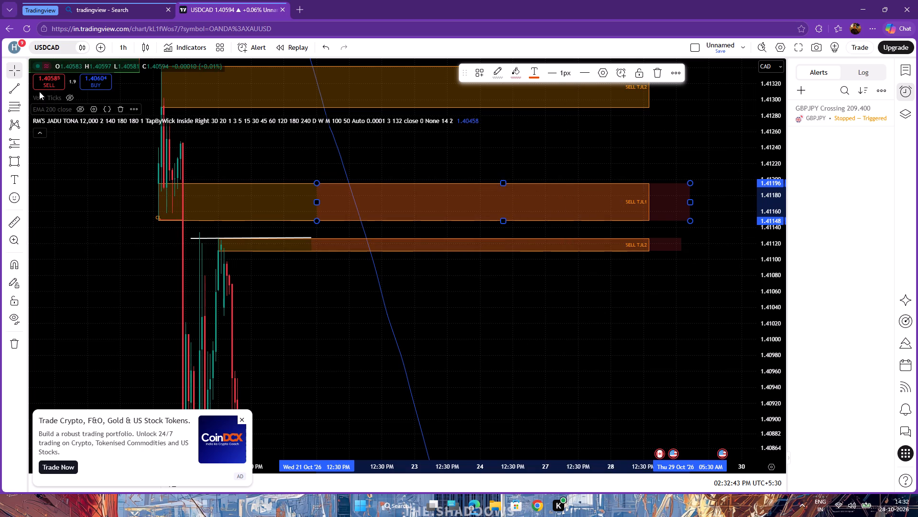
Draw a rectangle over the highest SELL TJL2 zone, about 1.41342 to 1.41291, from 21 October 11:30 AM to 28 October 09:30 PM.
left_click_drag(616, 133, 630, 282)
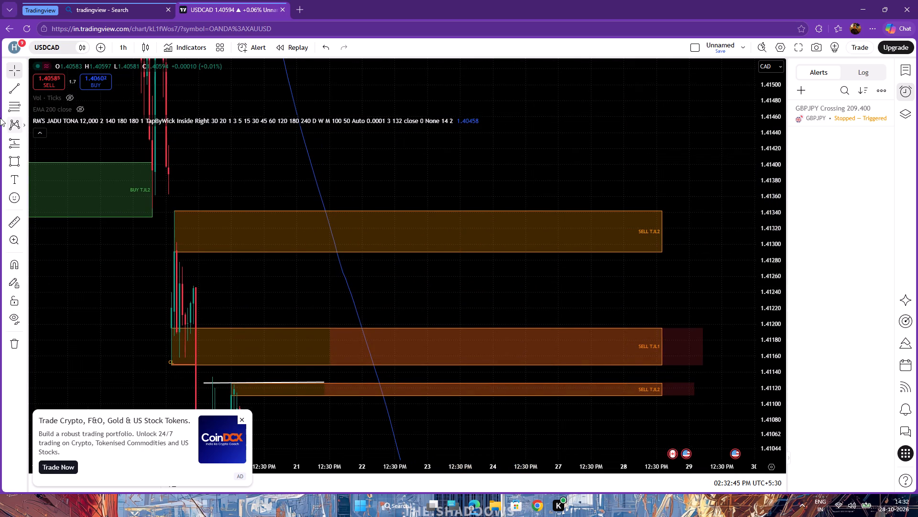
left_click(13, 155)
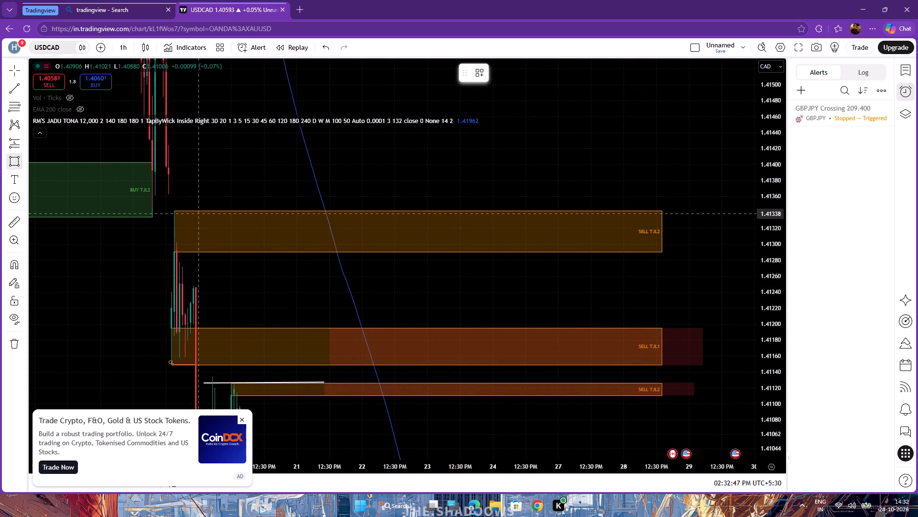
left_click(328, 211)
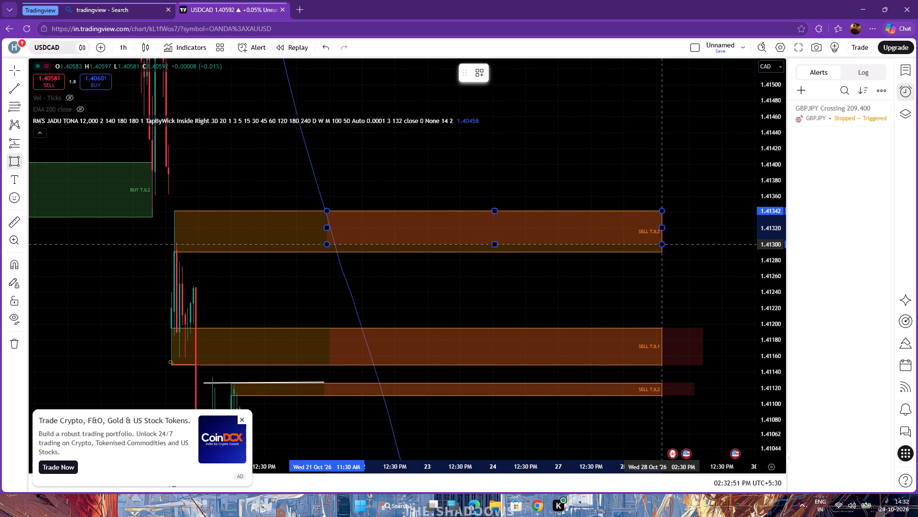
left_click(682, 251)
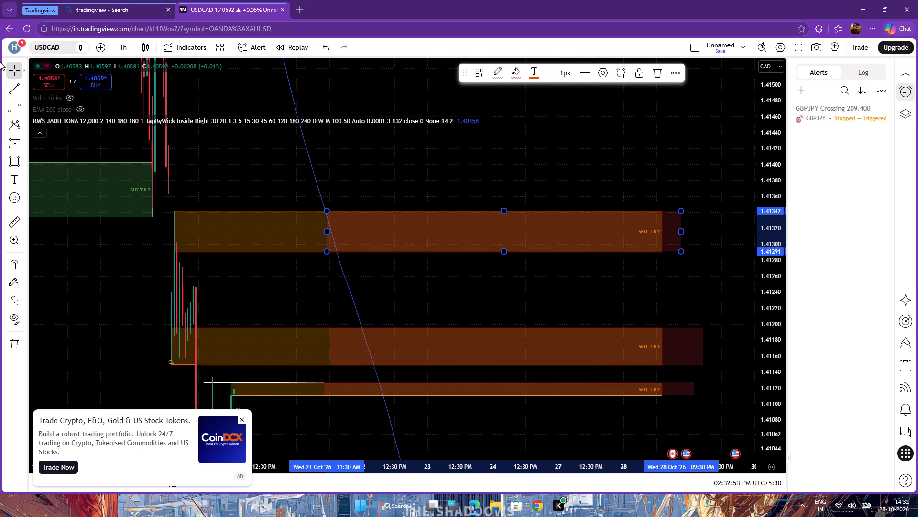
left_click(11, 68)
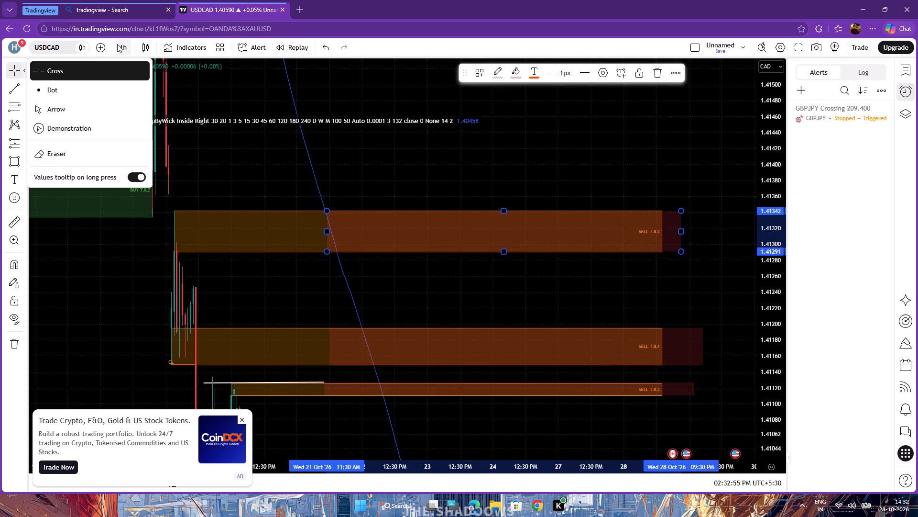
left_click(330, 174)
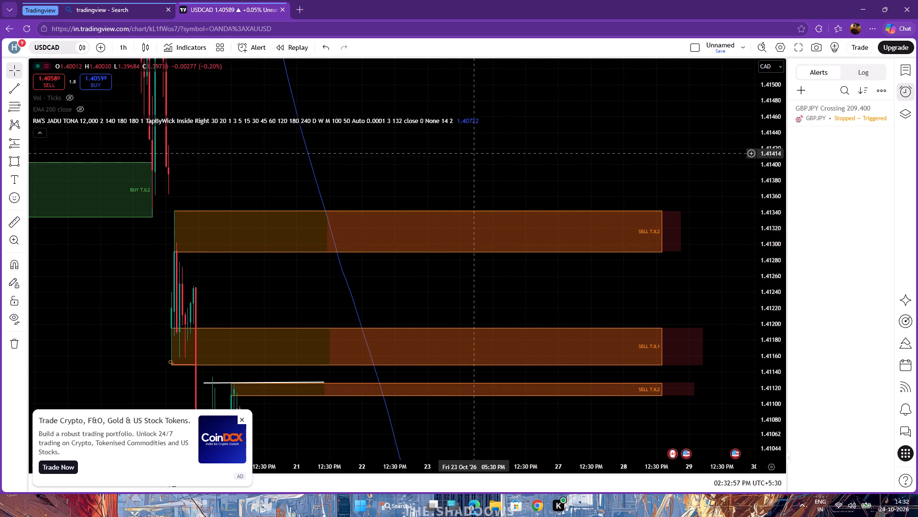
Examine the indicator's lower zones around the 23 to 28 October candles, down to the BUY TJL2 and BUY QML zones.
left_click_drag(476, 163, 488, 49)
left_click_drag(557, 345, 561, 227)
left_click_drag(566, 369, 590, 267)
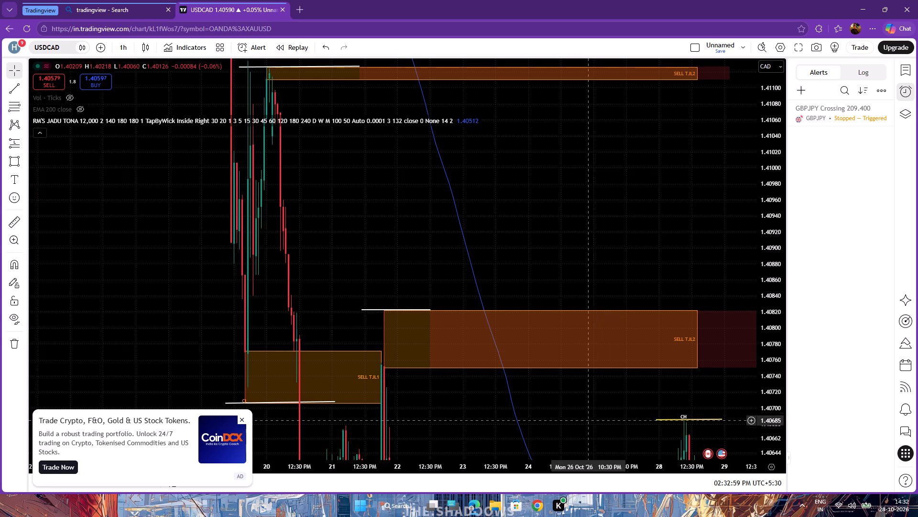
left_click_drag(588, 421, 558, 216)
scroll(475, 231, "up", 7)
scroll(430, 236, "down", 5)
left_click_drag(513, 281, 472, 100)
scroll(479, 285, "up", 4)
left_click_drag(514, 346, 505, 219)
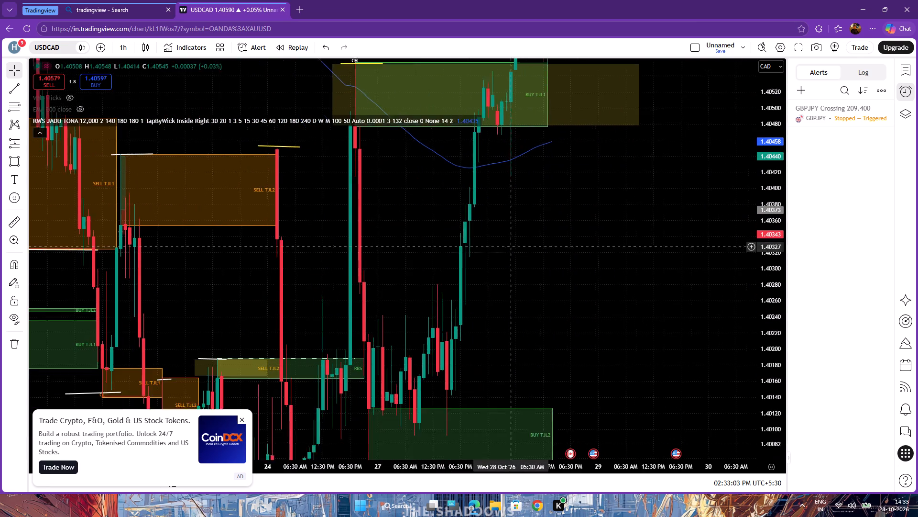
left_click_drag(505, 219, 525, 186)
left_click_drag(586, 198, 488, 134)
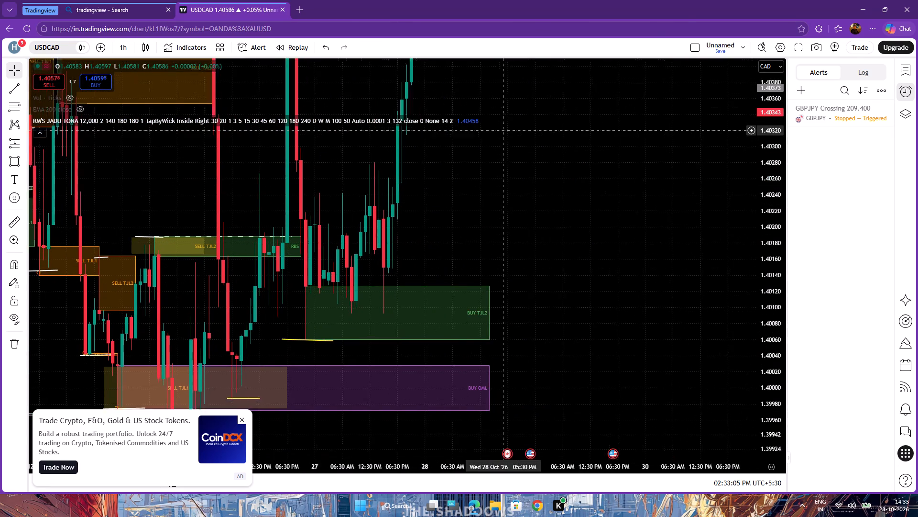
left_click_drag(488, 134, 481, 137)
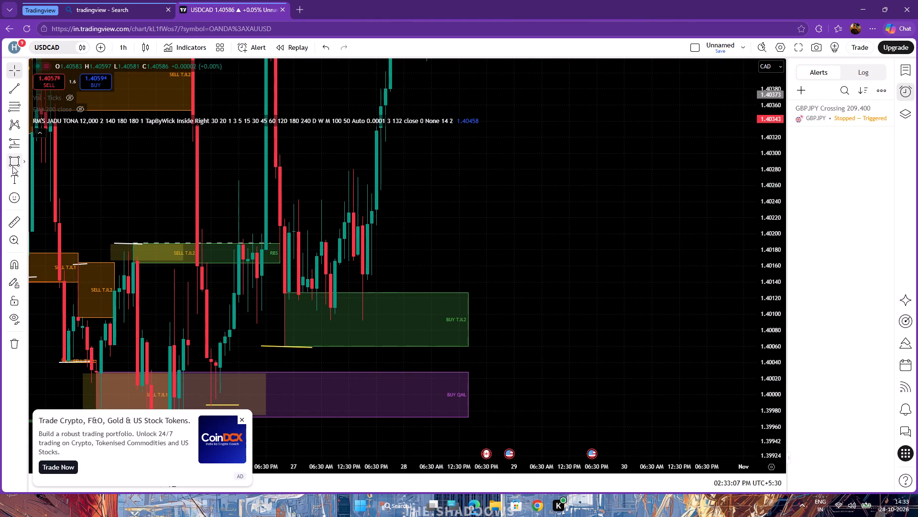
Draw a green-filled rectangle over the BUY TJL2 zone, about 1.40127 to 1.40058, from 26 October 10:30 PM to 30 October 01:30 PM.
left_click(12, 164)
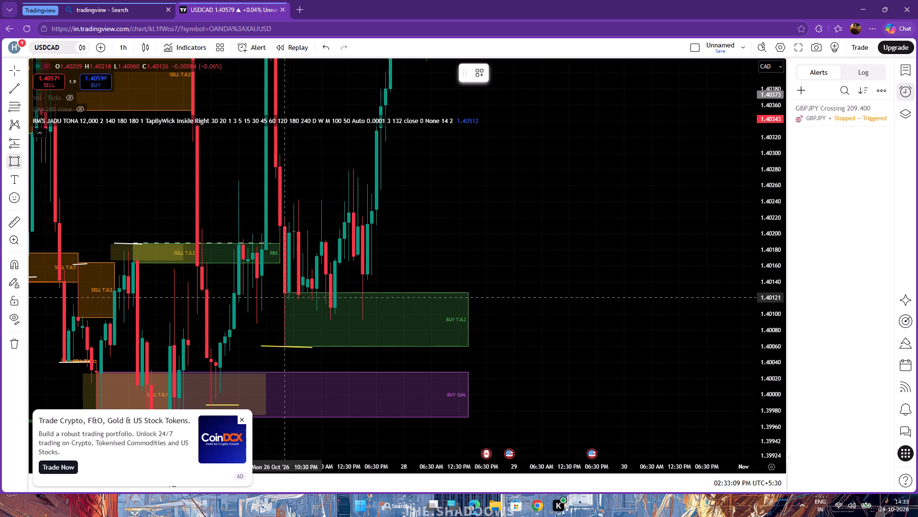
left_click(286, 292)
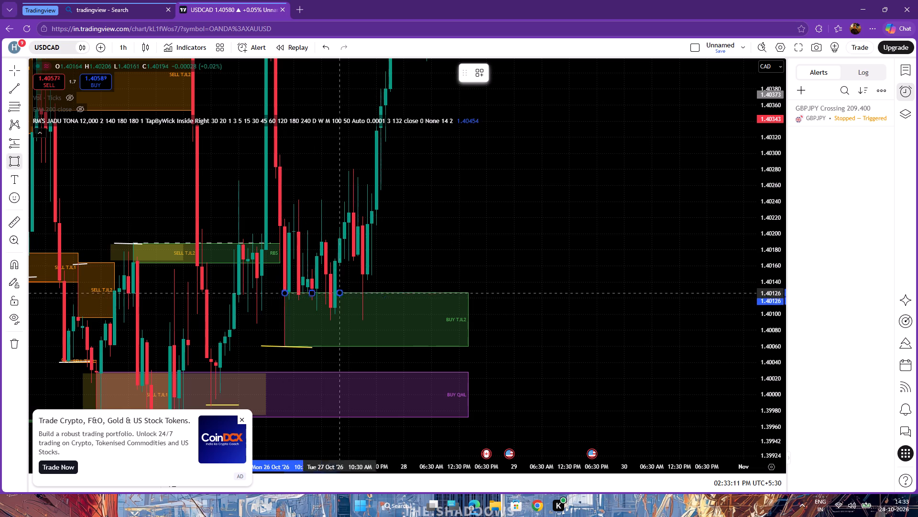
left_click(686, 348)
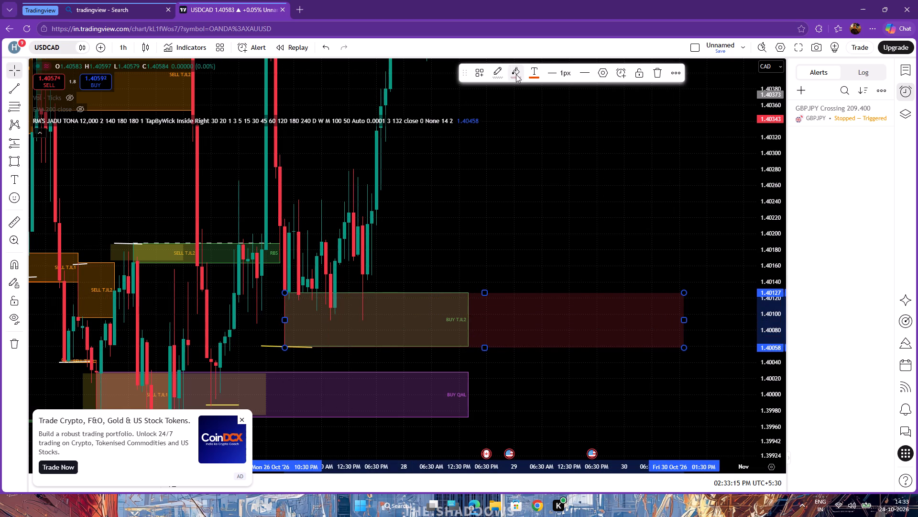
left_click(516, 74)
left_click(552, 104)
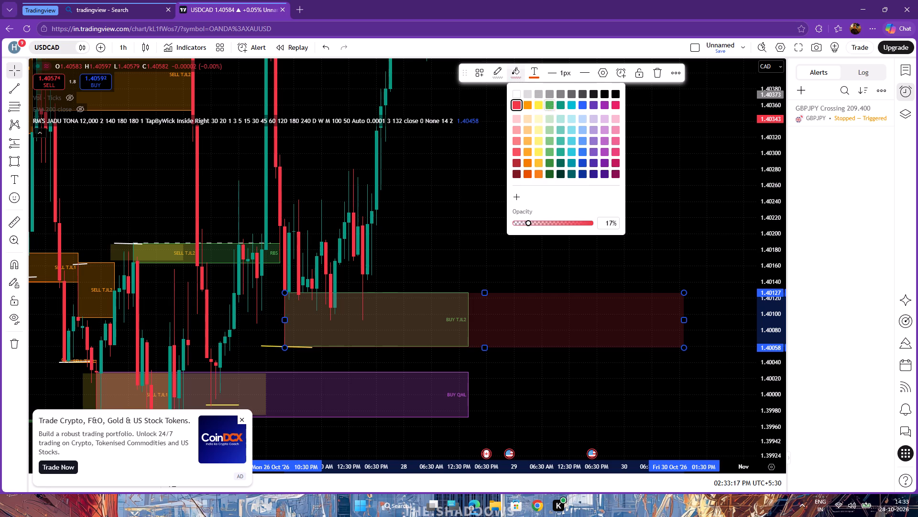
left_click(500, 155)
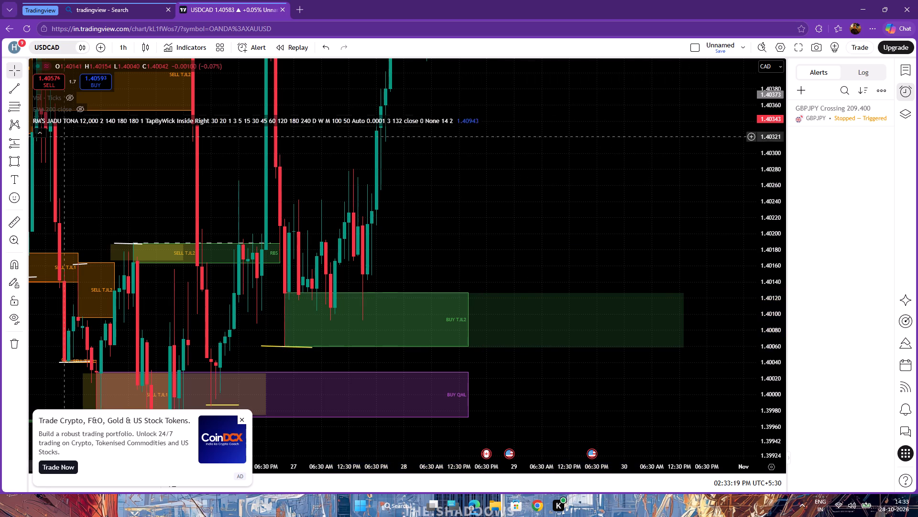
Examine the highlighted USDCAD zones against the price swings from 22 to 28 October.
scroll(197, 255, "down", 4)
left_click_drag(781, 146, 795, 317)
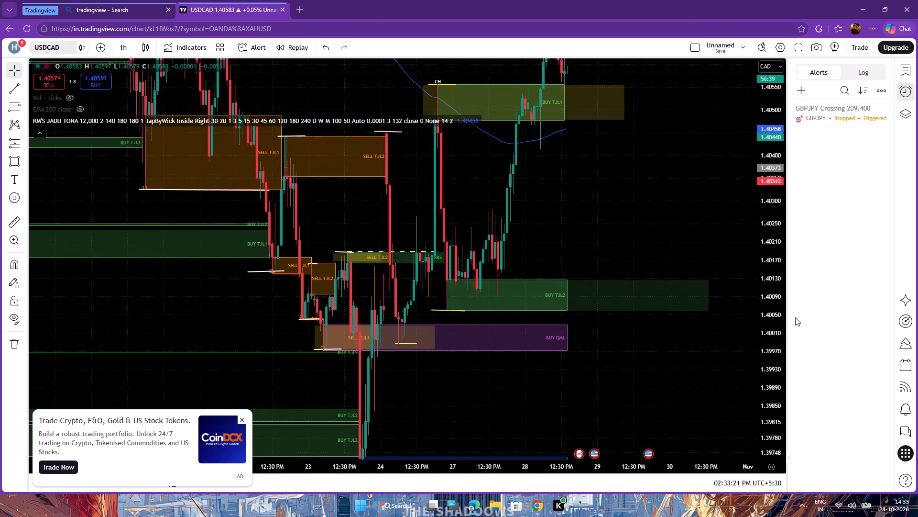
left_click_drag(795, 317, 753, 219)
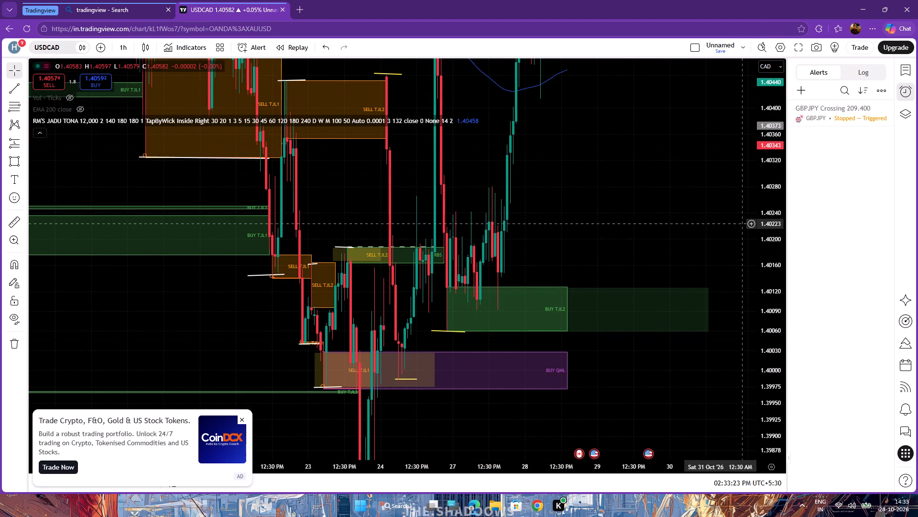
scroll(366, 202, "up", 4)
scroll(440, 210, "down", 4)
left_click_drag(567, 192, 593, 341)
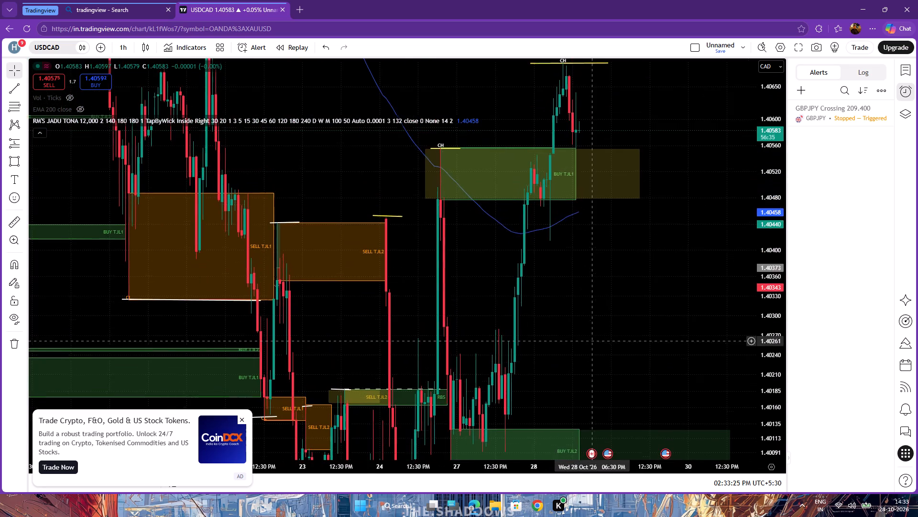
left_click_drag(593, 341, 655, 237)
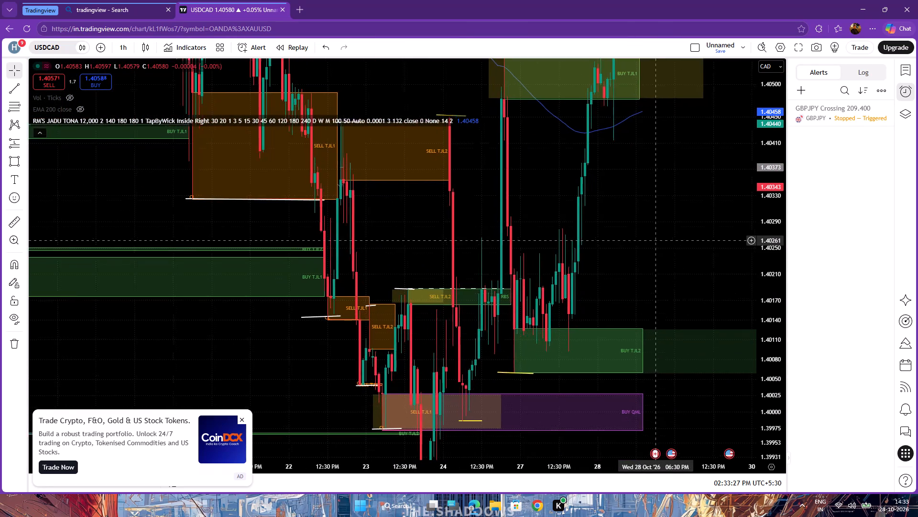
left_click_drag(655, 237, 651, 244)
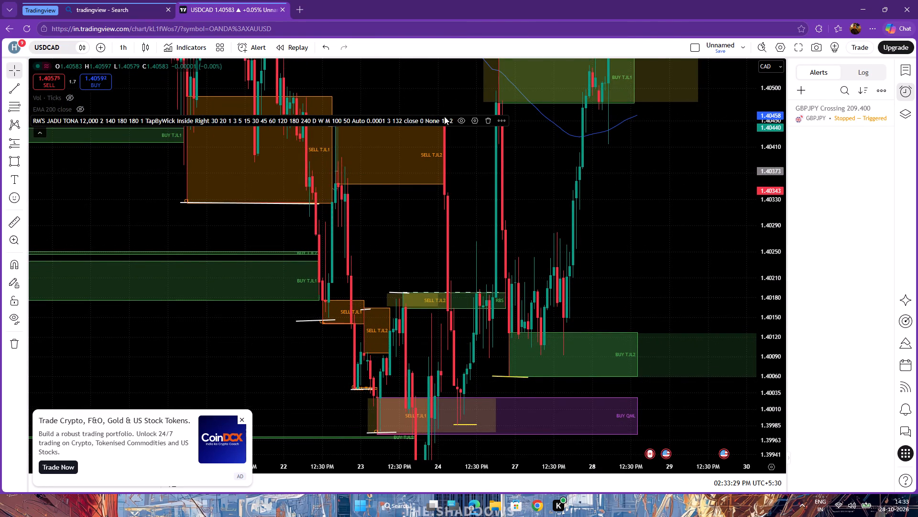
Hide the RWS JADU TONA indicator and collapse the indicator legend.
left_click(456, 119)
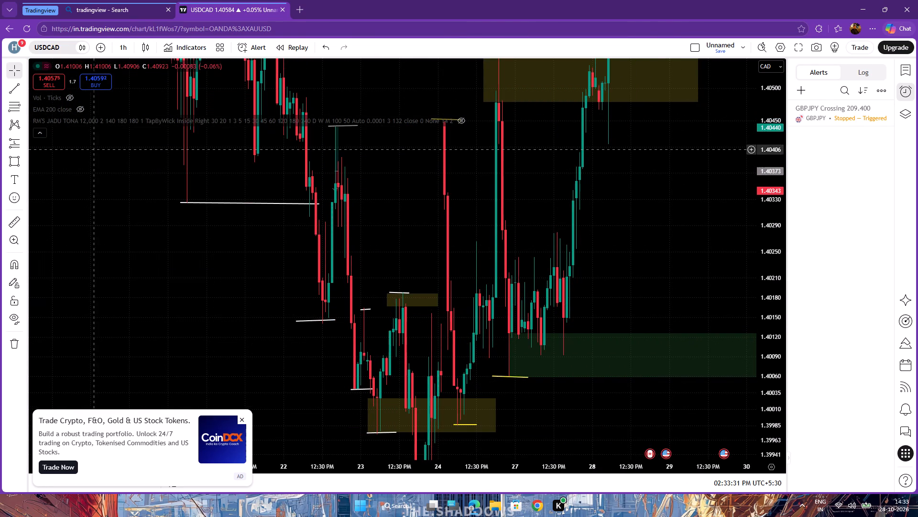
left_click(35, 130)
Reset the chart view, dismiss the advertisement and examine the drawn USDCAD zones and swing lines without the indicator.
right_click(620, 181)
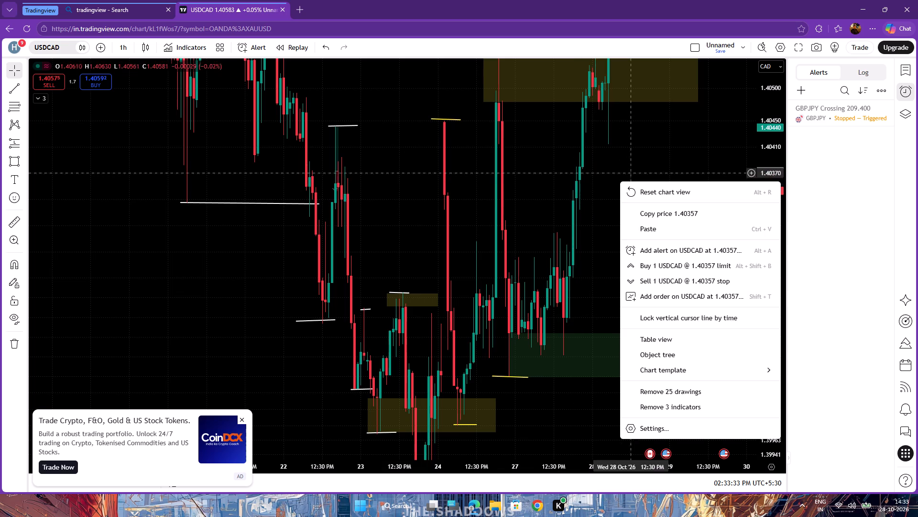
left_click(645, 189)
scroll(645, 190, "down", 7)
scroll(630, 257, "up", 8)
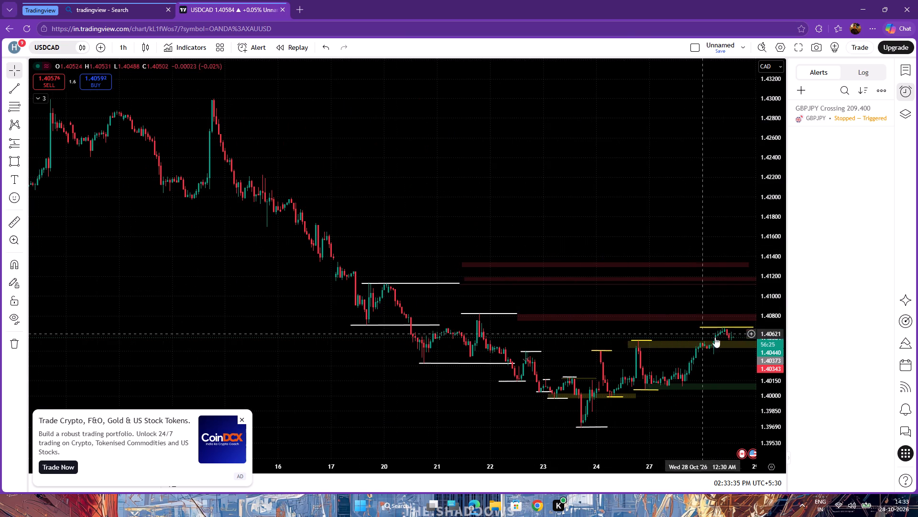
left_click_drag(767, 408, 732, 272)
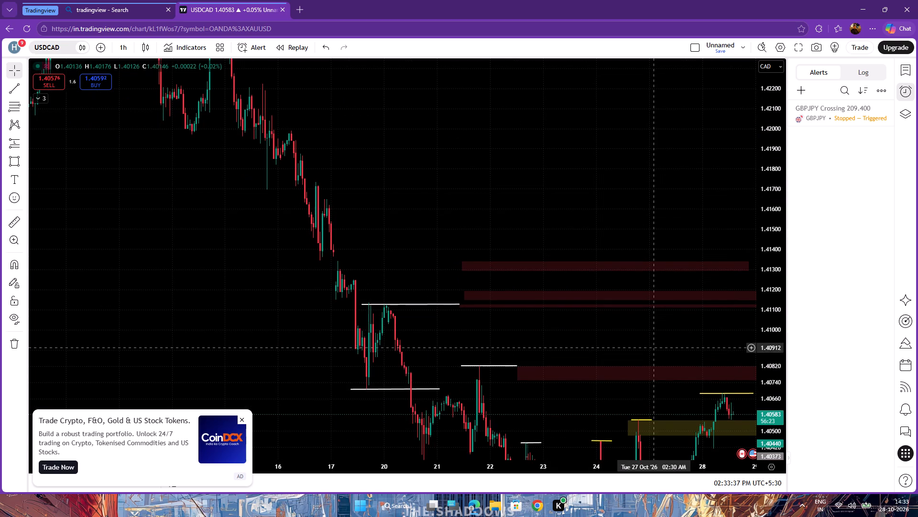
left_click_drag(655, 336, 478, 89)
left_click_drag(774, 404, 767, 382)
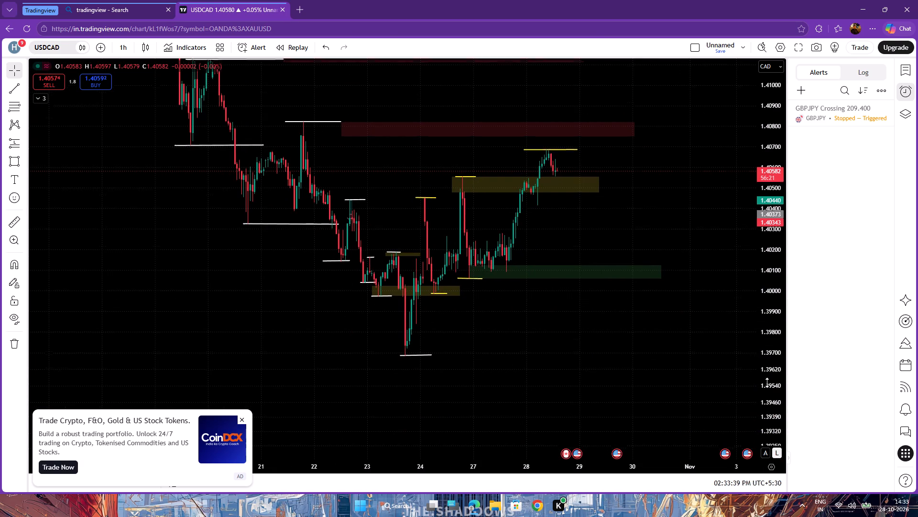
left_click_drag(767, 382, 726, 362)
left_click_drag(671, 222, 739, 362)
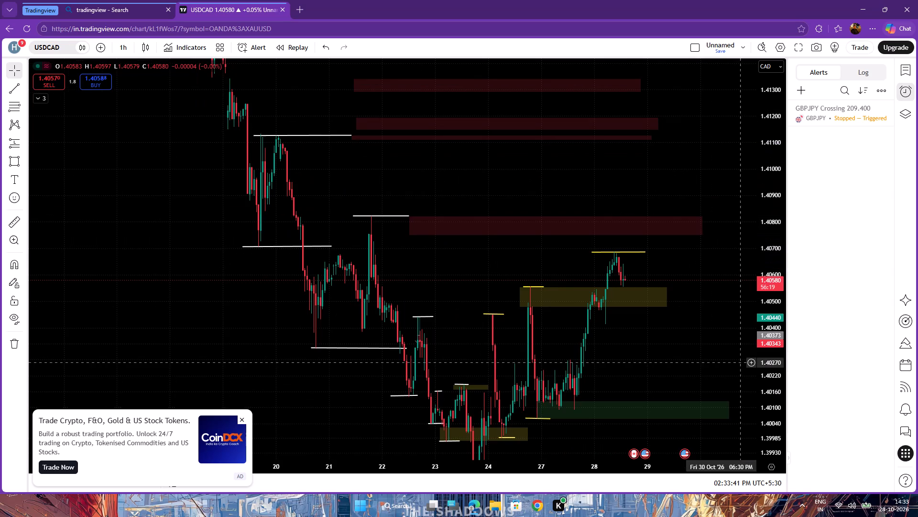
left_click_drag(739, 362, 739, 363)
left_click(243, 416)
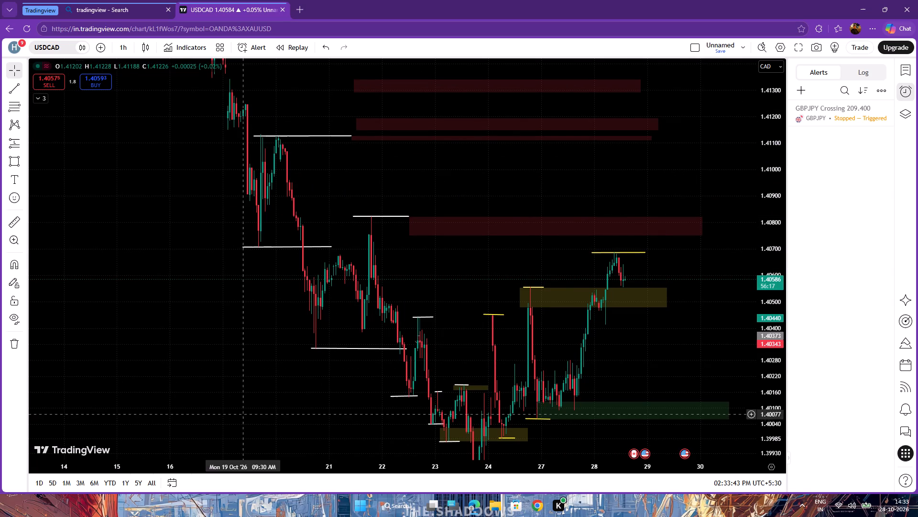
Draw a white trendline under the swing low at about 1.41152, from 16 October 01:30 PM to 19 October 09:30 AM.
left_click_drag(191, 326, 196, 416)
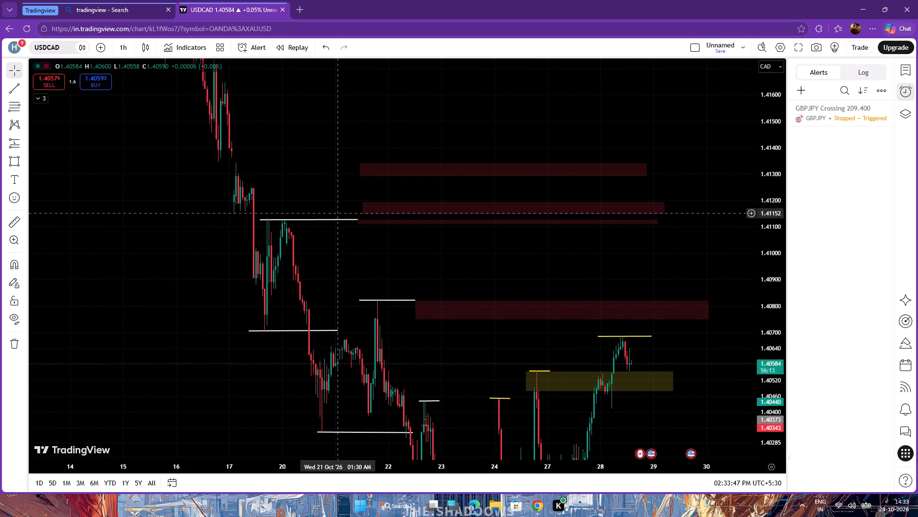
left_click(12, 87)
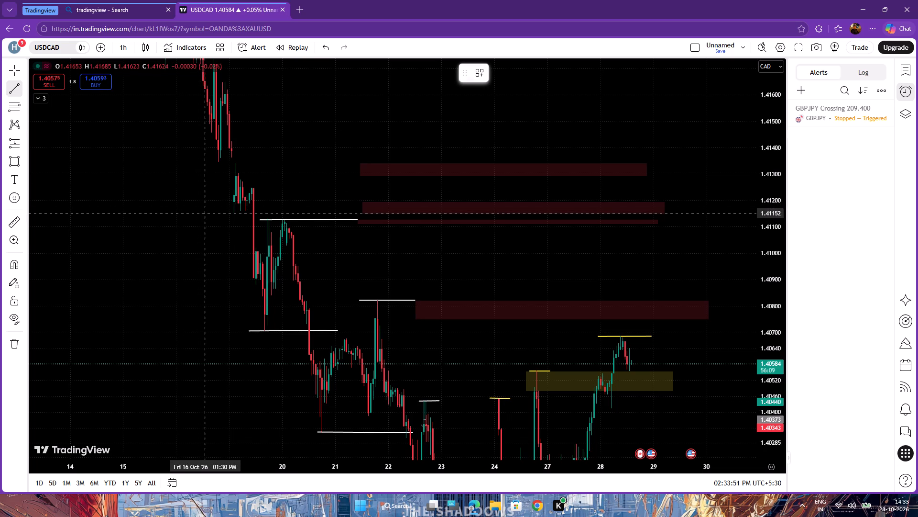
left_click_drag(204, 213, 208, 213)
left_click(250, 213)
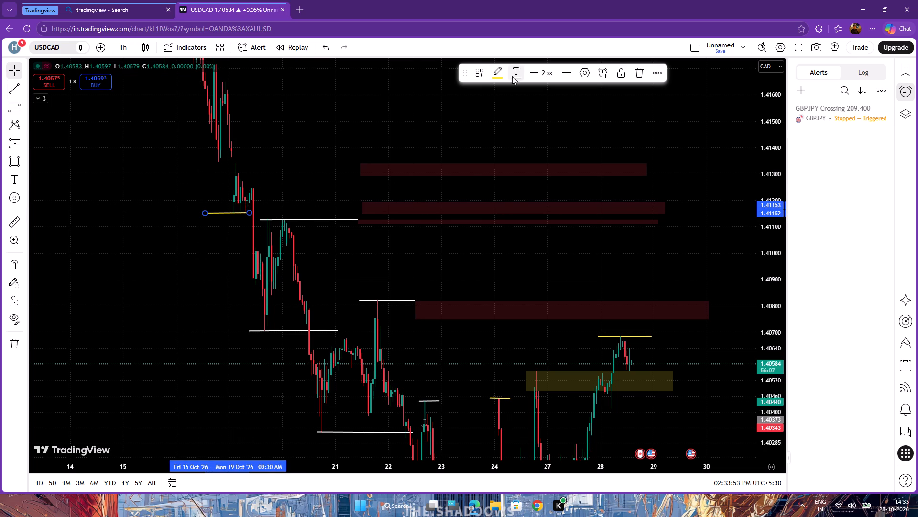
left_click(499, 75)
left_click(499, 93)
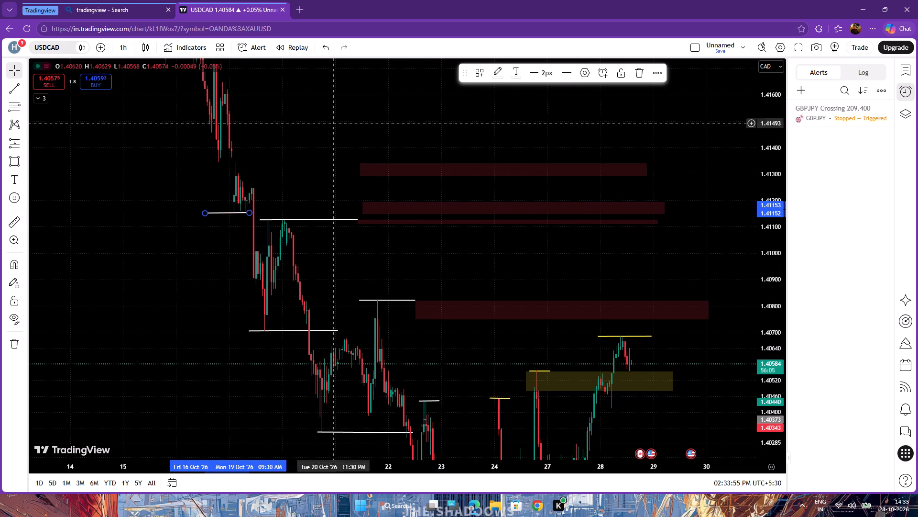
Draw a white trendline across the swing high at about 1.41340, from 17 October to 19 October 10:30 AM.
left_click(12, 89)
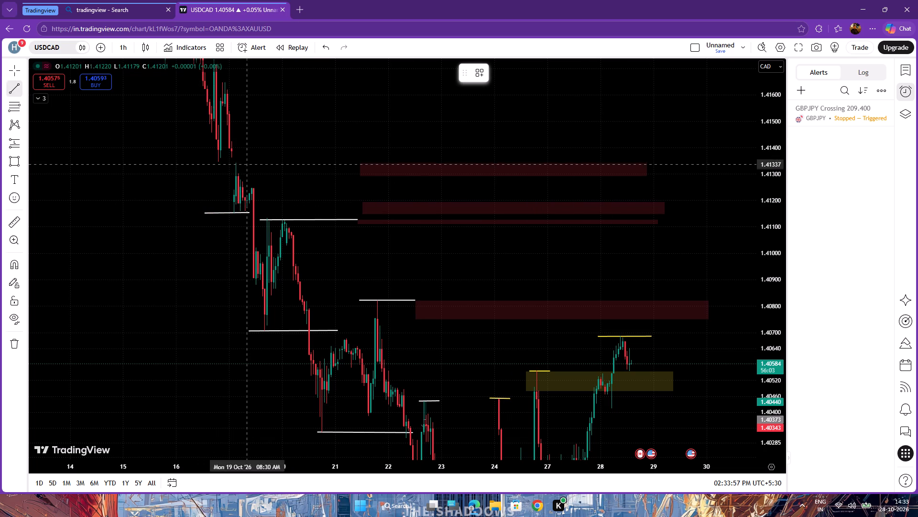
left_click(231, 163)
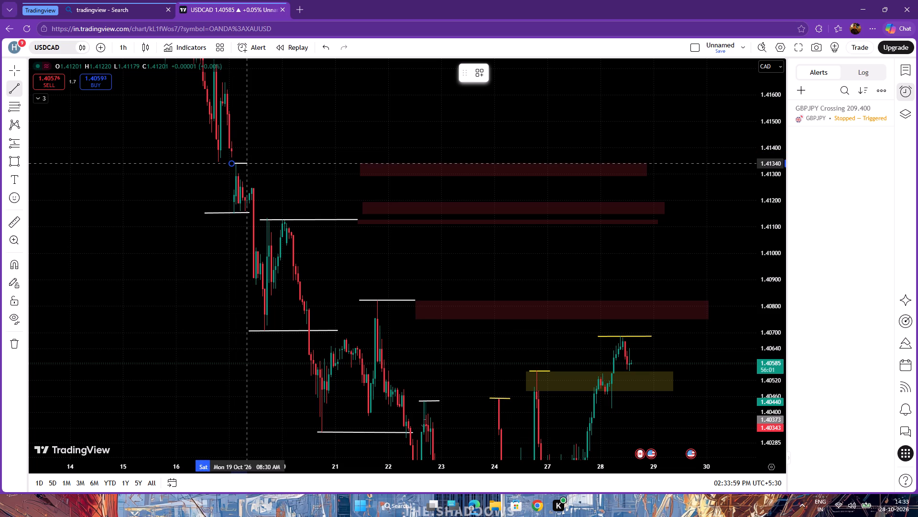
left_click(251, 163)
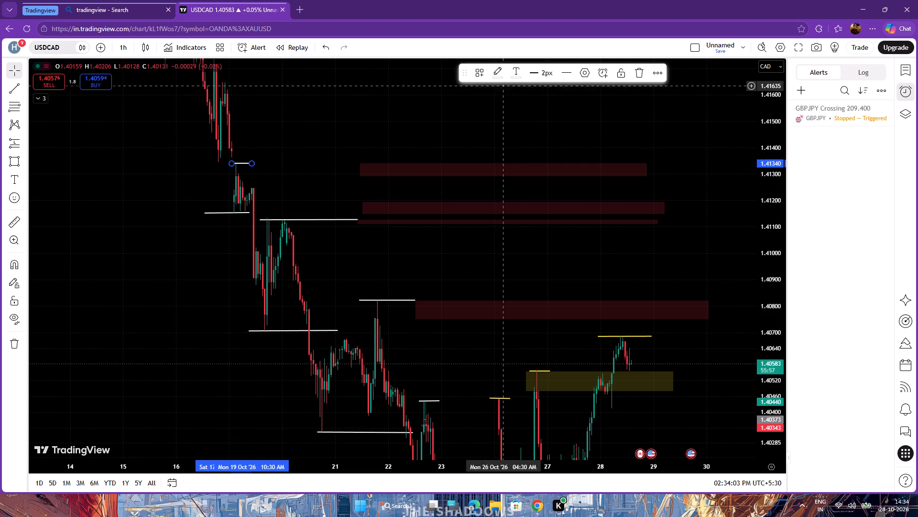
left_click(291, 108)
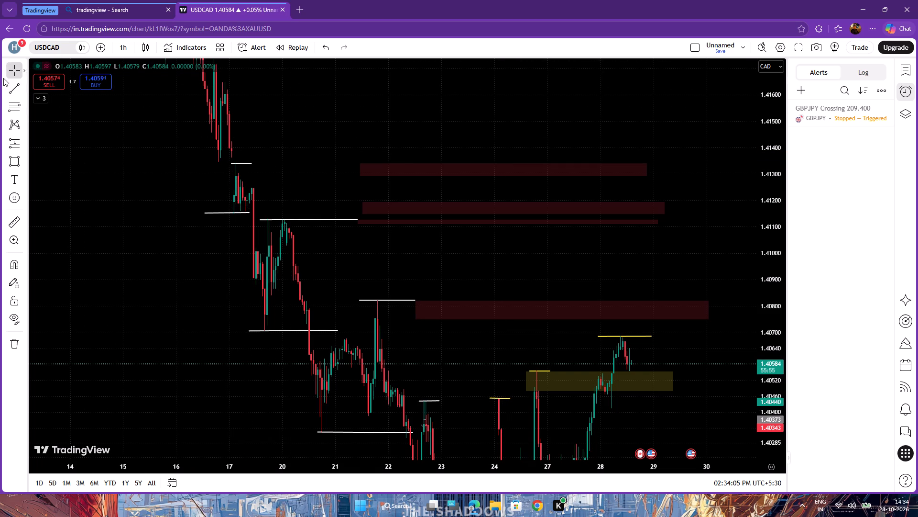
Examine the recent USDCAD price action against the red, yellow and green zones from 22 to 28 October.
left_click(9, 79)
left_click(219, 88)
left_click_drag(242, 94, 243, 50)
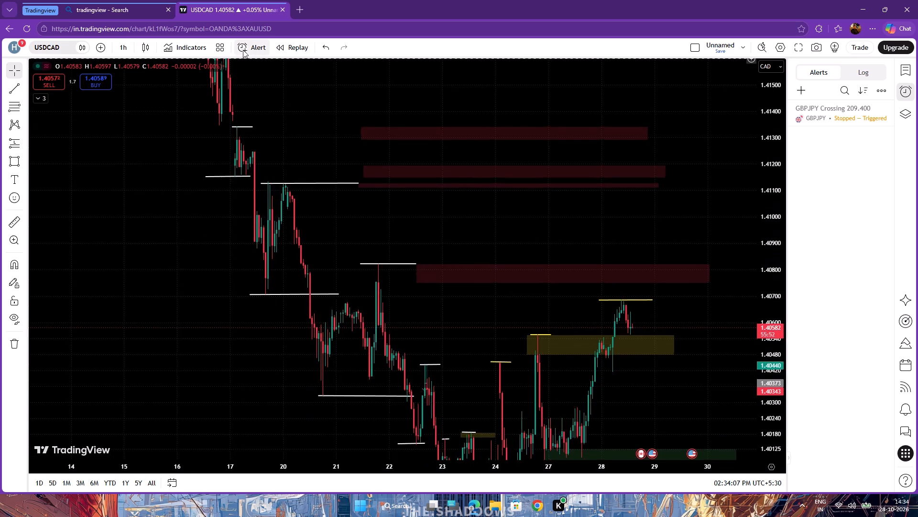
left_click_drag(243, 50, 257, 0)
left_click_drag(414, 149, 375, 38)
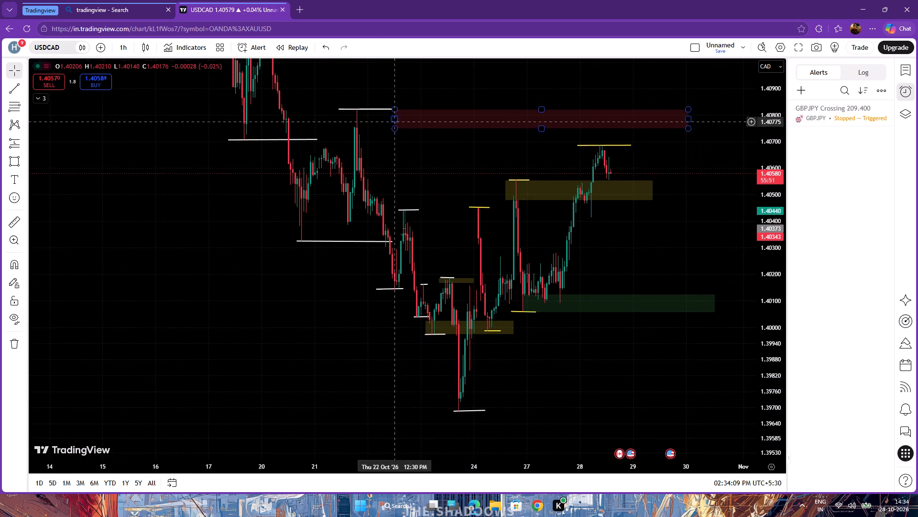
left_click_drag(465, 161, 450, 197)
scroll(429, 325, "up", 8)
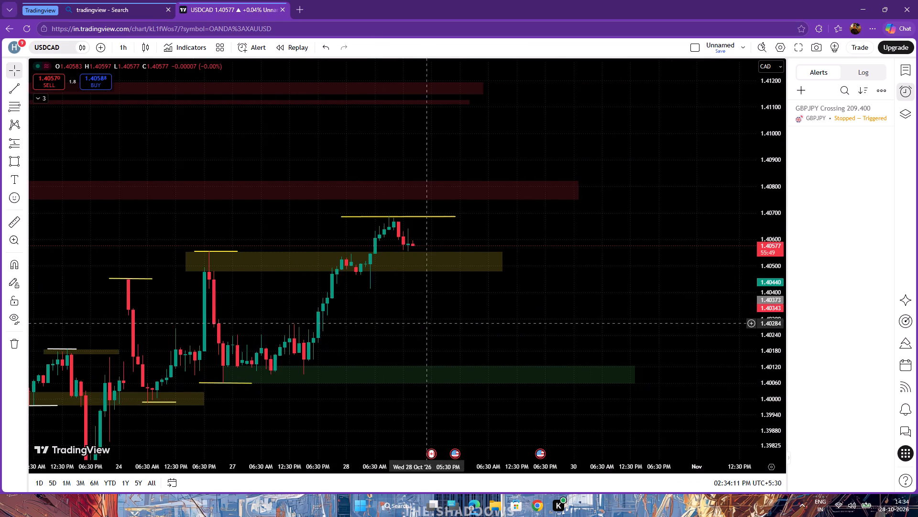
left_click_drag(605, 298, 625, 207)
left_click_drag(777, 412, 768, 393)
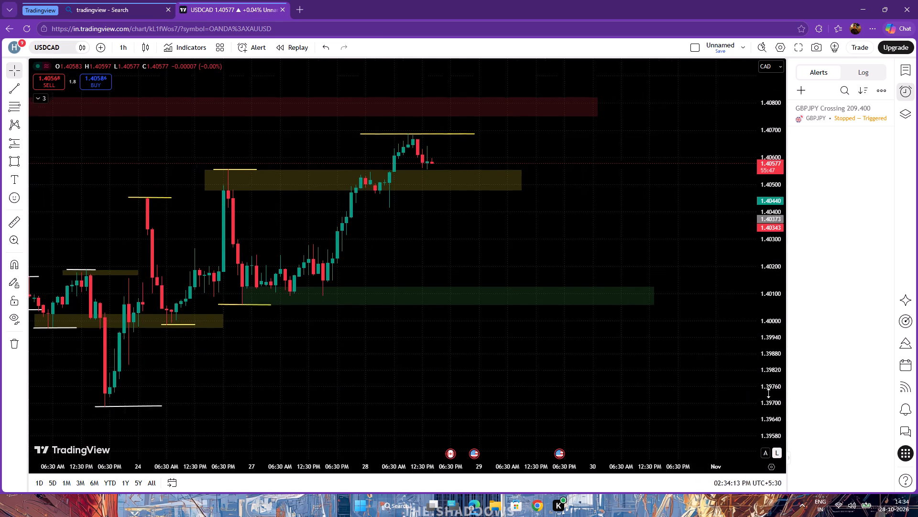
left_click_drag(768, 393, 720, 340)
left_click_drag(713, 297, 710, 283)
left_click_drag(642, 248, 653, 297)
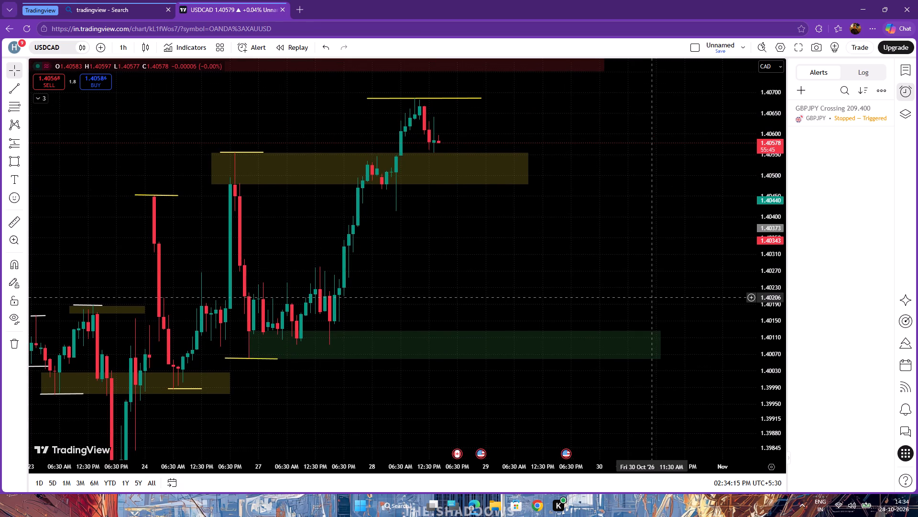
scroll(653, 297, "down", 2)
left_click_drag(653, 297, 624, 247)
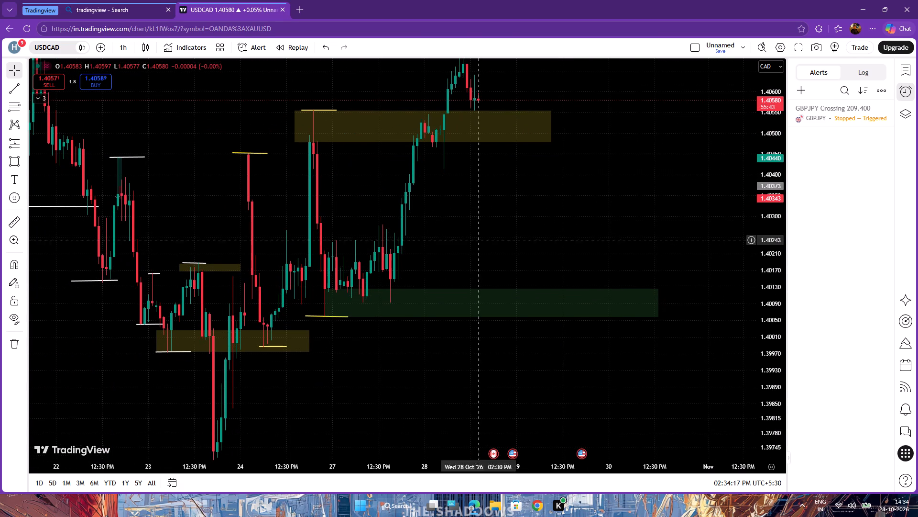
Switch the chart symbol to NZDJPY.
left_click(50, 48)
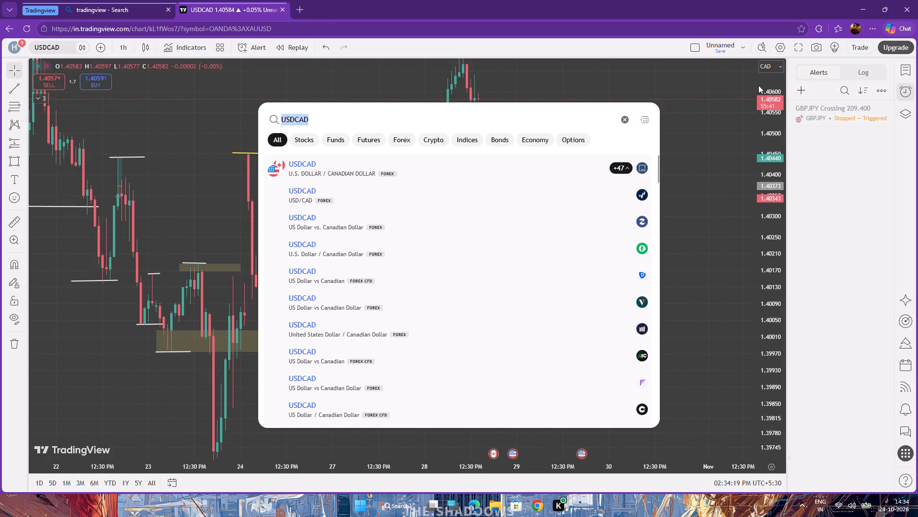
left_click(622, 116)
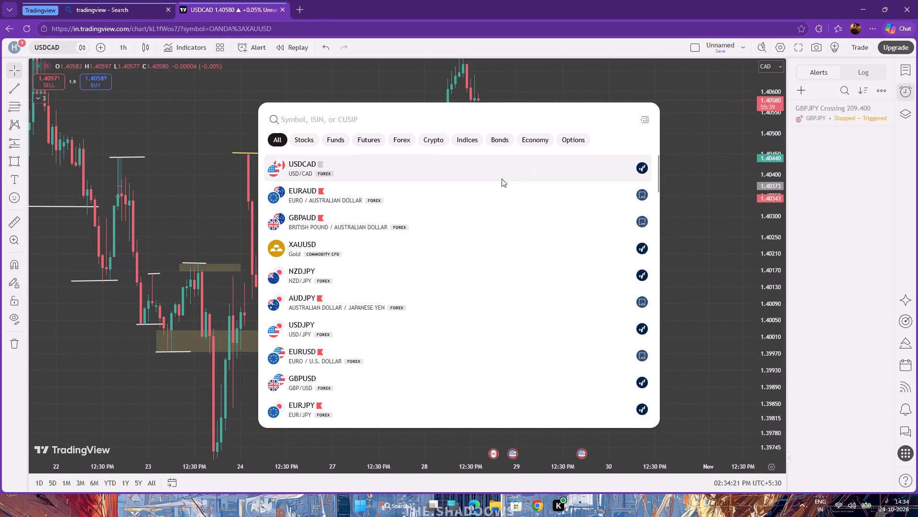
left_click(451, 269)
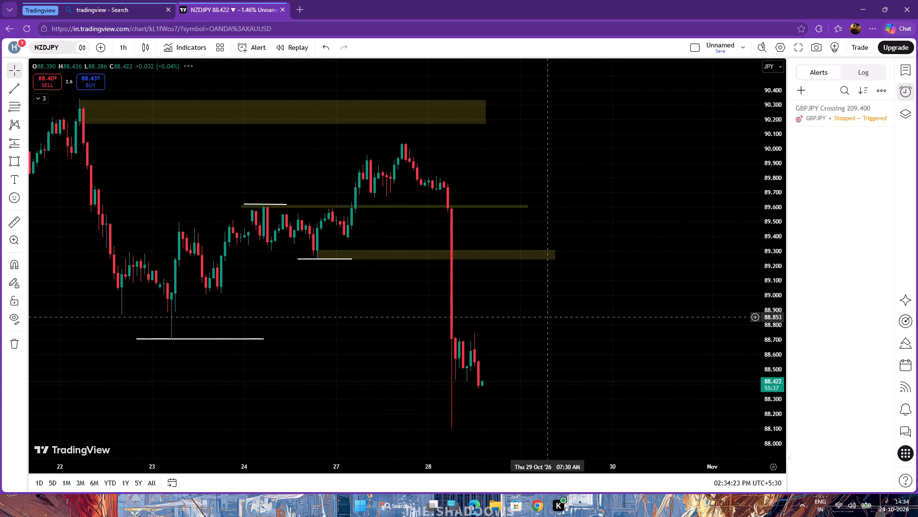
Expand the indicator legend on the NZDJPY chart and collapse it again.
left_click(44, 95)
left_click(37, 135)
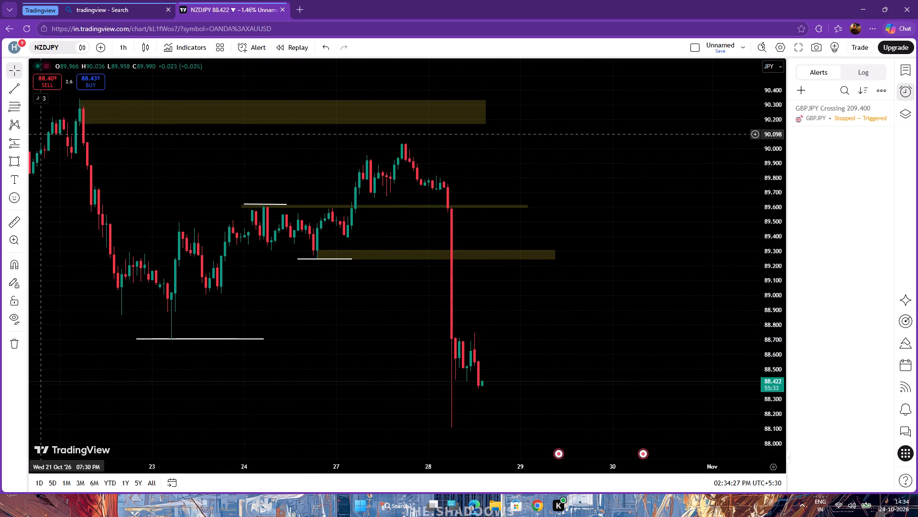
Examine NZDJPY price history from the October zones back through August, including the swing high around 22 September.
scroll(149, 155, "down", 15)
scroll(265, 233, "down", 8)
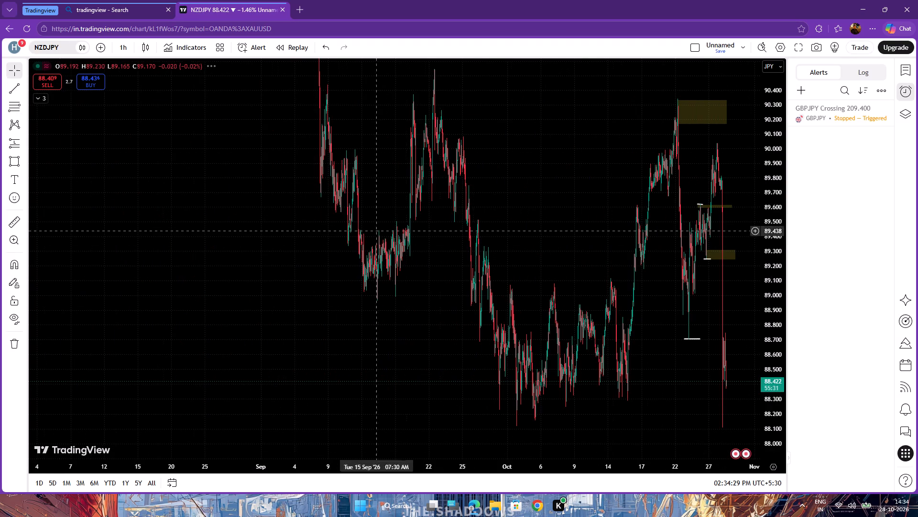
left_click_drag(506, 157, 545, 294)
left_click_drag(774, 146, 781, 285)
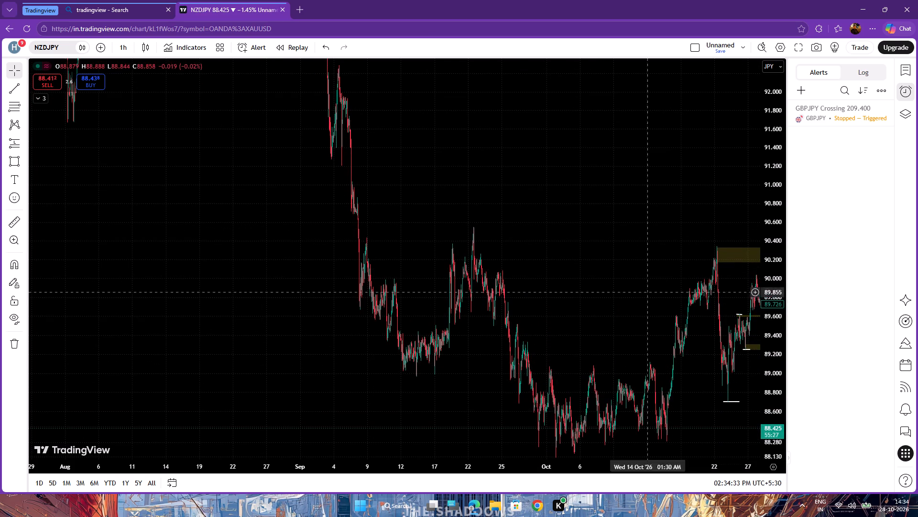
scroll(483, 314, "up", 7)
left_click_drag(255, 206, 776, 256)
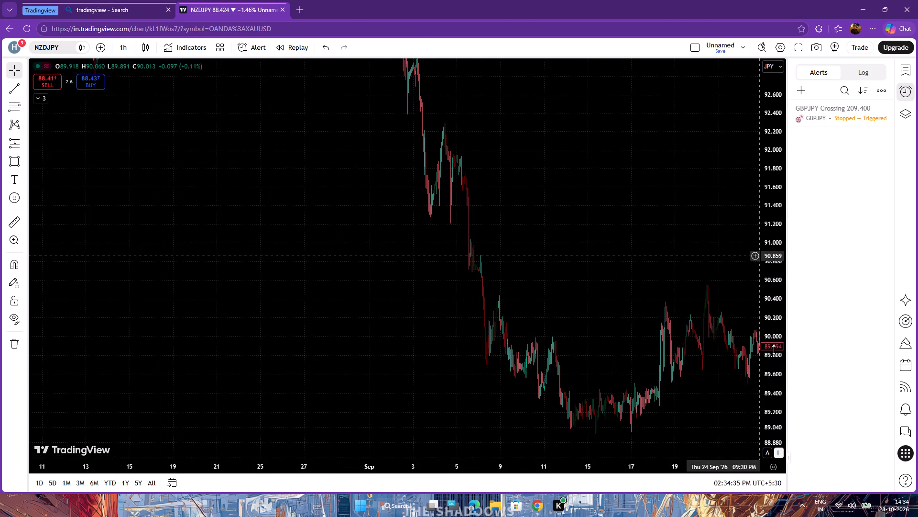
left_click_drag(775, 377, 734, 94)
scroll(604, 254, "up", 20)
scroll(604, 254, "up", 6)
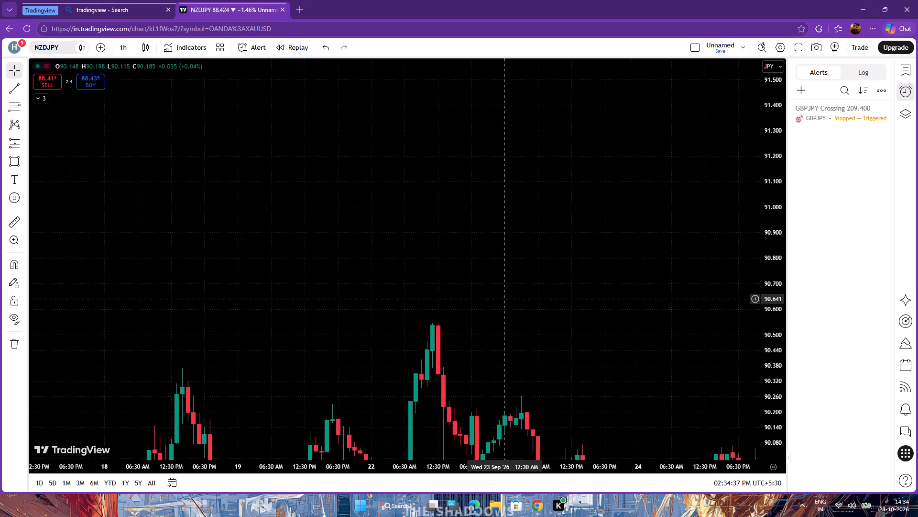
left_click_drag(506, 299, 387, 132)
left_click_drag(431, 170, 422, 209)
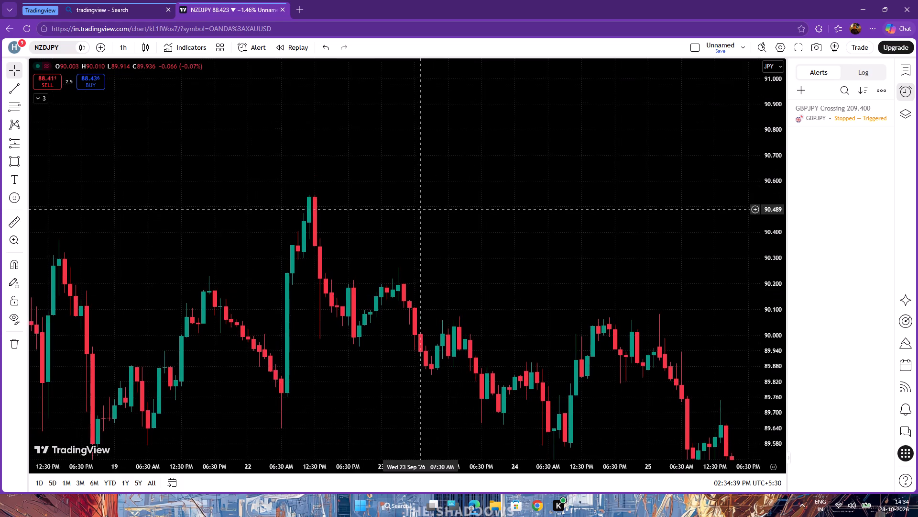
Examine the mid-September lows and the wider NZDJPY move from early September into early October.
scroll(443, 114, "down", 6)
left_click_drag(506, 216, 481, 0)
left_click_drag(435, 352, 481, 409)
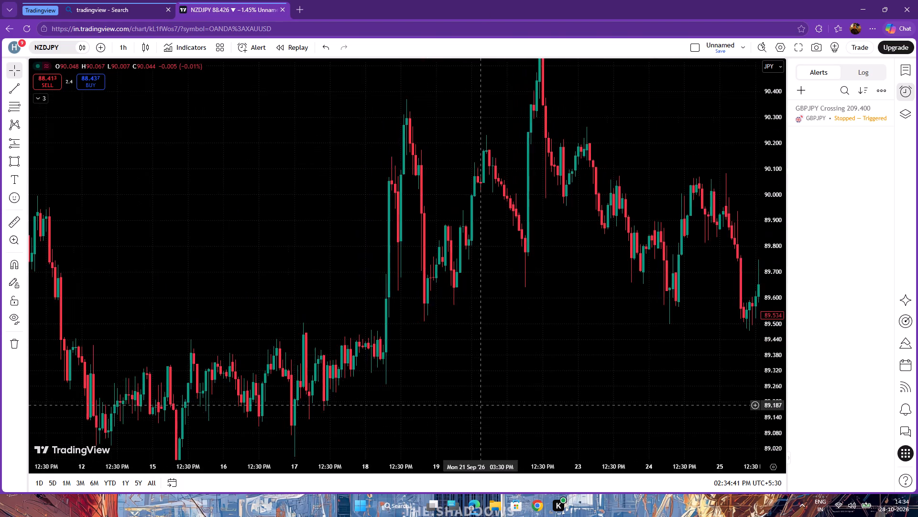
left_click_drag(481, 409, 481, 409)
scroll(492, 414, "down", 5)
left_click_drag(569, 425, 536, 274)
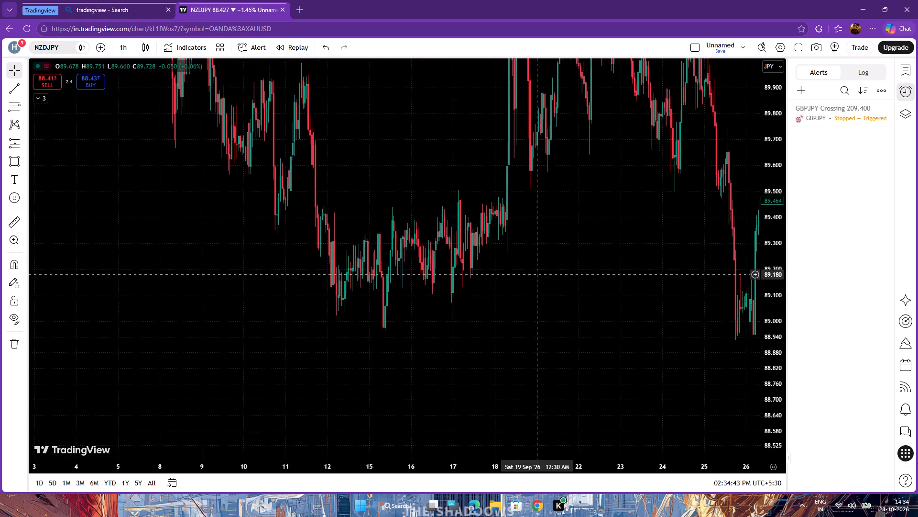
scroll(538, 274, "down", 4)
left_click_drag(772, 131, 766, 488)
left_click_drag(646, 445, 535, 462)
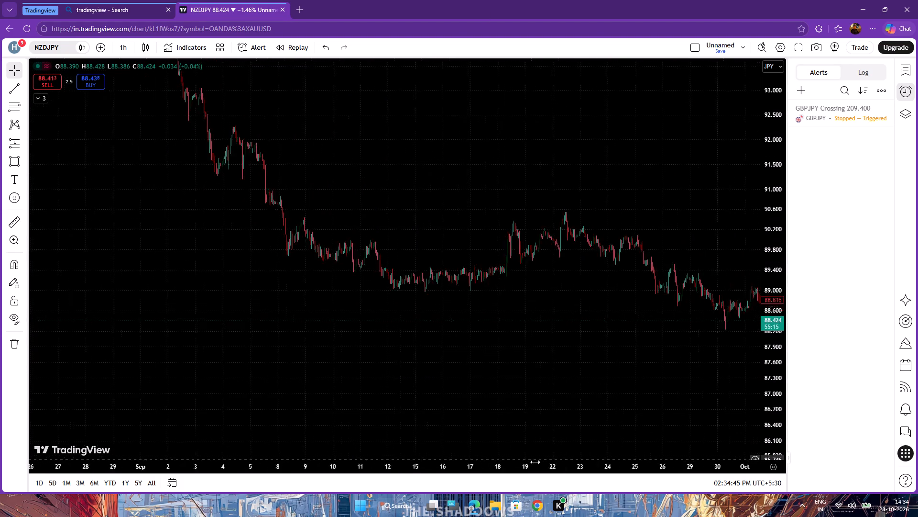
left_click_drag(535, 462, 462, 465)
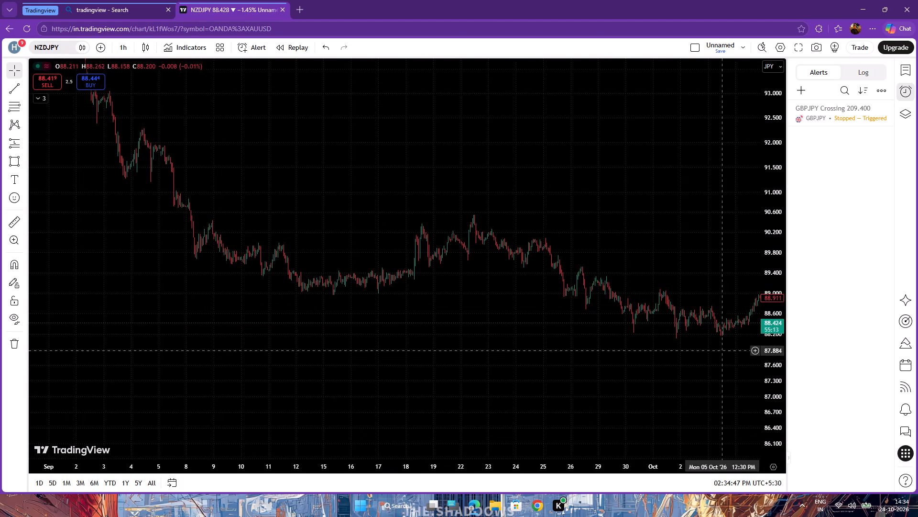
Examine the NZDJPY candles from 11 to 18 September closely, around the consolidation before the rally.
left_click_drag(771, 394, 752, 0)
scroll(380, 331, "up", 4)
left_click_drag(250, 433, 363, 415)
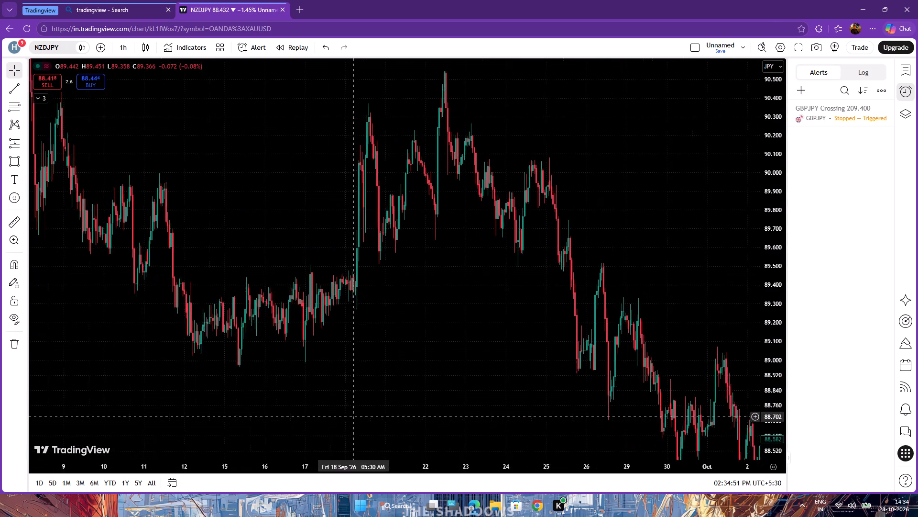
left_click_drag(363, 415, 461, 417)
scroll(350, 420, "up", 6)
left_click_drag(320, 405, 593, 380)
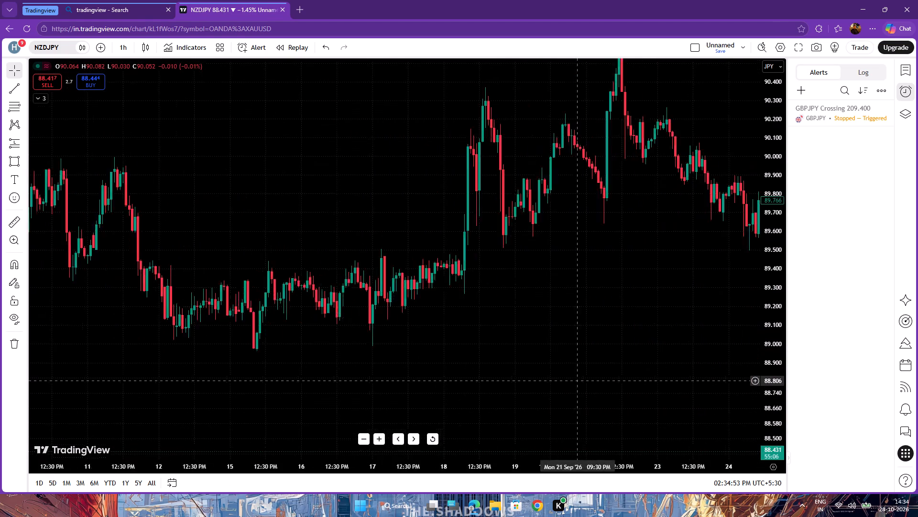
left_click_drag(593, 380, 802, 379)
scroll(673, 414, "up", 5)
left_click_drag(785, 401, 750, 278)
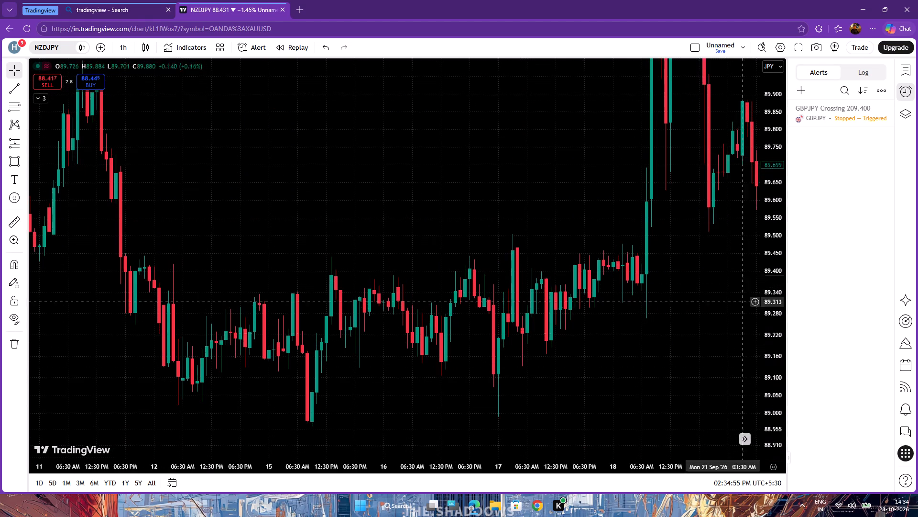
Draw a white trendline under the 17 September swing low at about 88.990, from 16 September 4:30 PM to 17 September 9:30 AM.
left_click_drag(699, 382, 473, 273)
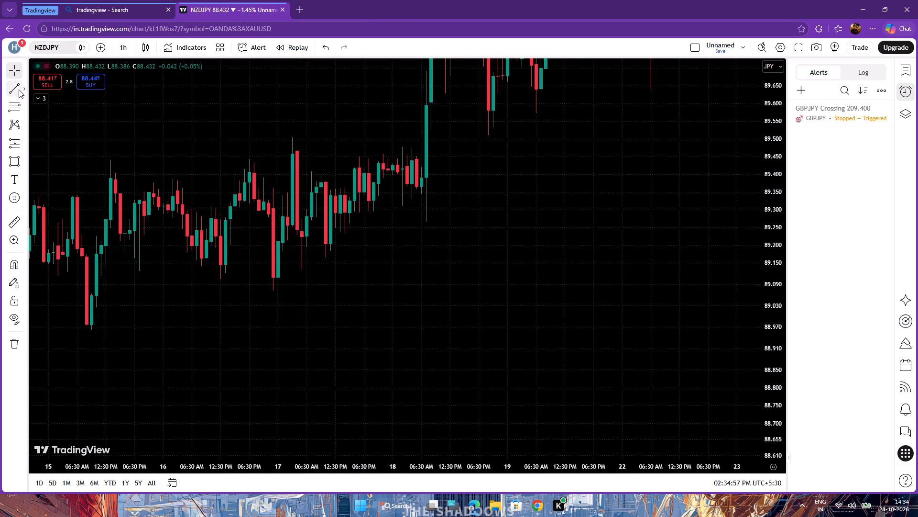
left_click(19, 90)
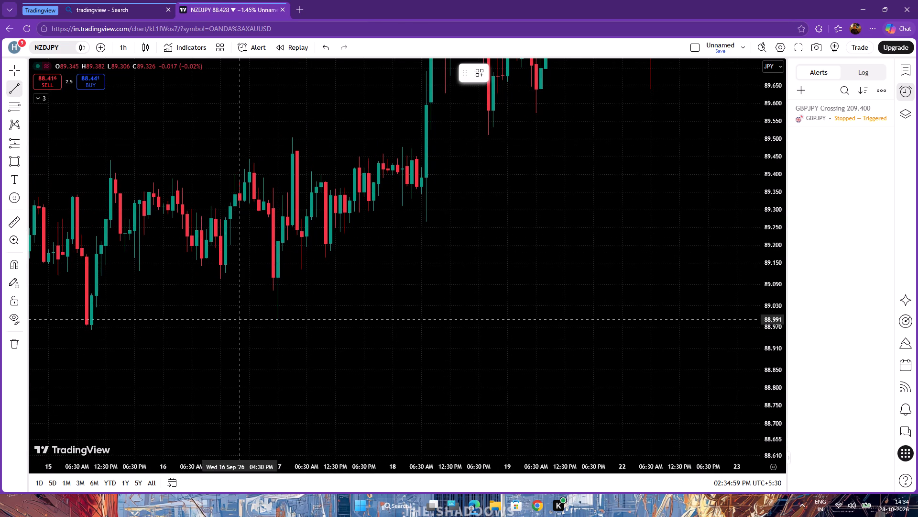
left_click(238, 319)
left_click(320, 320)
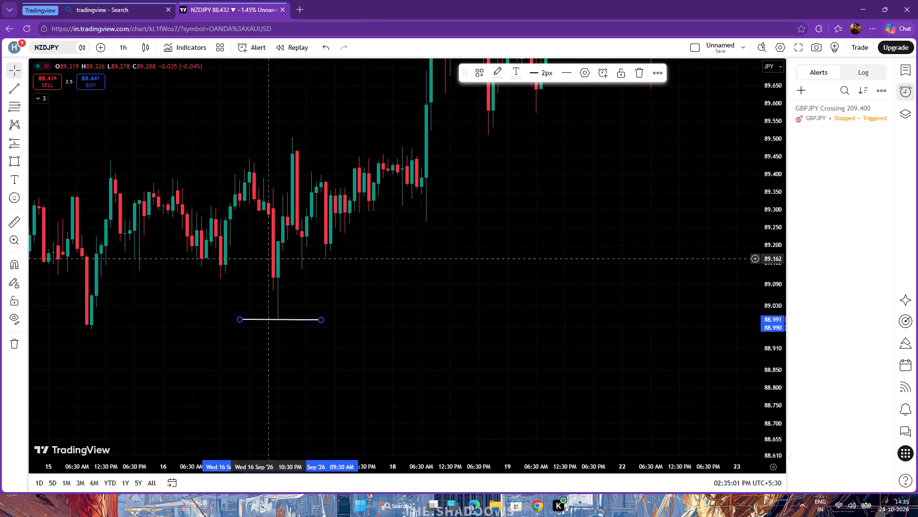
Draw a white trendline above the 17 September swing high at about 89.507, from 16 September 9:30 PM to 17 September 4:30 PM.
left_click(15, 92)
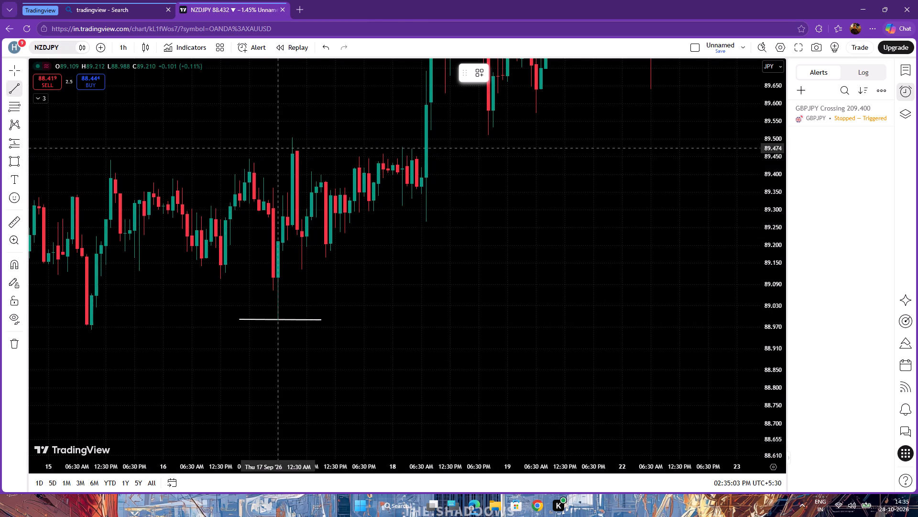
left_click(264, 136)
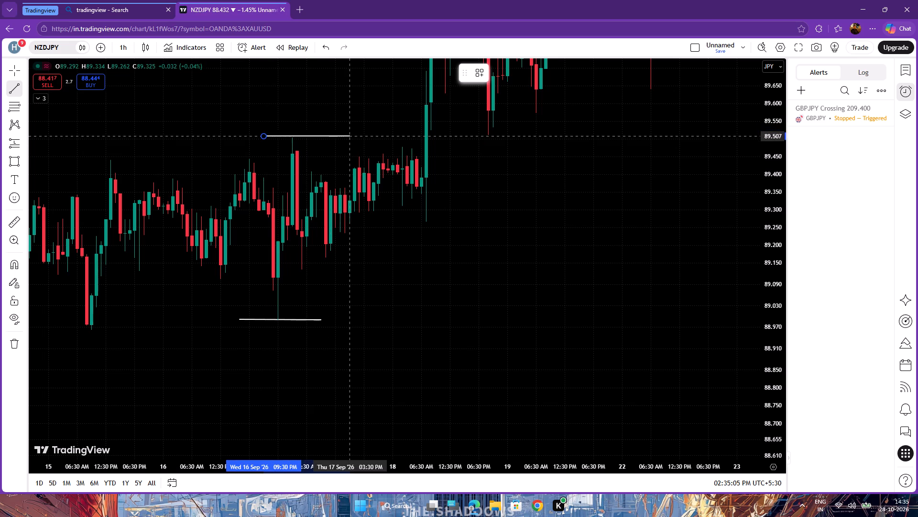
left_click(354, 135)
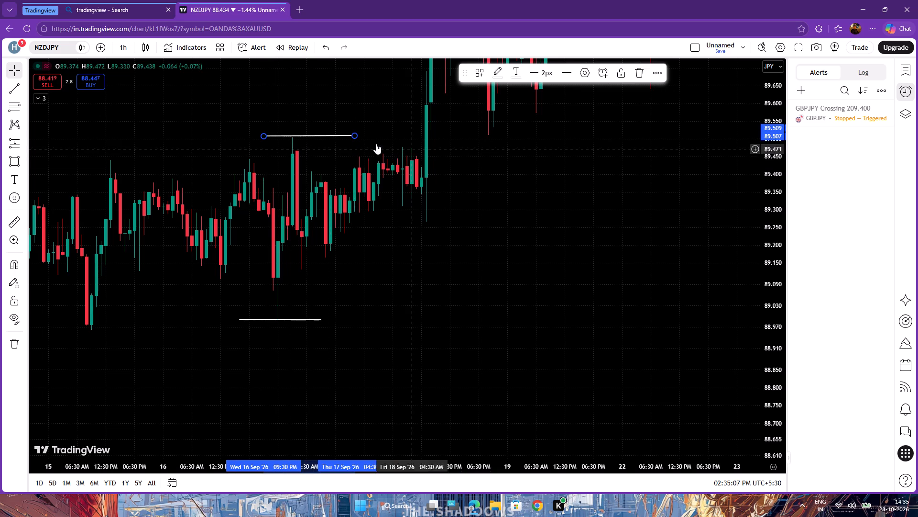
left_click(6, 66)
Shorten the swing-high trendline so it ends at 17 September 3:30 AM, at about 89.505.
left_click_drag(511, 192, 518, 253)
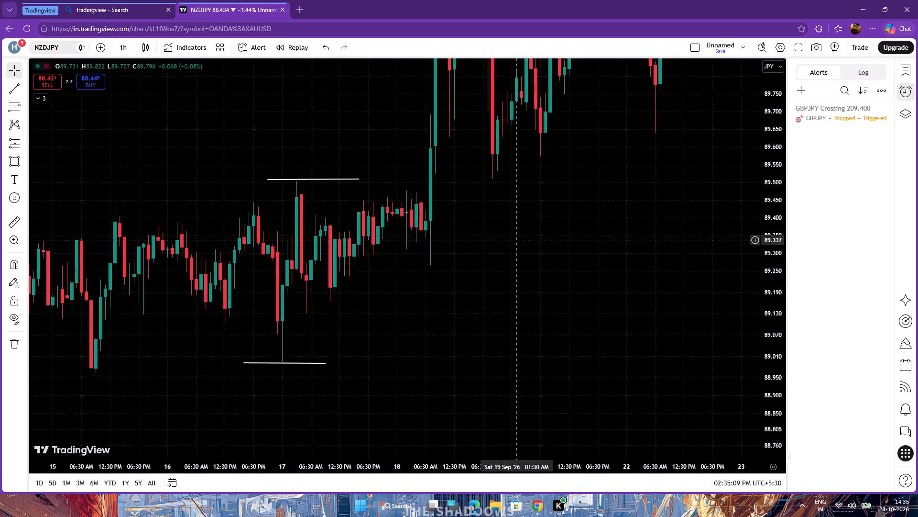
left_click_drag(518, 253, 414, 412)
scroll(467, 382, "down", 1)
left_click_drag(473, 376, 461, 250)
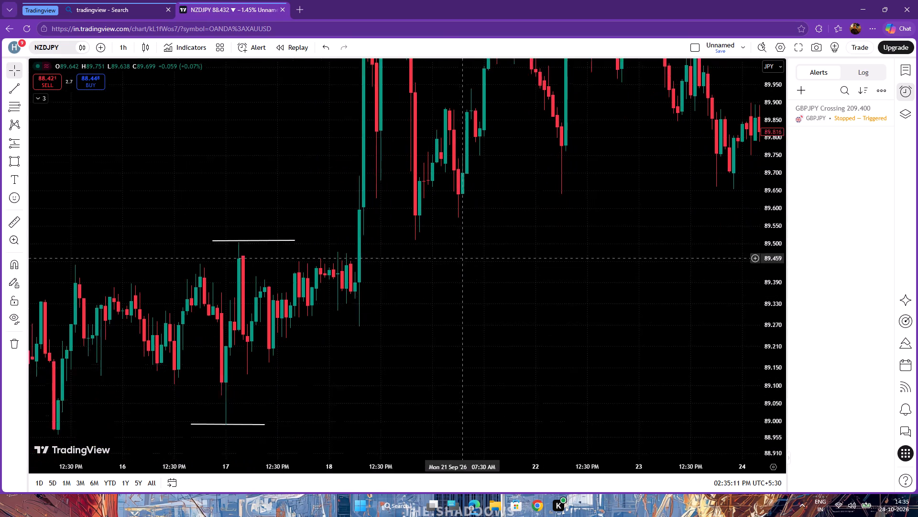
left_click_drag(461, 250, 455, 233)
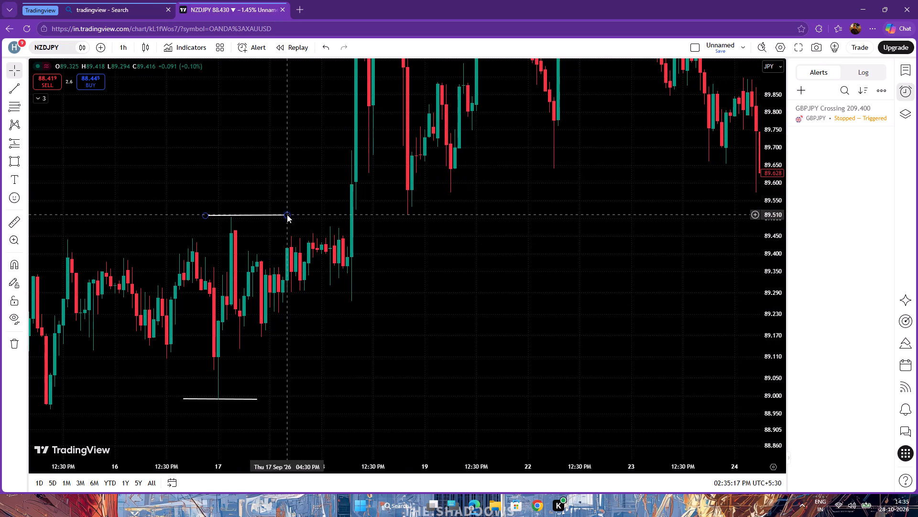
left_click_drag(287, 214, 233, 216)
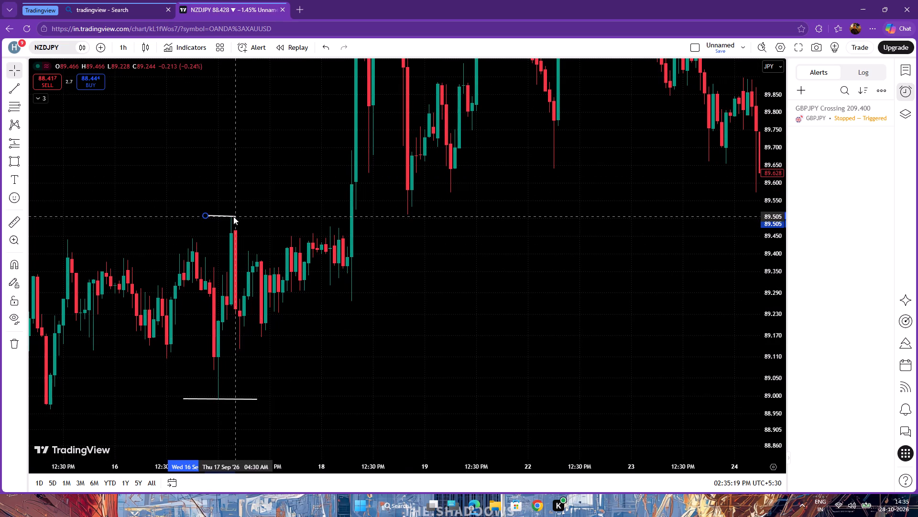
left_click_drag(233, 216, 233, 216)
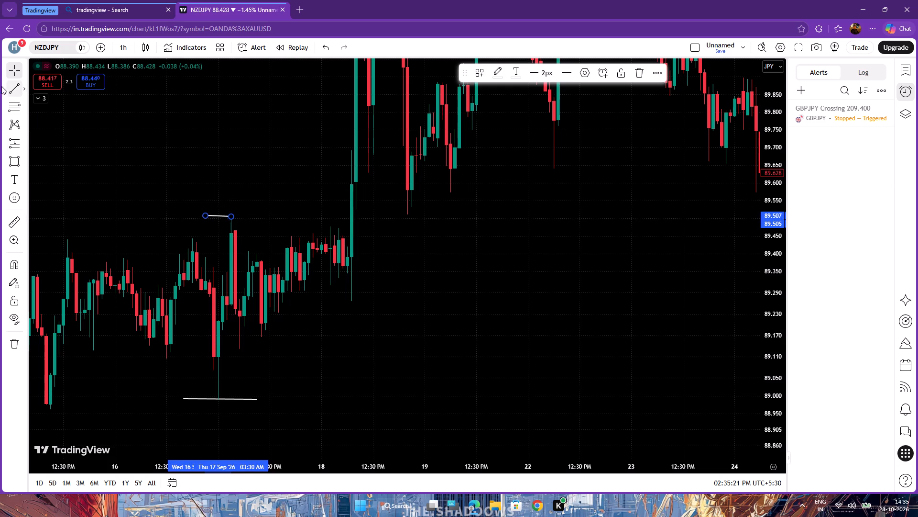
Draw a white trendline at about 89.120 under the higher low, from 17 September 5:30 AM to 18 September 5:30 PM.
left_click(9, 90)
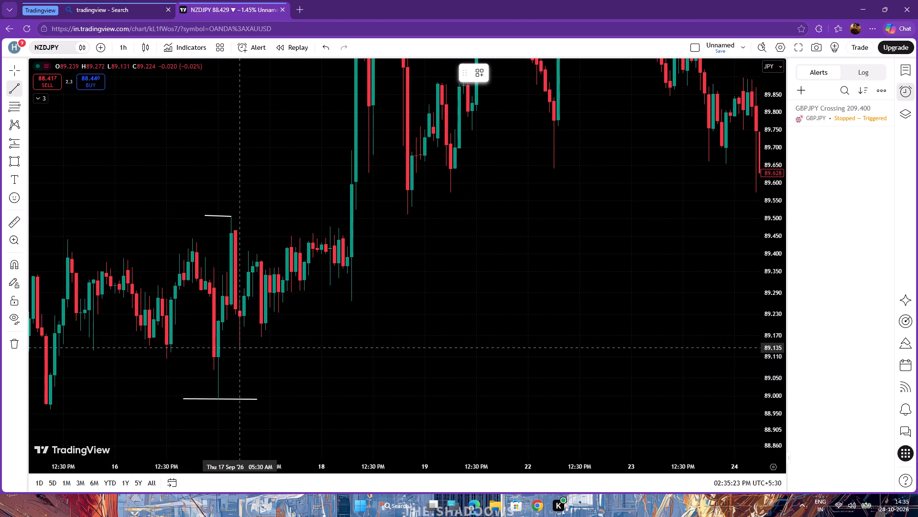
left_click(241, 353)
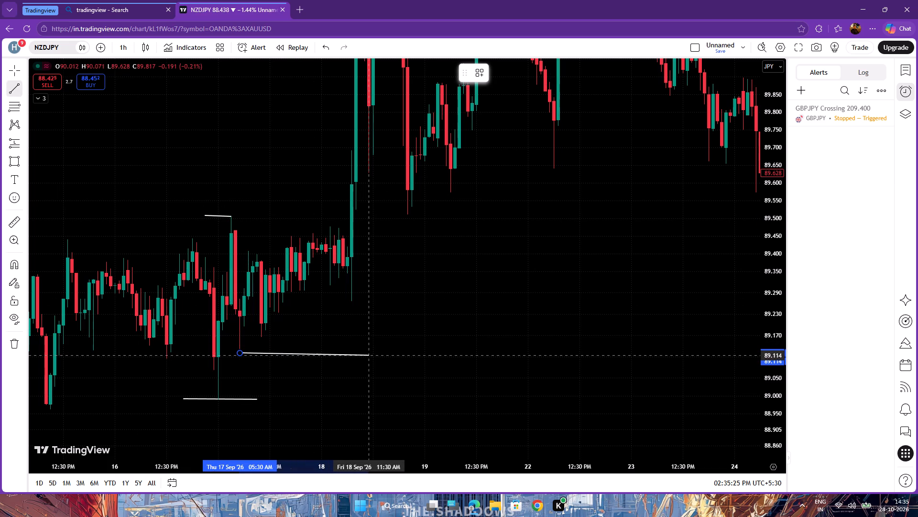
left_click(396, 353)
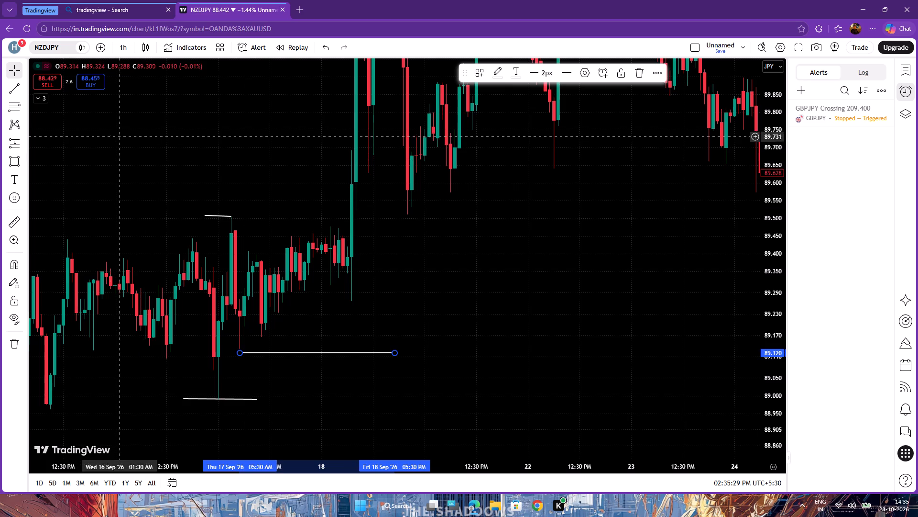
Move the end of the 17 September swing-high trendline to 7:30 AM, level at 89.507.
left_click_drag(196, 131, 208, 224)
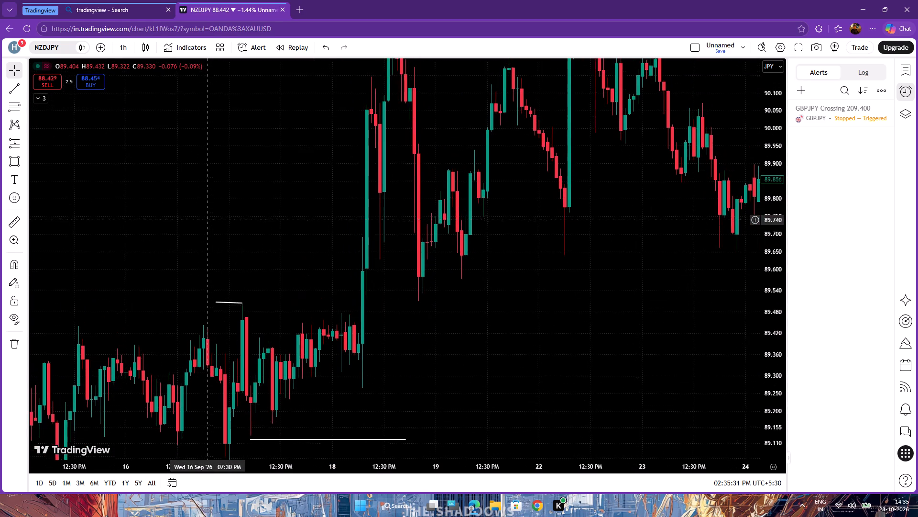
left_click_drag(208, 224, 196, 268)
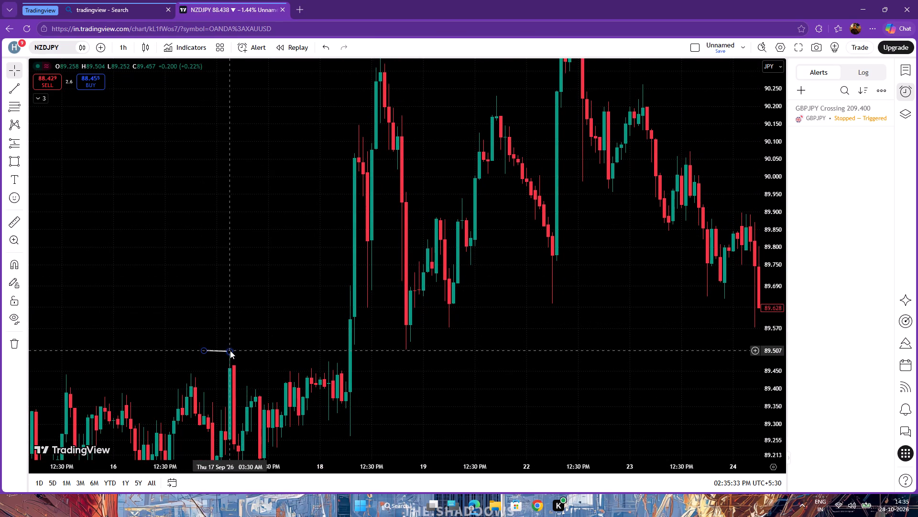
left_click_drag(230, 350, 248, 350)
left_click(248, 350)
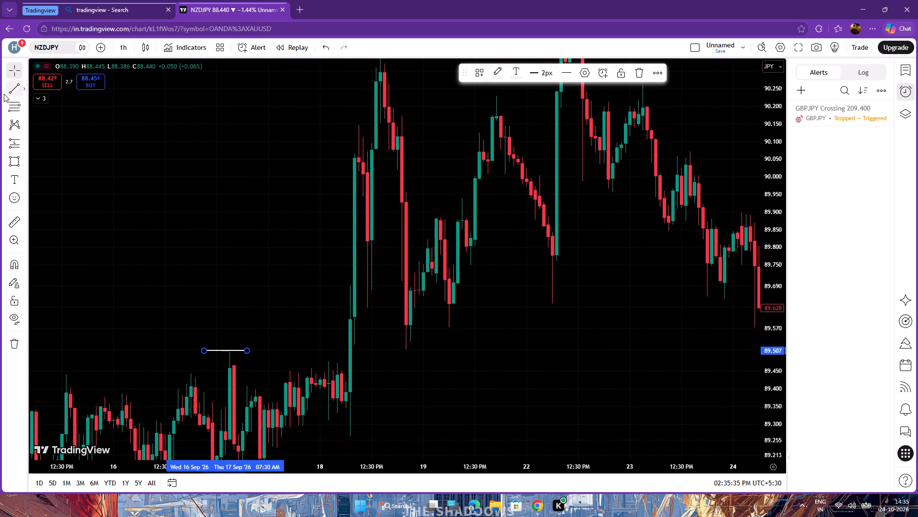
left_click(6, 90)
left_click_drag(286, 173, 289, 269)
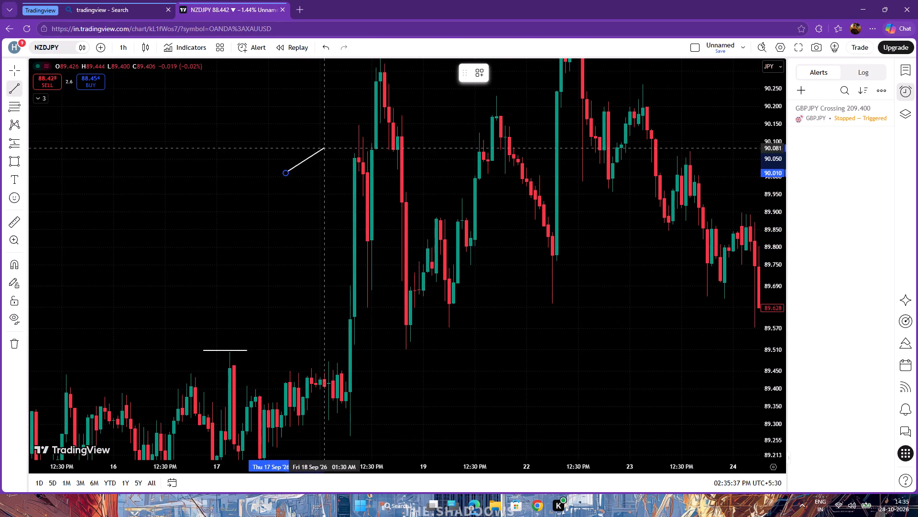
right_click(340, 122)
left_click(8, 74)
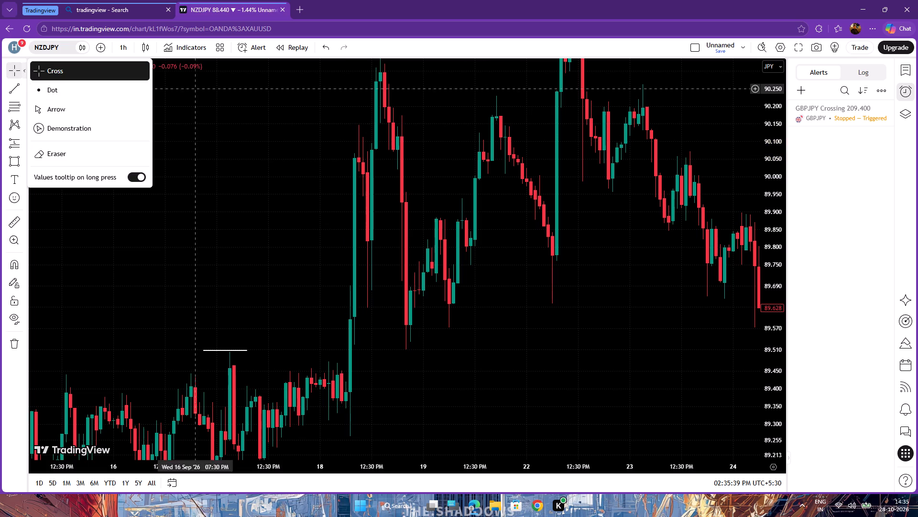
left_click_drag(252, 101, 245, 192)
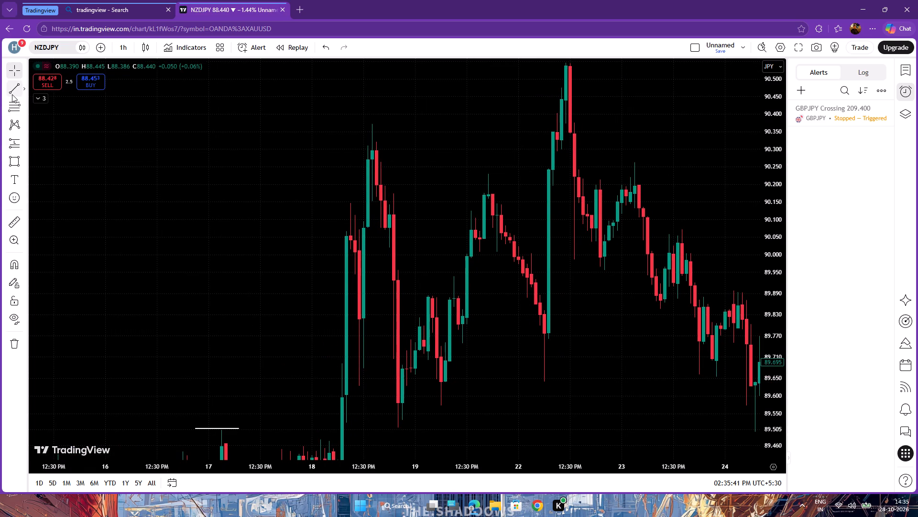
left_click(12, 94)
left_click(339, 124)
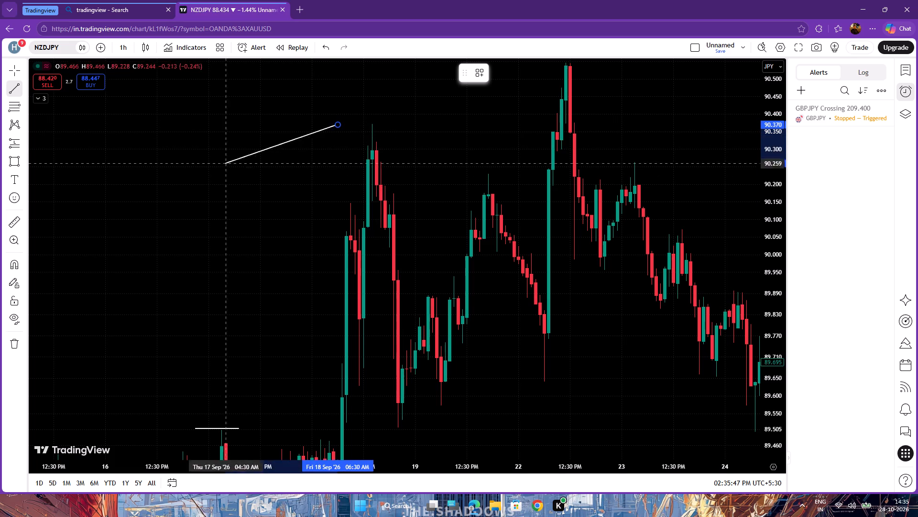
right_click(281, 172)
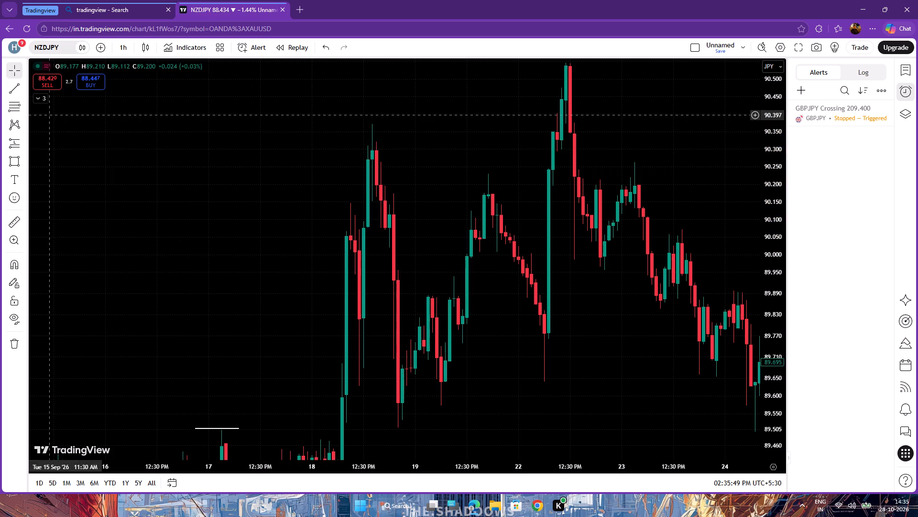
Draw a white trendline at about 90.149 over the first 18 September swing high, from 5:30 AM to 12:30 PM.
left_click(10, 92)
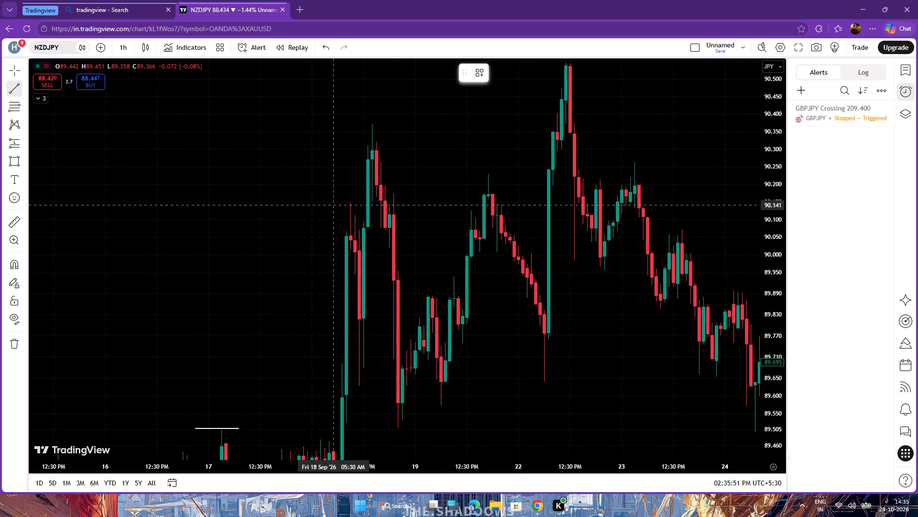
left_click(333, 202)
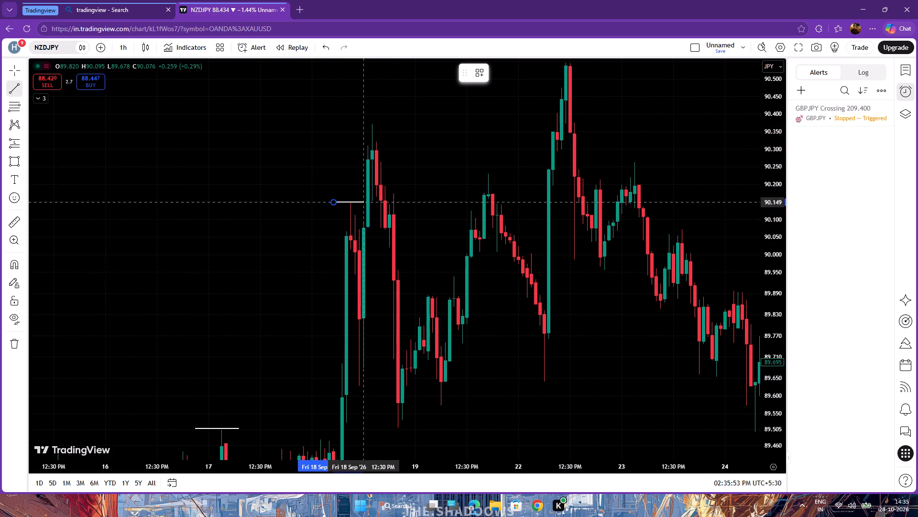
left_click(363, 202)
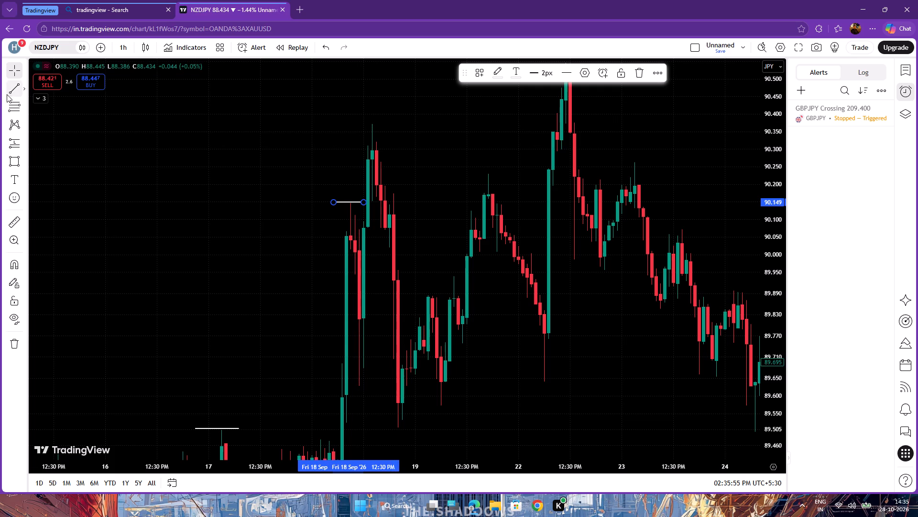
Draw a white trendline at about 90.370 over the higher 18 September swing high, starting at 7:30 AM.
left_click(10, 91)
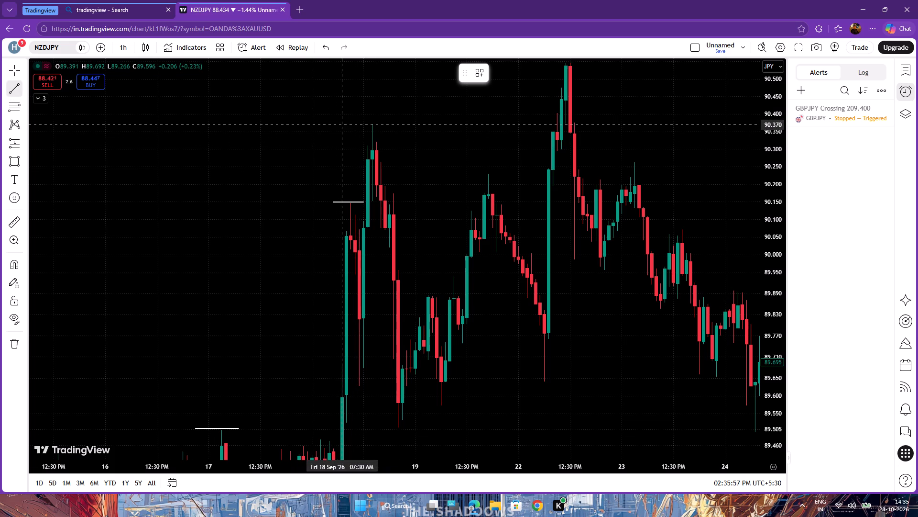
left_click(343, 124)
left_click(384, 125)
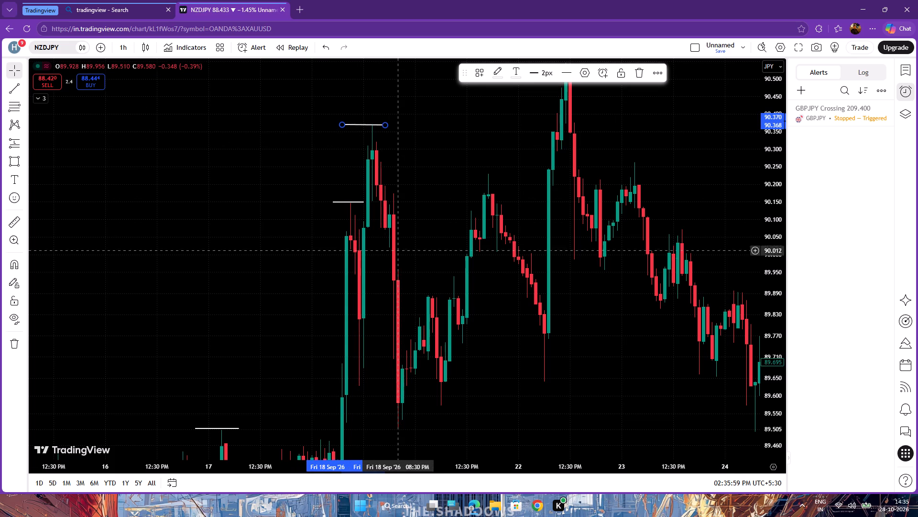
Draw a white trendline at about 89.628 under the 18 September pullback low, from 9:30 AM to 7:30 PM.
left_click(12, 92)
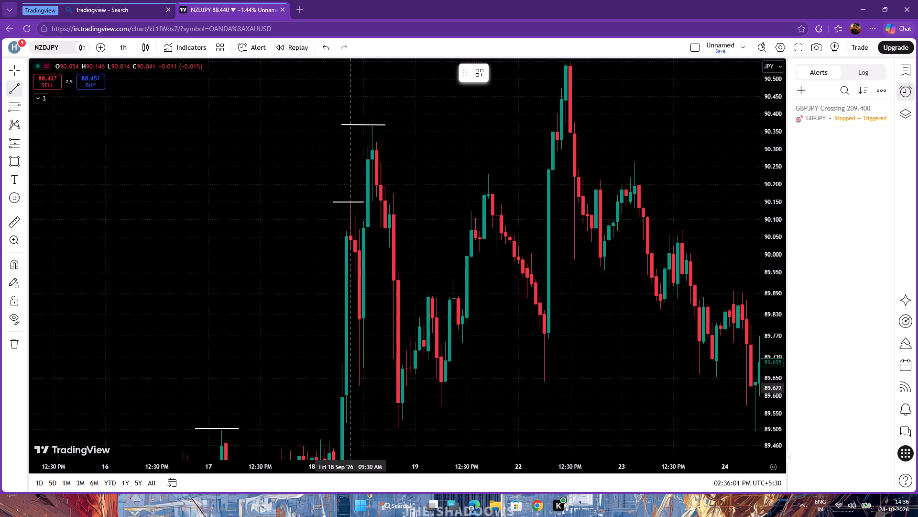
left_click(351, 386)
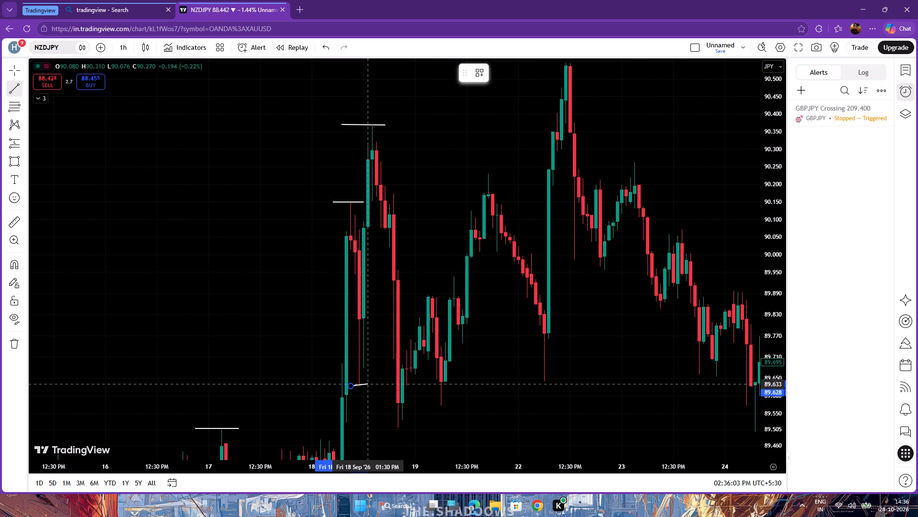
left_click(394, 385)
Draw a white trendline at about 89.514 under the late 18 September low, from 8:30 PM to 22 September 1:30 PM.
scroll(254, 206, "up", 5)
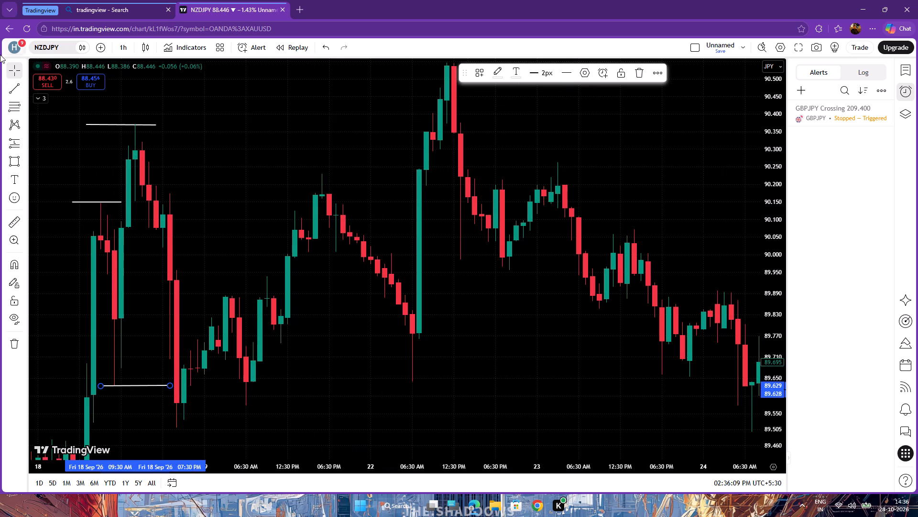
left_click(7, 66)
left_click(278, 152)
left_click_drag(229, 139, 444, 170)
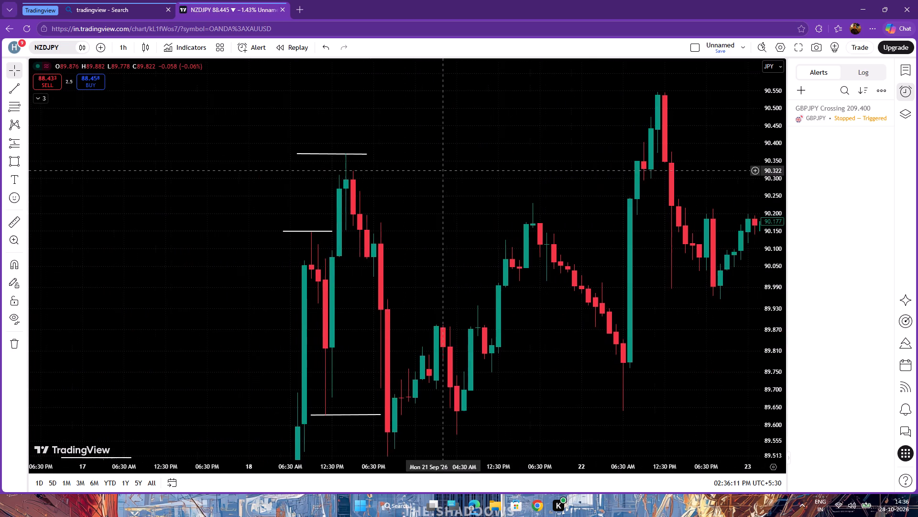
left_click_drag(444, 170, 445, 170)
left_click_drag(453, 167, 458, 185)
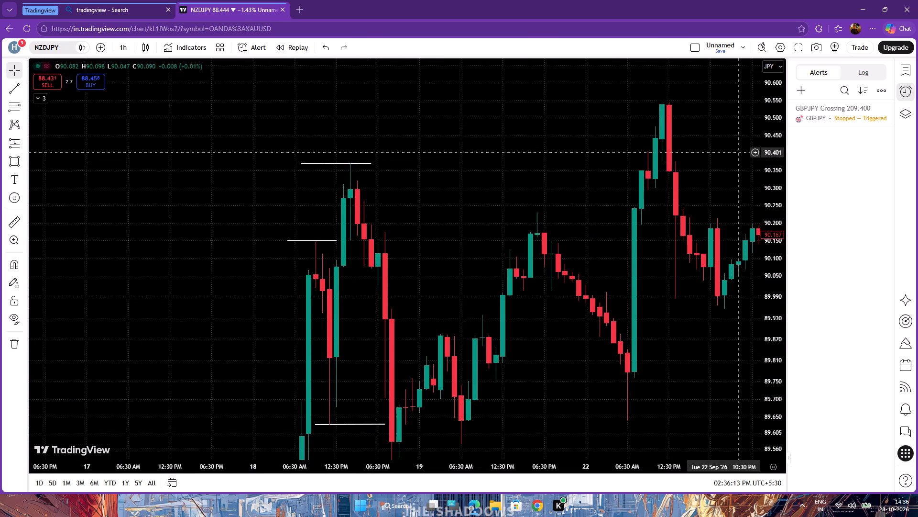
left_click_drag(783, 120, 778, 192)
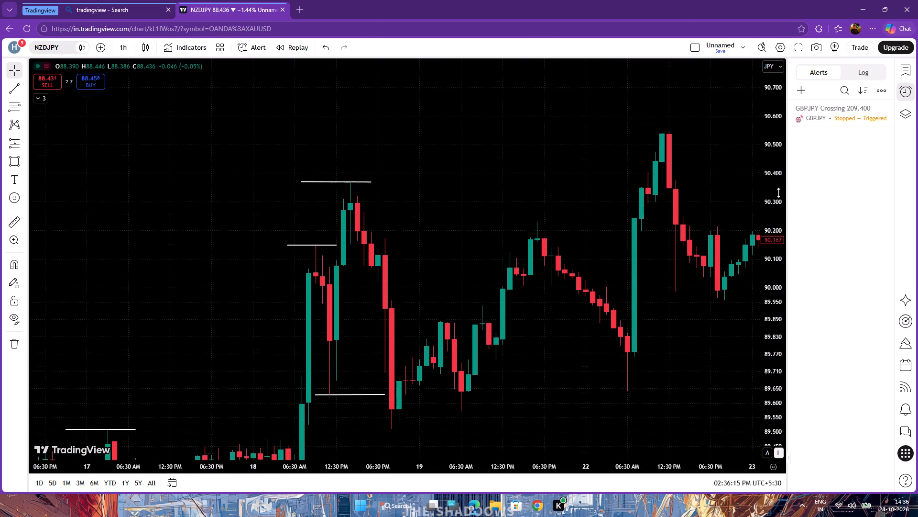
left_click_drag(778, 192, 776, 181)
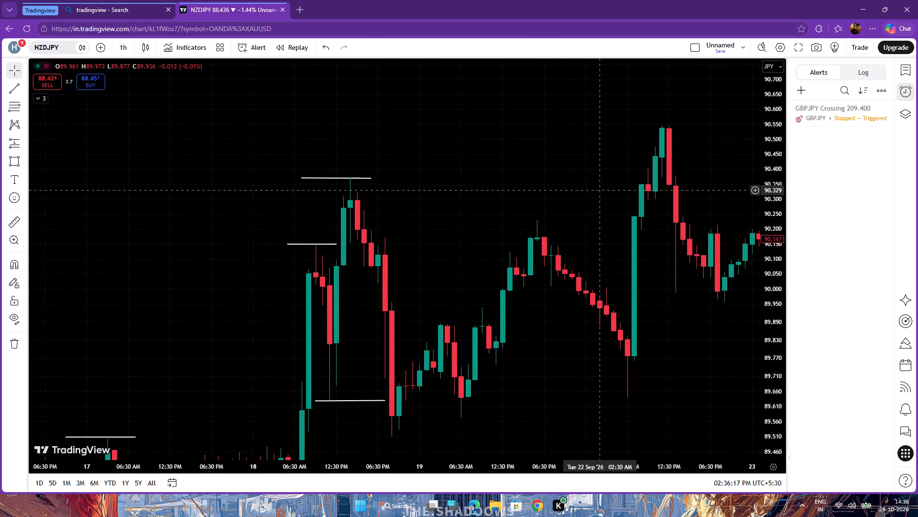
left_click_drag(591, 190, 380, 125)
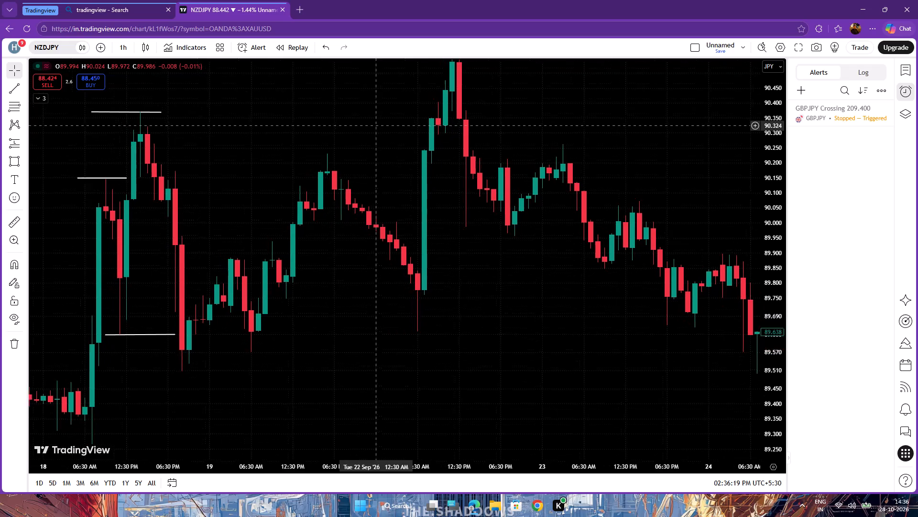
left_click_drag(380, 125, 392, 126)
left_click(12, 93)
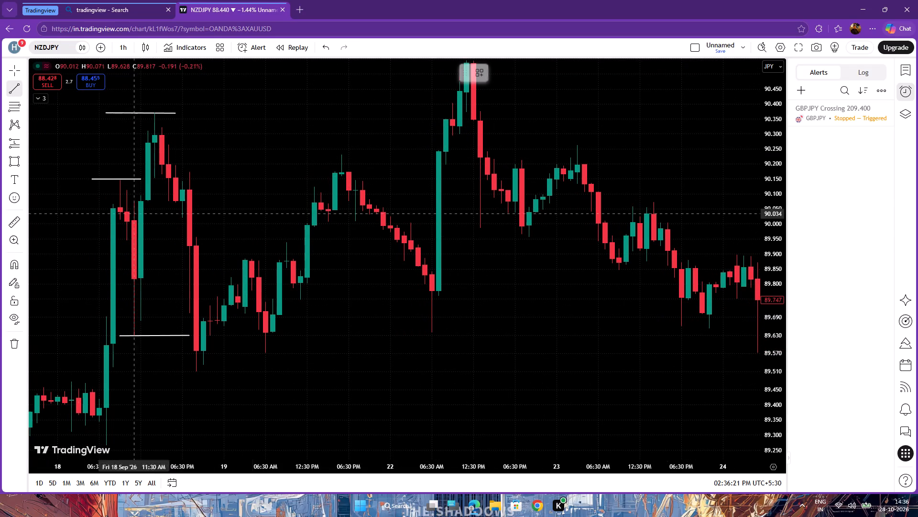
left_click(196, 370)
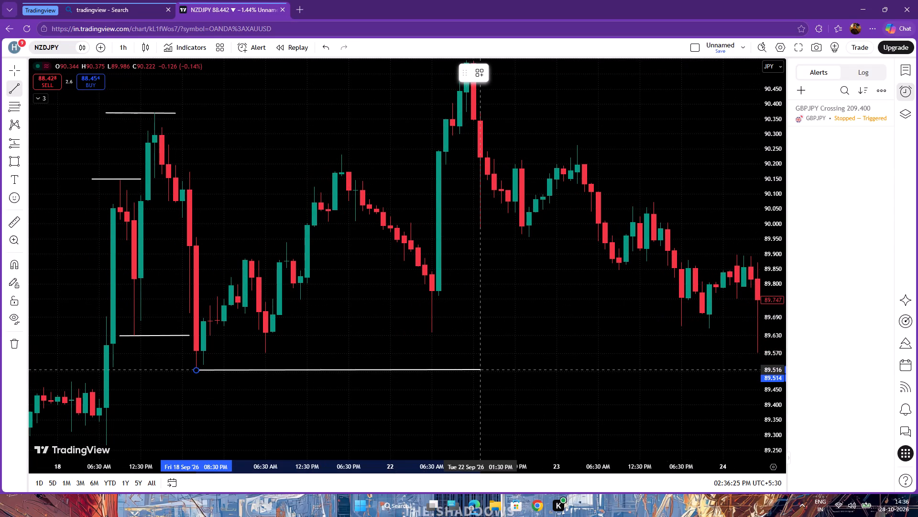
left_click(479, 370)
Draw a white trendline at about 90.545 over the 22 September peak, from 7:30 AM to 23 September 7:30 AM.
left_click(7, 71)
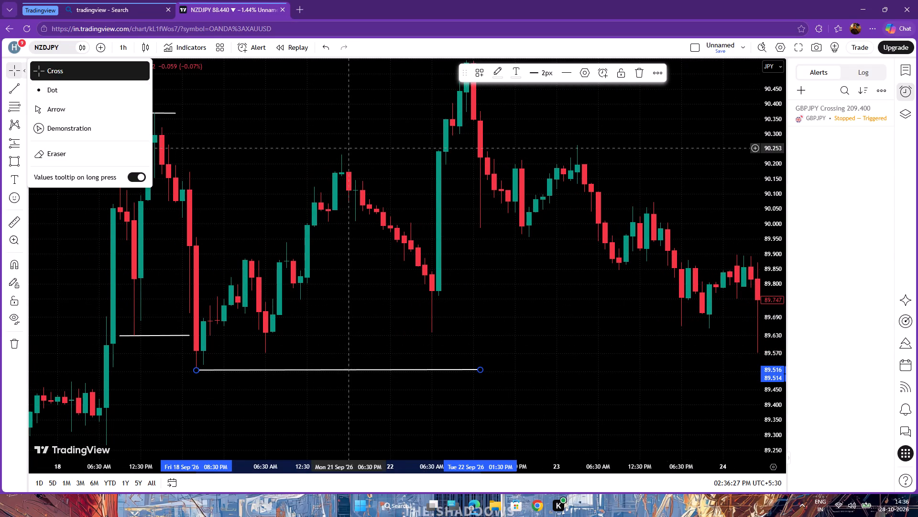
left_click_drag(354, 148, 307, 270)
left_click(12, 96)
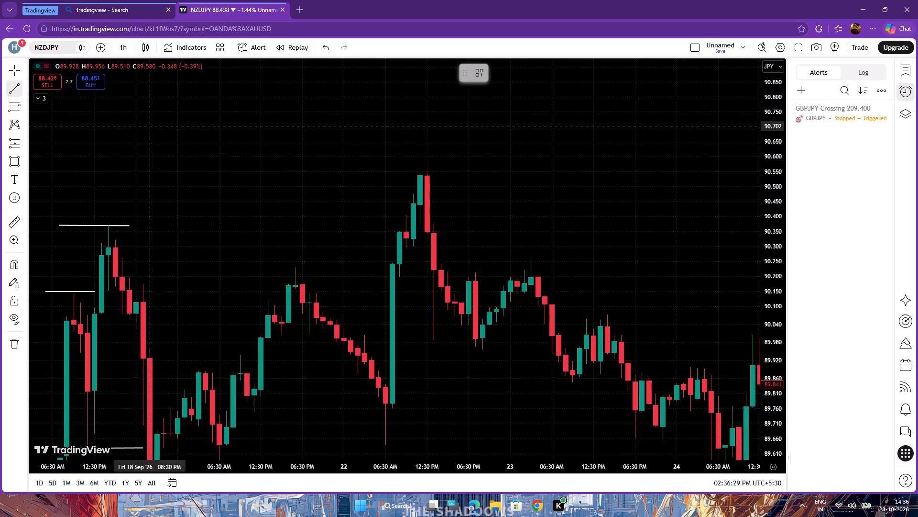
left_click(393, 173)
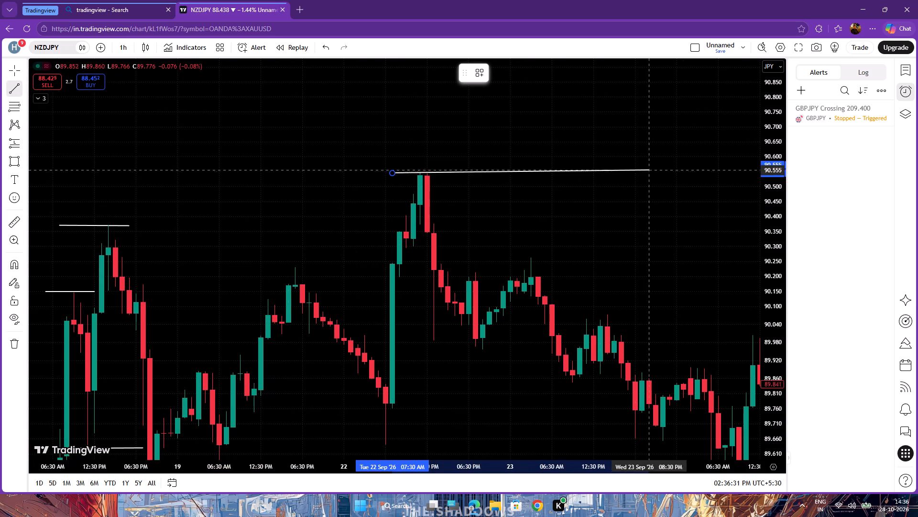
left_click(557, 172)
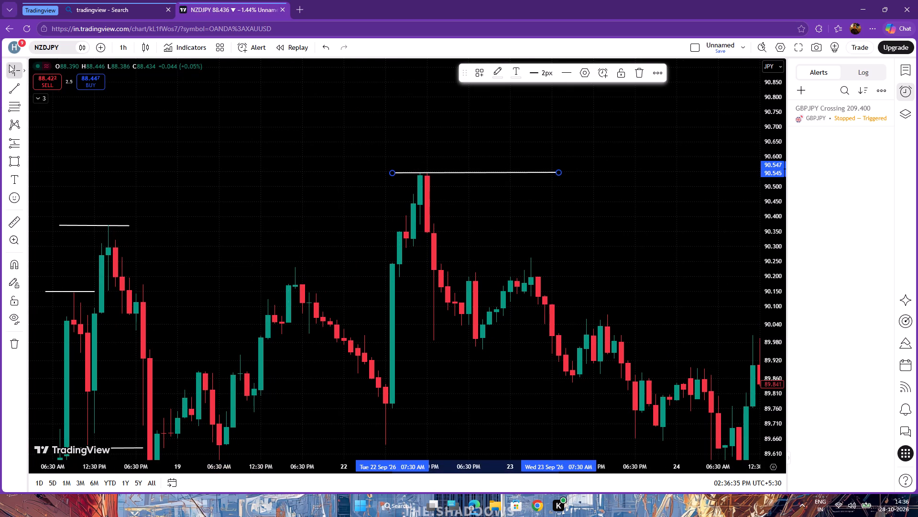
Draw a yellow trendline above the 22 September peak, sloping from about 90.695 at 5:30 PM to 90.631 on 24 September 5:30 AM.
left_click(9, 65)
left_click(606, 169)
scroll(633, 206, "down", 5)
scroll(674, 274, "down", 2)
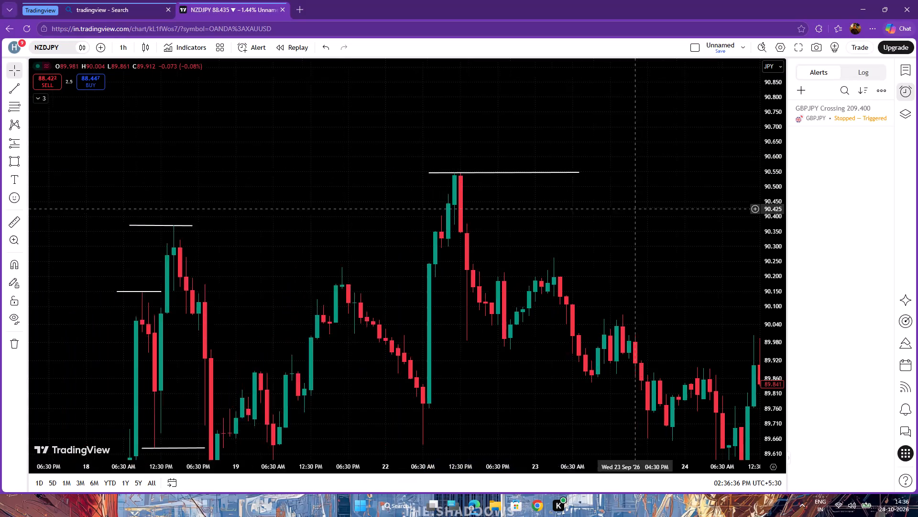
scroll(674, 270, "down", 8)
left_click_drag(705, 290, 68, 119)
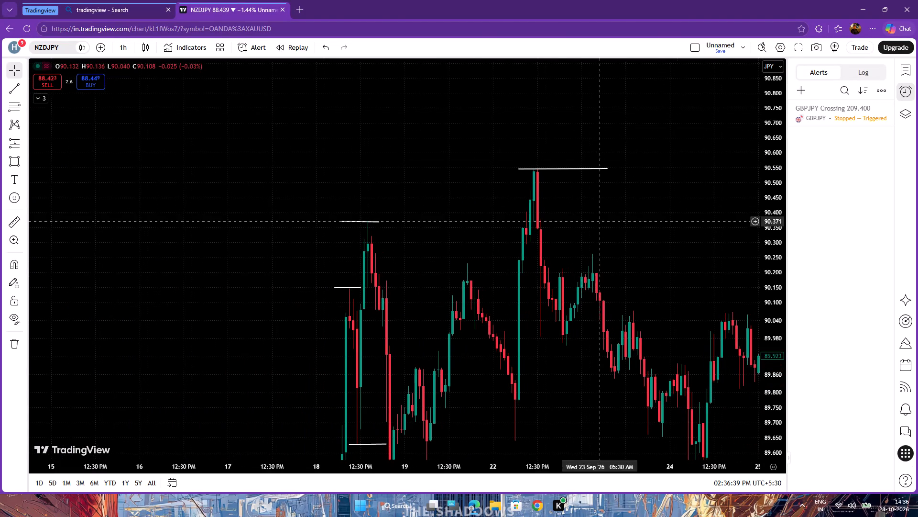
left_click_drag(607, 223, 558, 226)
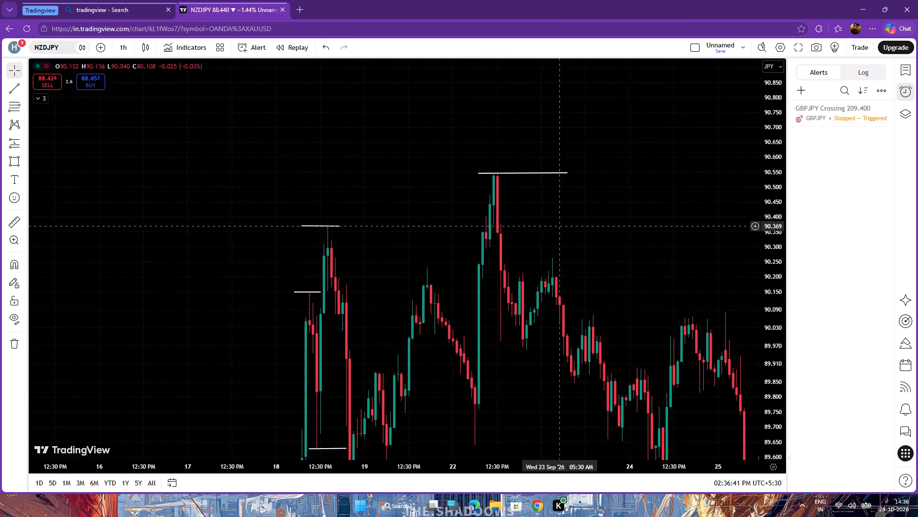
scroll(358, 238, "up", 3)
left_click_drag(773, 336, 760, 251)
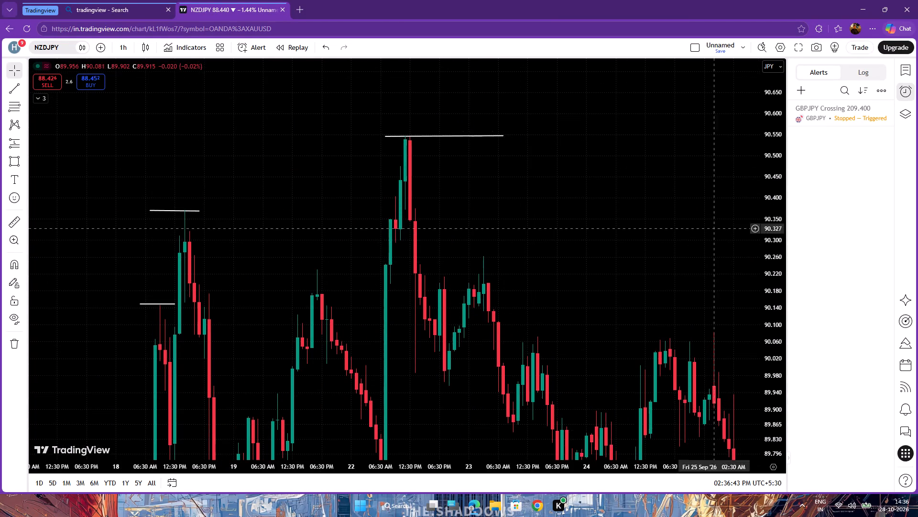
left_click_drag(656, 203, 545, 237)
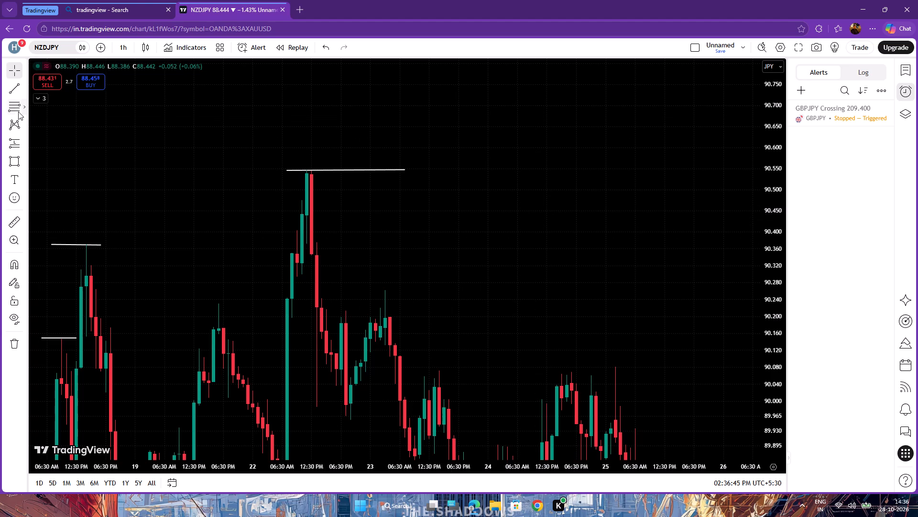
left_click(24, 87)
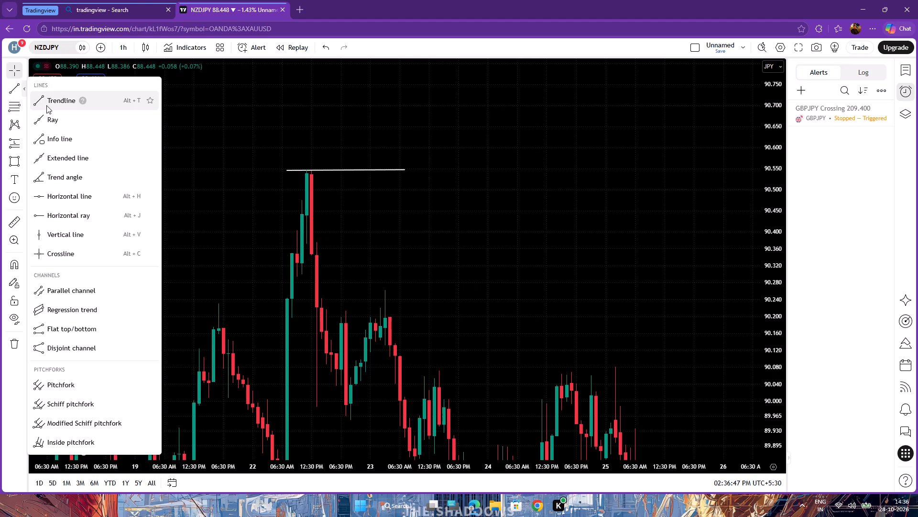
left_click(53, 95)
left_click_drag(338, 107, 380, 116)
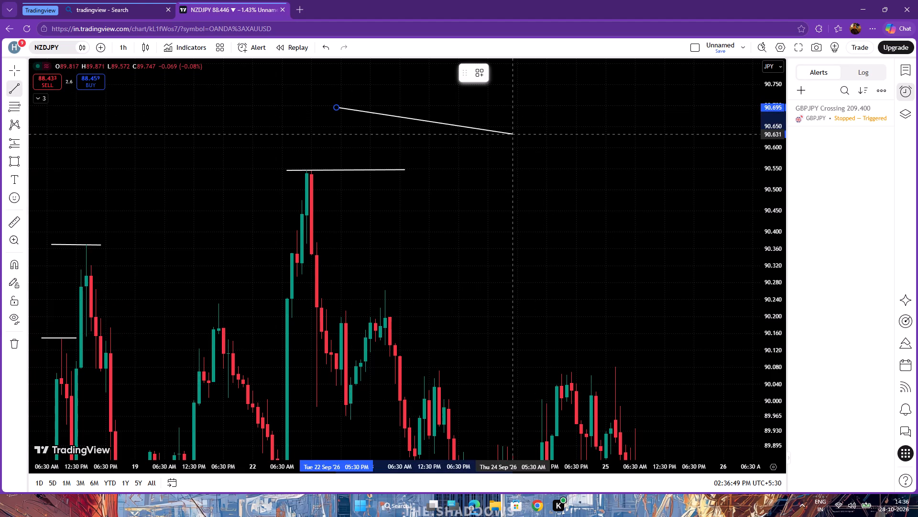
left_click(514, 134)
left_click(490, 75)
left_click(522, 99)
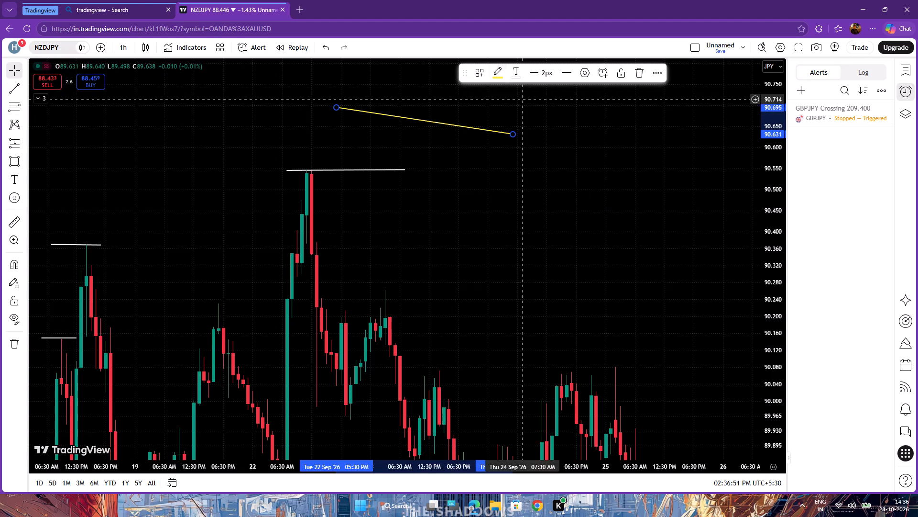
Draw a yellow trendline at about 89.958 under the pullback low, from 22 September 3:30 PM to 23 September 9:30 AM.
left_click(18, 67)
left_click_drag(533, 227, 530, 182)
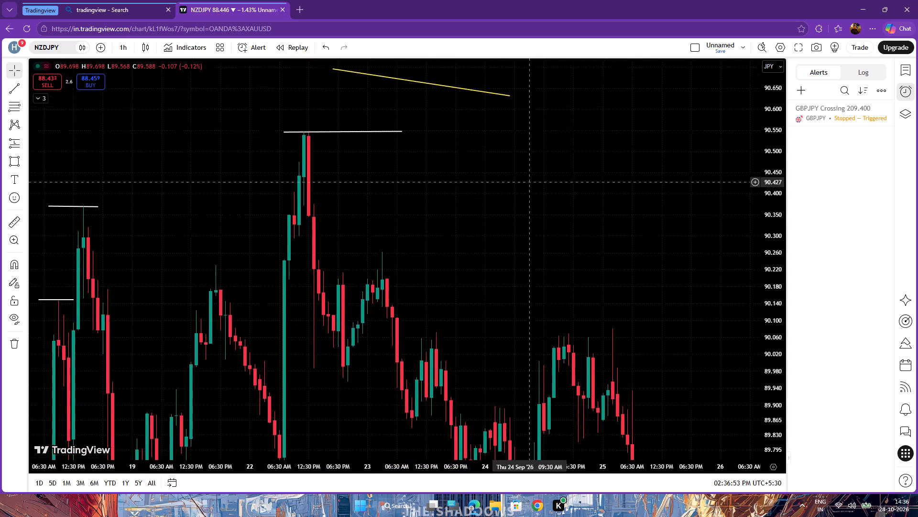
left_click_drag(530, 182, 520, 155)
left_click(11, 91)
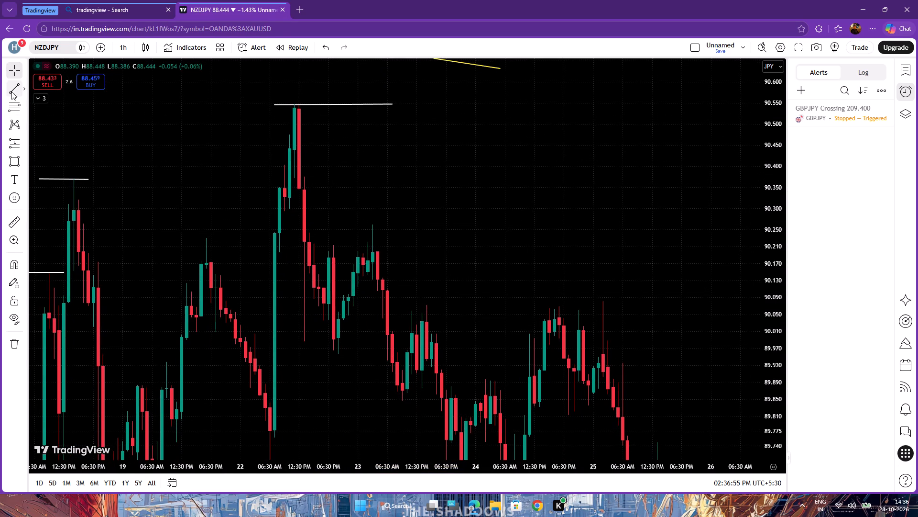
left_click(315, 353)
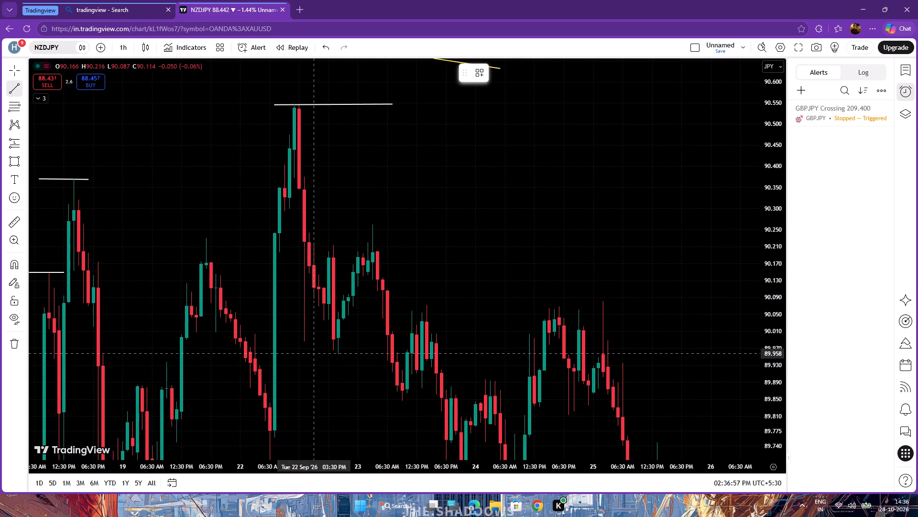
left_click(404, 353)
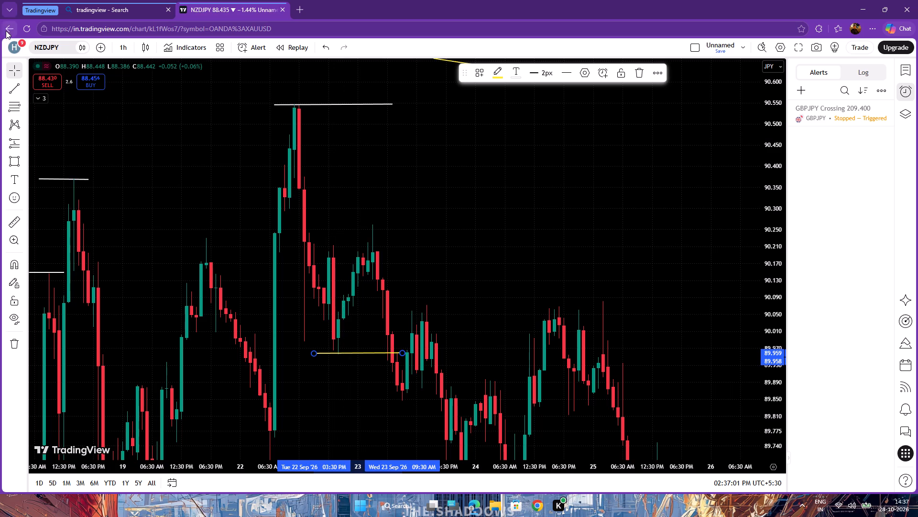
Draw a yellow trendline at about 90.262 over the lower high, from 22 September 7:30 PM to 23 September 8:30 AM.
left_click(8, 87)
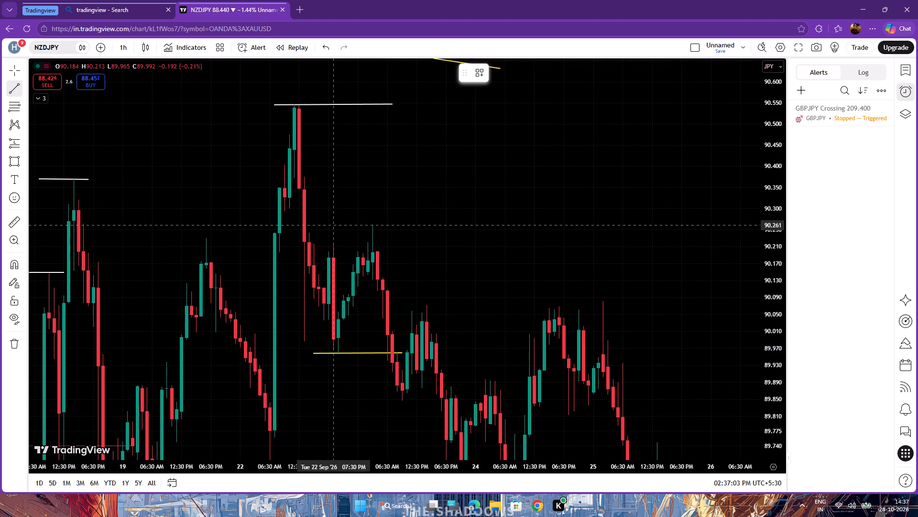
left_click_drag(332, 225, 340, 226)
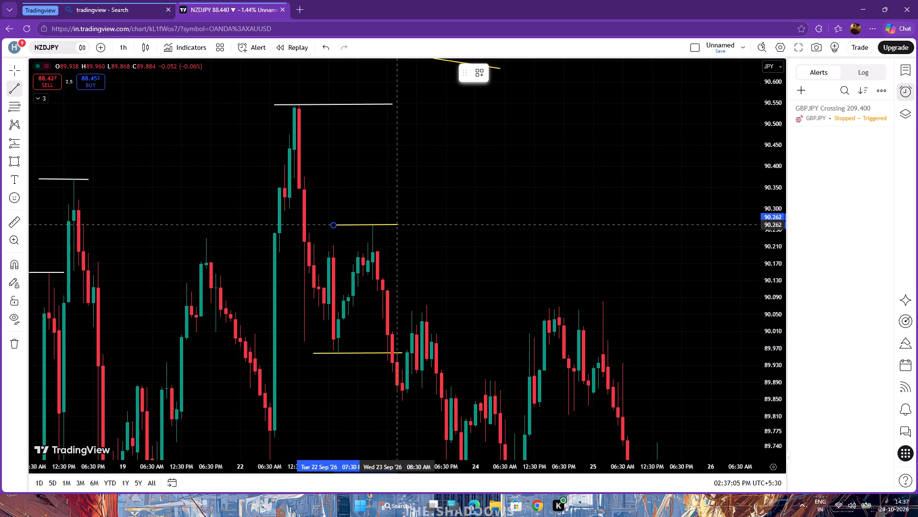
left_click(395, 225)
left_click(8, 69)
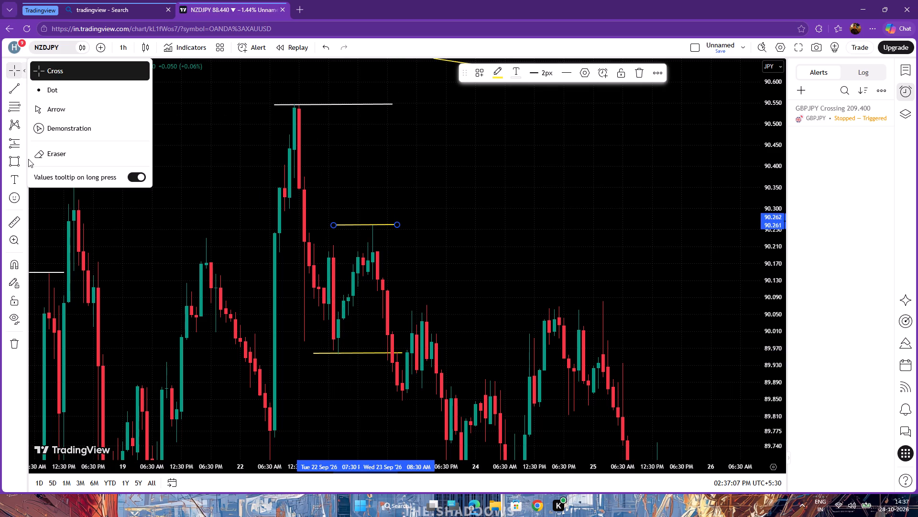
Draw a red-filled zone rectangle from about 90.261 to 90.200, spanning 23 September 3:30 AM to 28 September 4:30 AM.
left_click(16, 157)
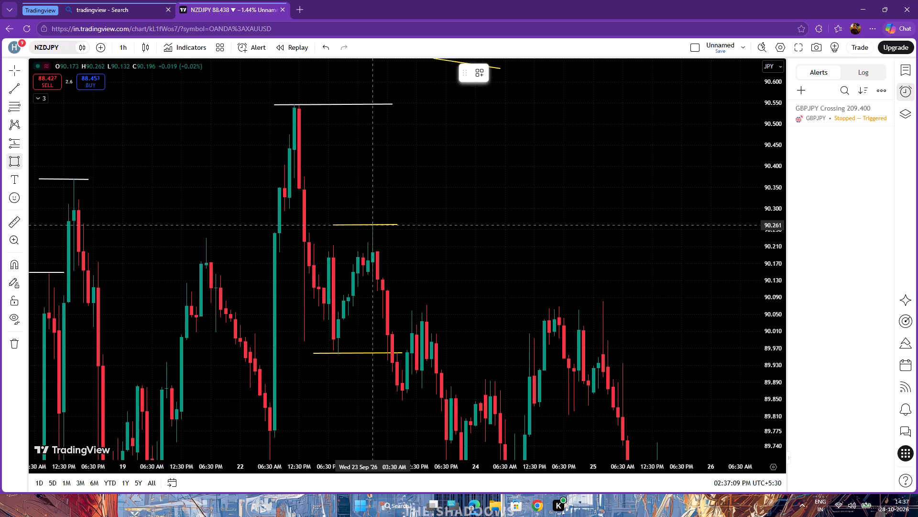
left_click(372, 225)
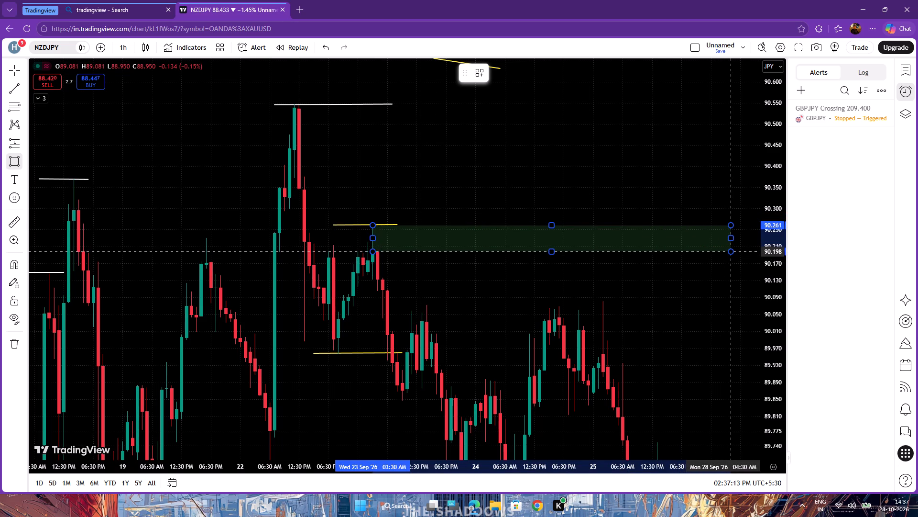
left_click(732, 251)
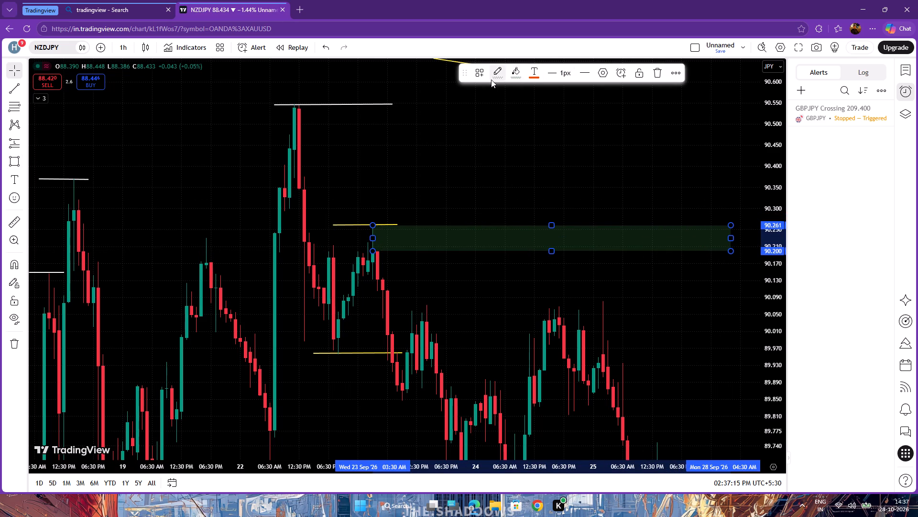
left_click(510, 76)
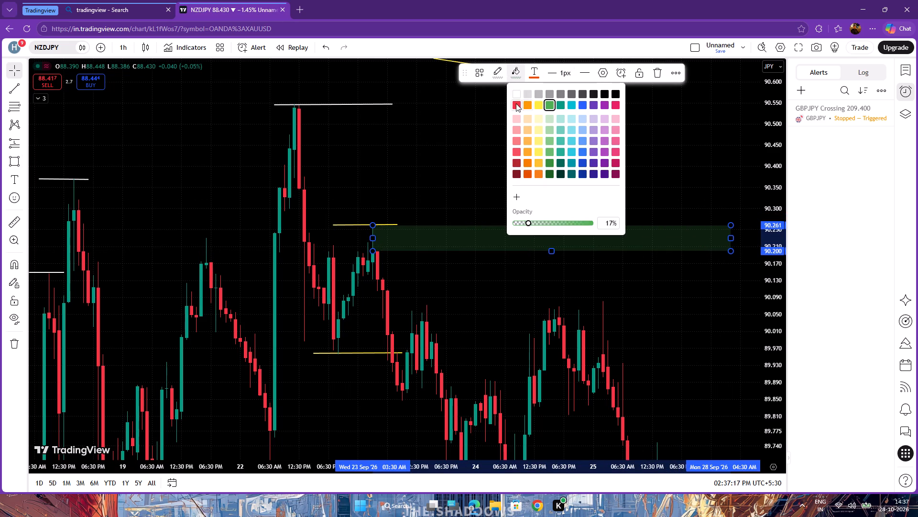
left_click(516, 103)
left_click(485, 154)
Draw a yellow trendline at about 90.073 over the next lower high, from 23 September 11:30 AM to 24 September 1:30 AM.
left_click_drag(476, 286, 475, 216)
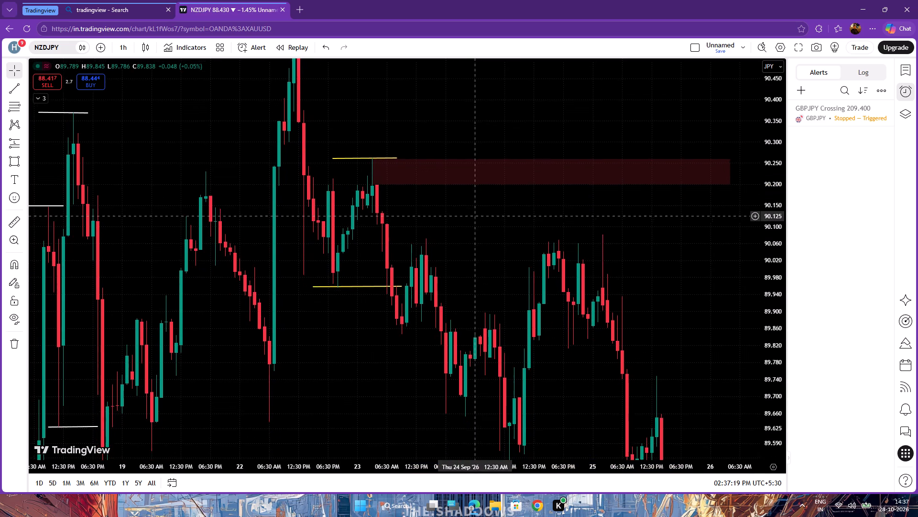
left_click_drag(475, 216, 467, 197)
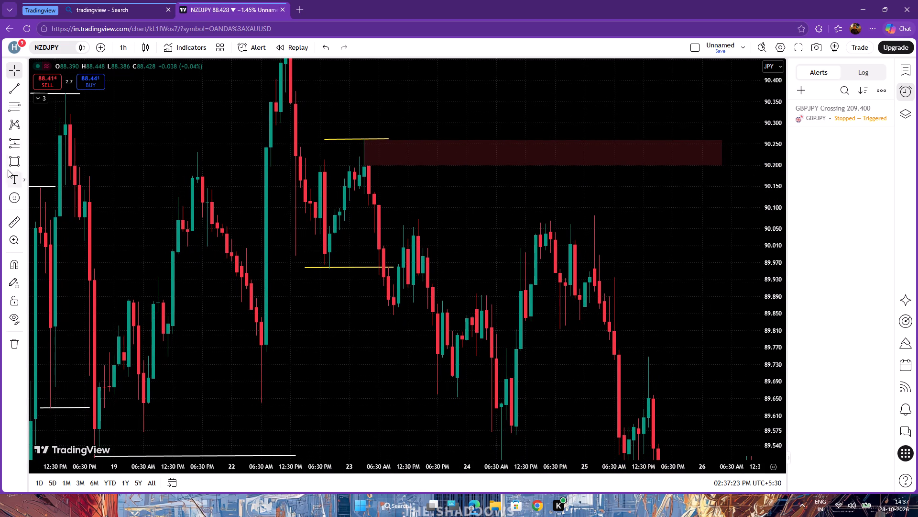
left_click(15, 86)
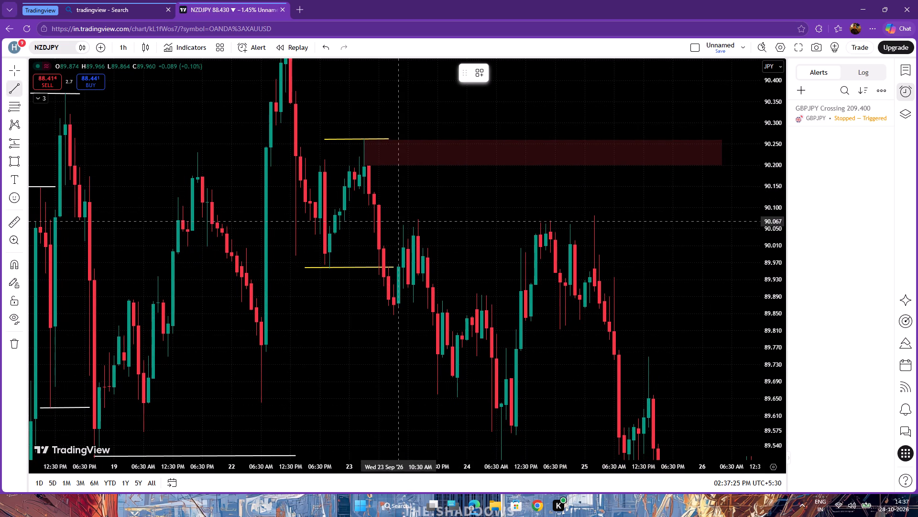
left_click(401, 219)
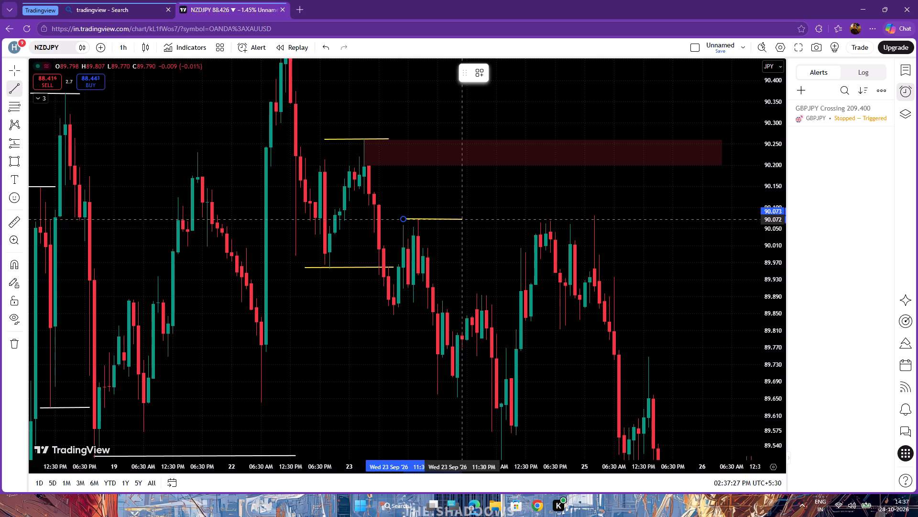
left_click(470, 219)
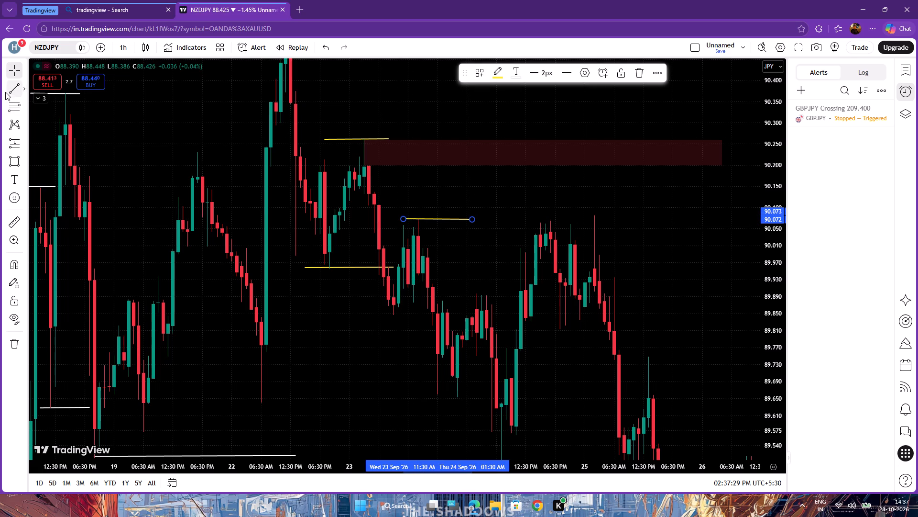
Draw a short yellow trendline at about 89.846 under the 23 September morning low, ending at 12:30 PM.
left_click(10, 93)
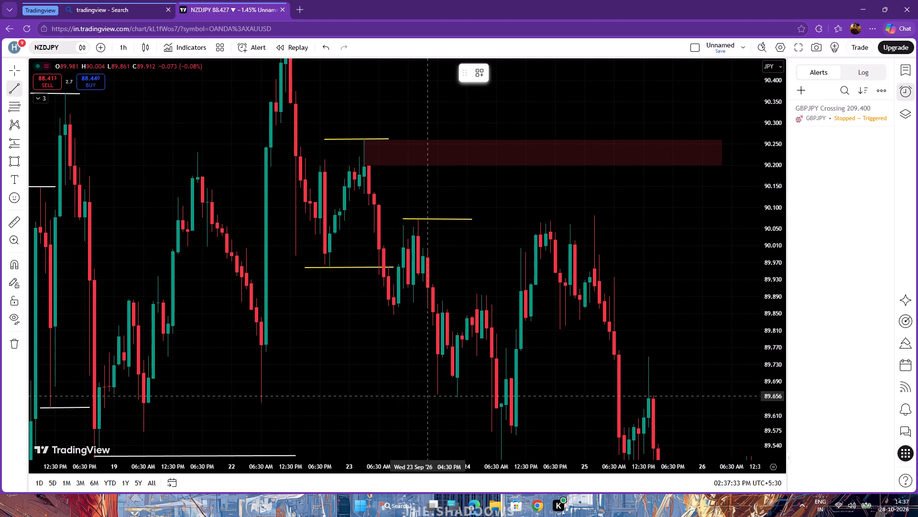
left_click(385, 315)
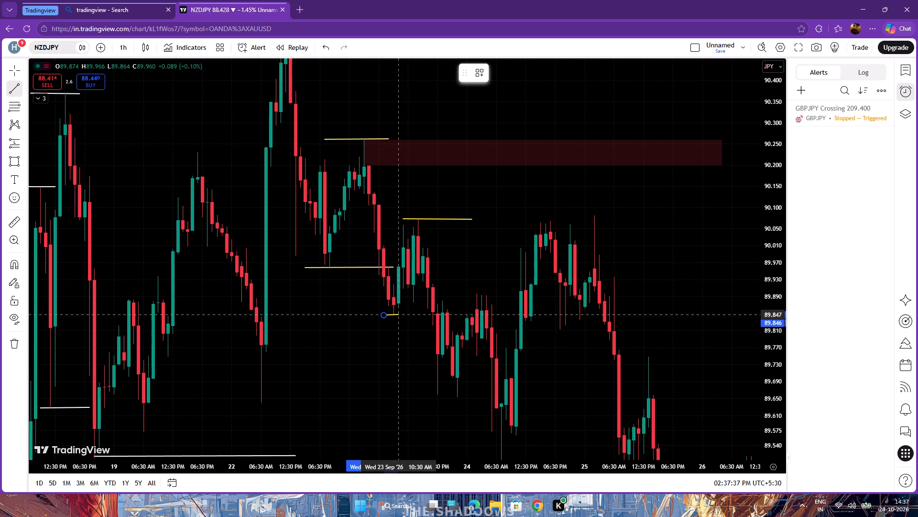
left_click(407, 315)
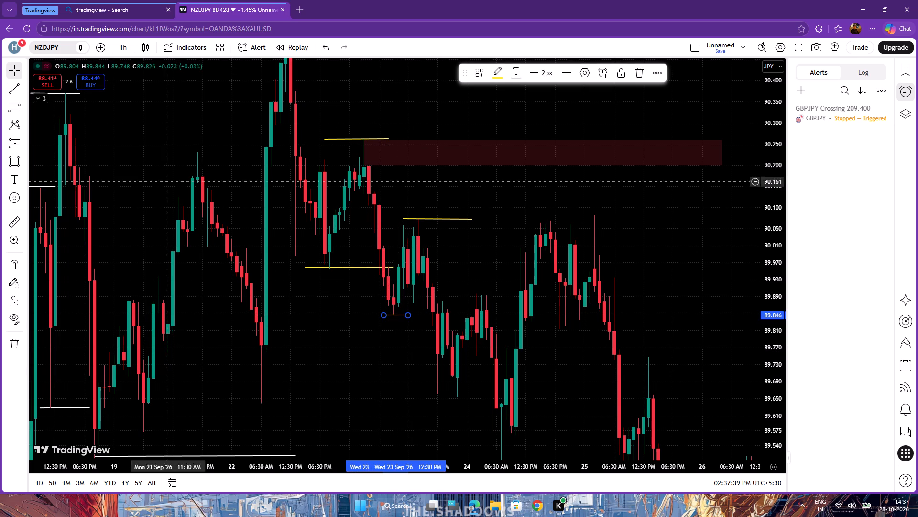
Draw a red zone rectangle from about 90.073 to 90.033, spanning 23 September 2:30 PM to 25 September 7:30 AM.
left_click(12, 162)
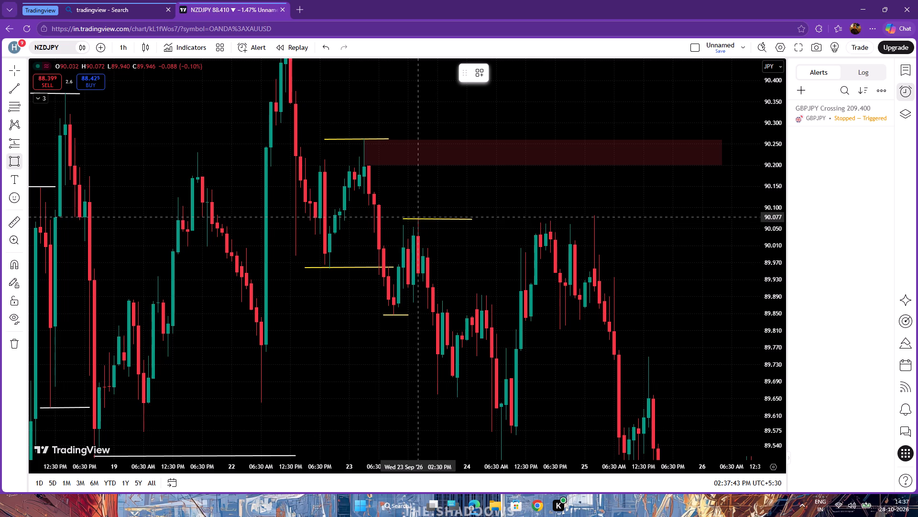
left_click(418, 219)
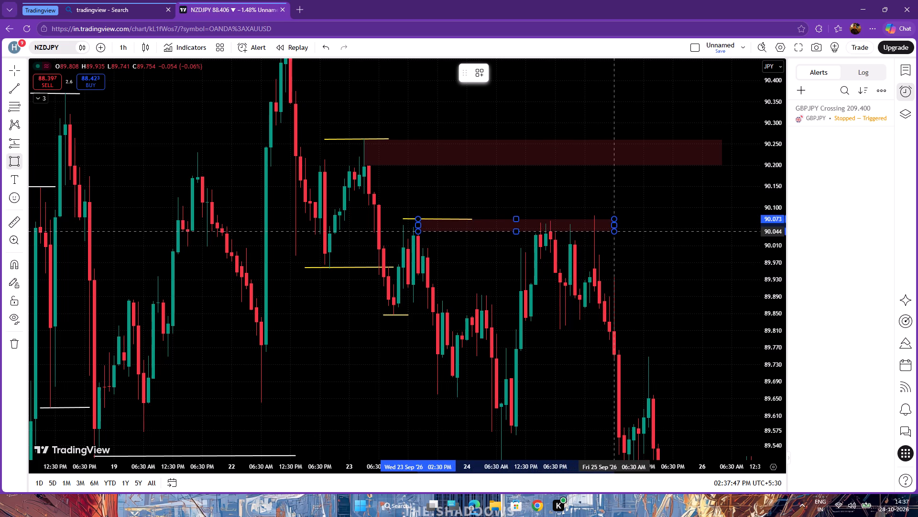
left_click(619, 236)
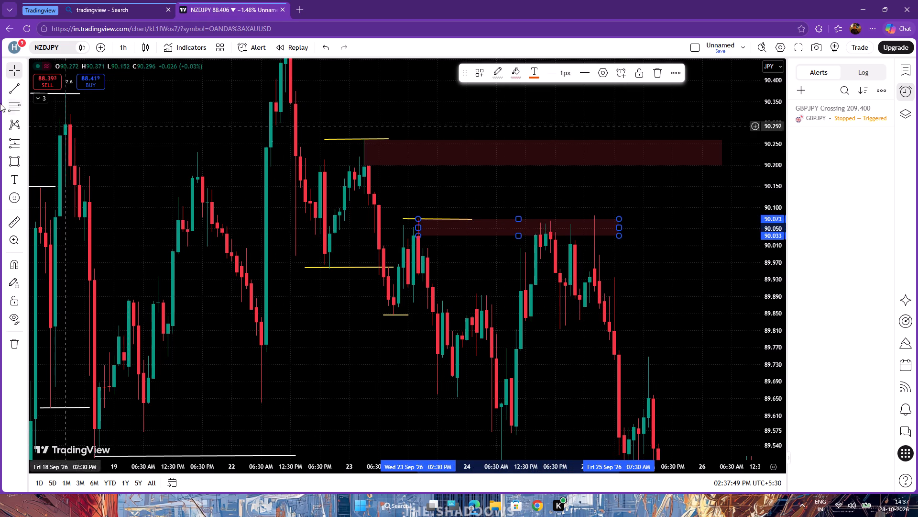
left_click(8, 67)
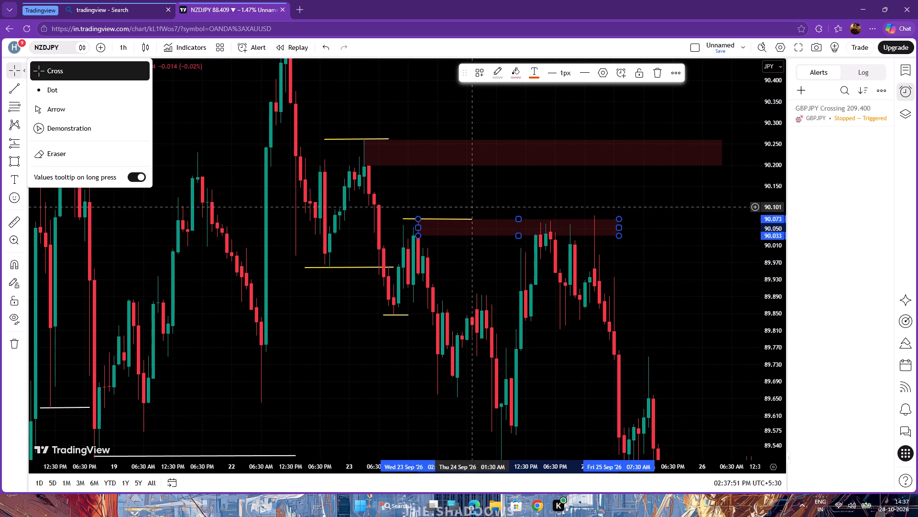
left_click(470, 206)
Draw a yellow trendline under the next low, from about 89.658 on 23 September 6:30 PM to 89.662 on 24 September 5:30 AM.
left_click_drag(486, 191, 435, 140)
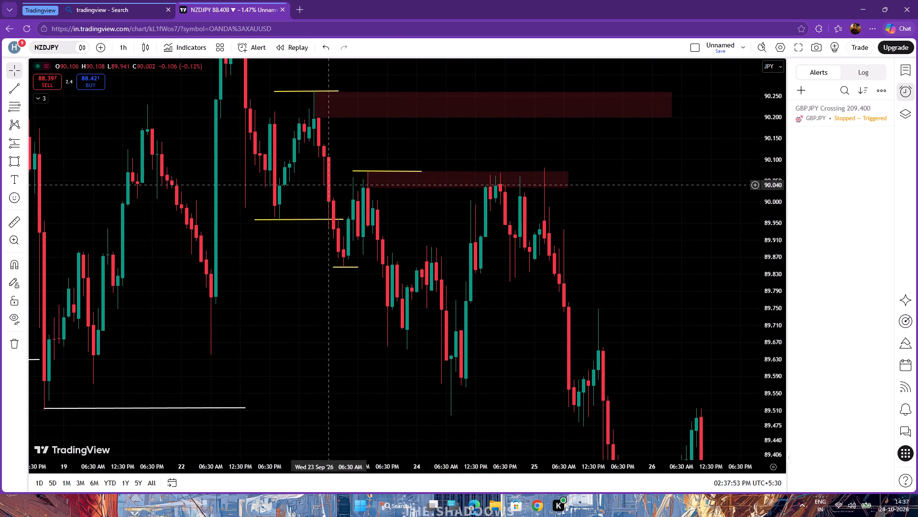
left_click(10, 90)
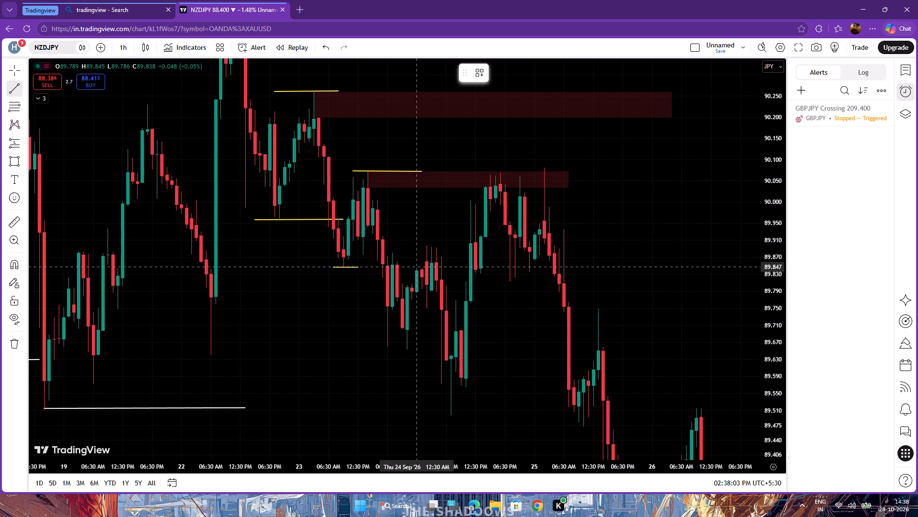
left_click(387, 347)
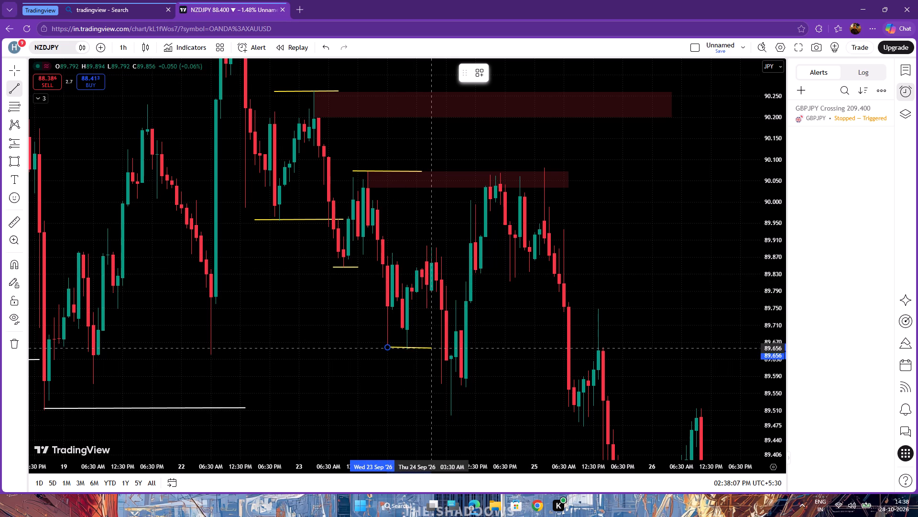
left_click(433, 349)
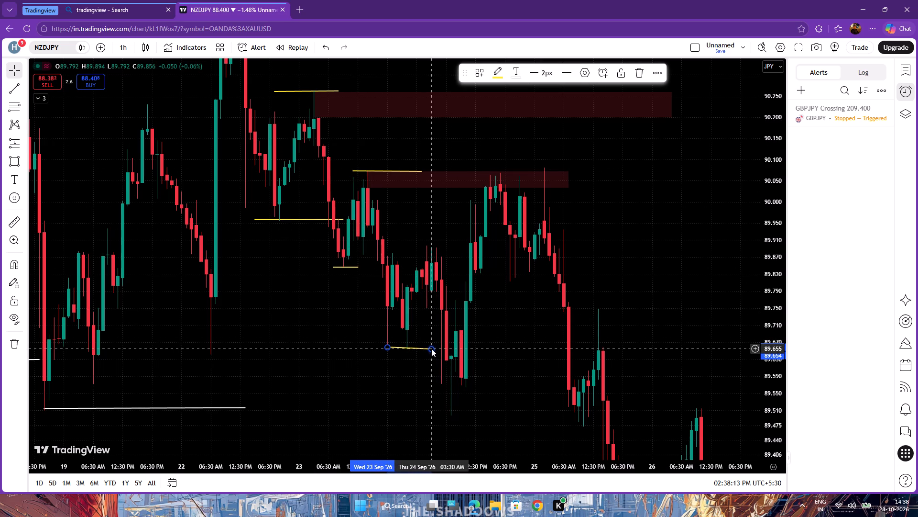
left_click_drag(431, 348, 441, 348)
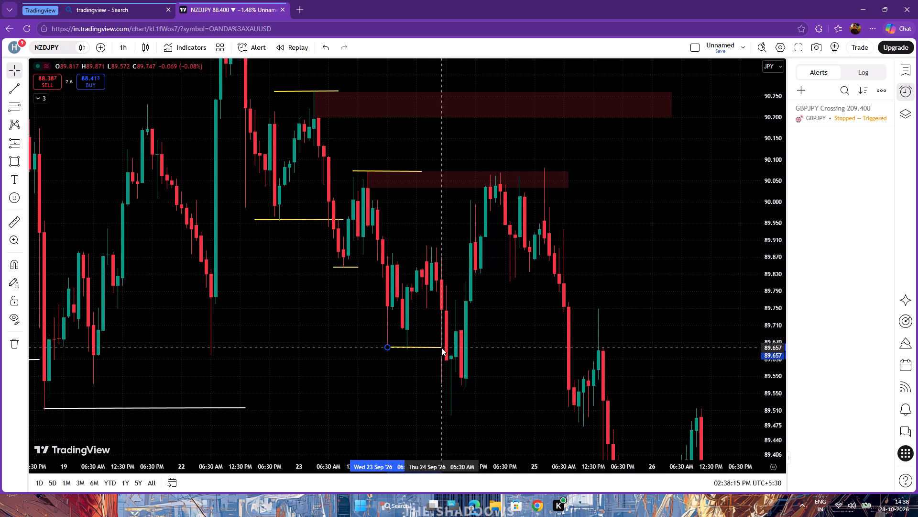
left_click_drag(441, 348, 455, 348)
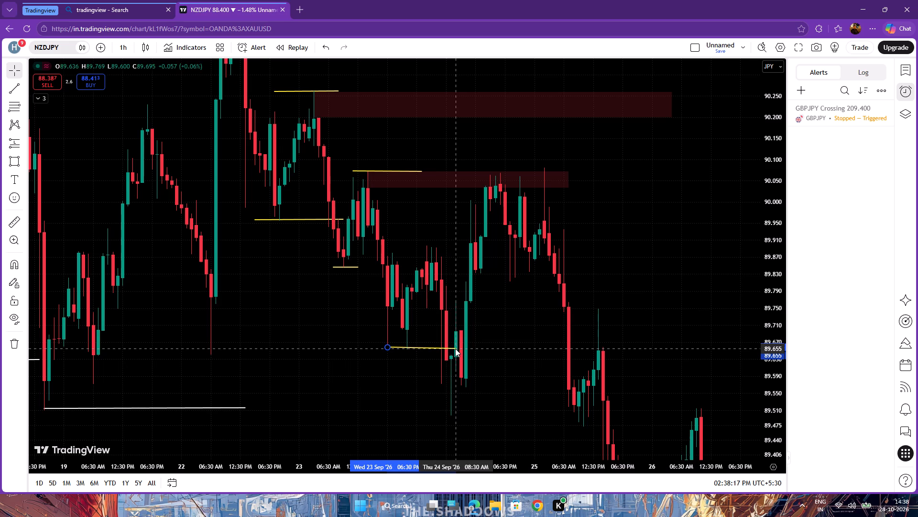
left_click_drag(455, 348, 463, 347)
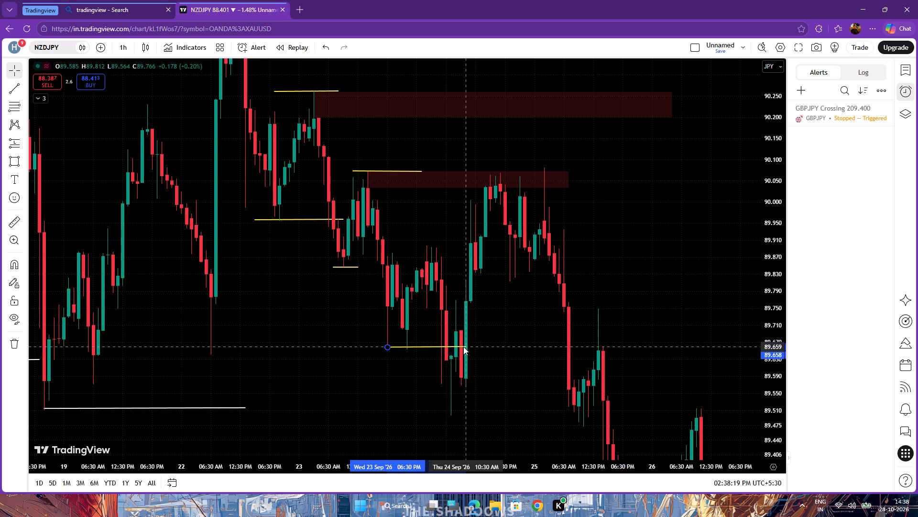
left_click_drag(463, 347, 443, 343)
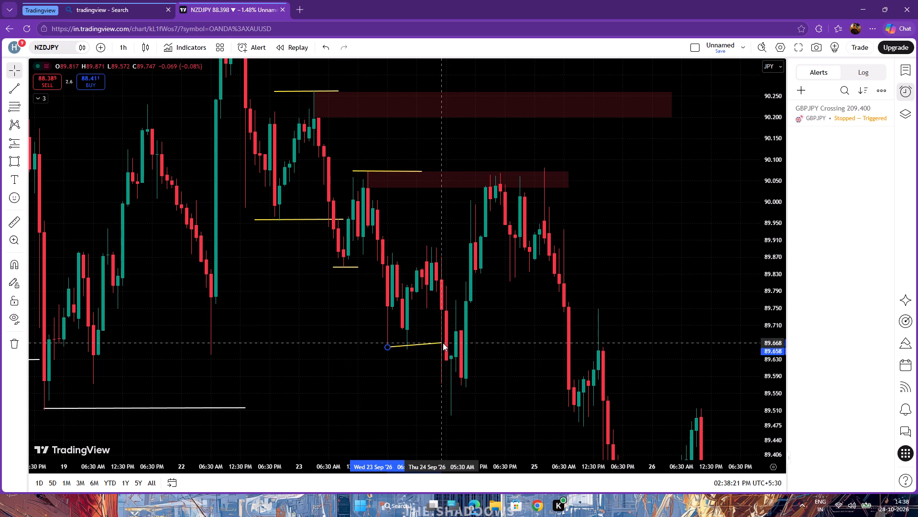
left_click_drag(443, 343, 442, 346)
left_click(442, 346)
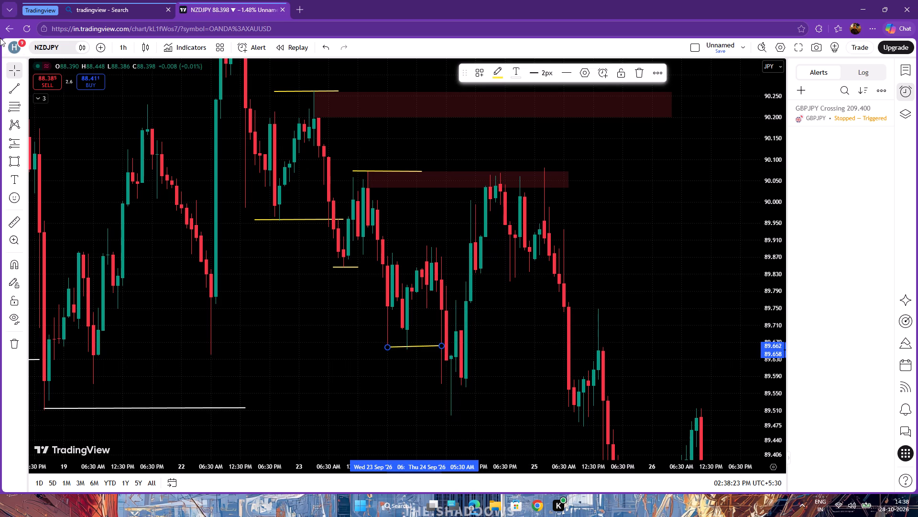
left_click(19, 68)
left_click(635, 168)
Place a short position at the lower red zone on 24 September 5:30 PM, with entry about 90.044 and target 89.672.
left_click_drag(638, 165, 643, 244)
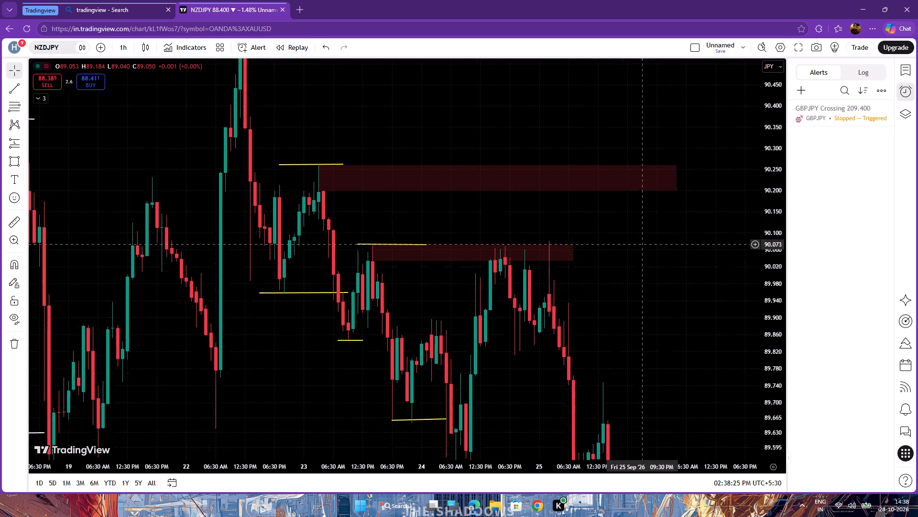
left_click_drag(643, 244, 648, 258)
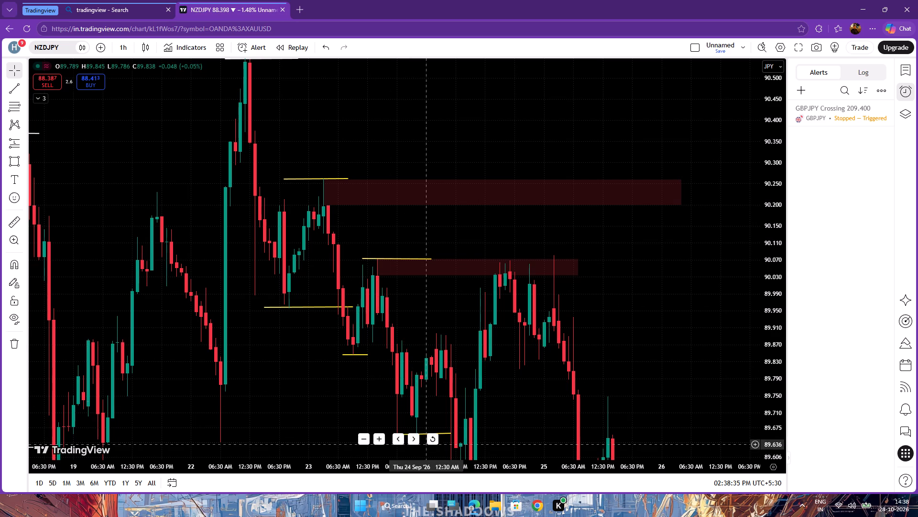
left_click_drag(680, 317, 618, 287)
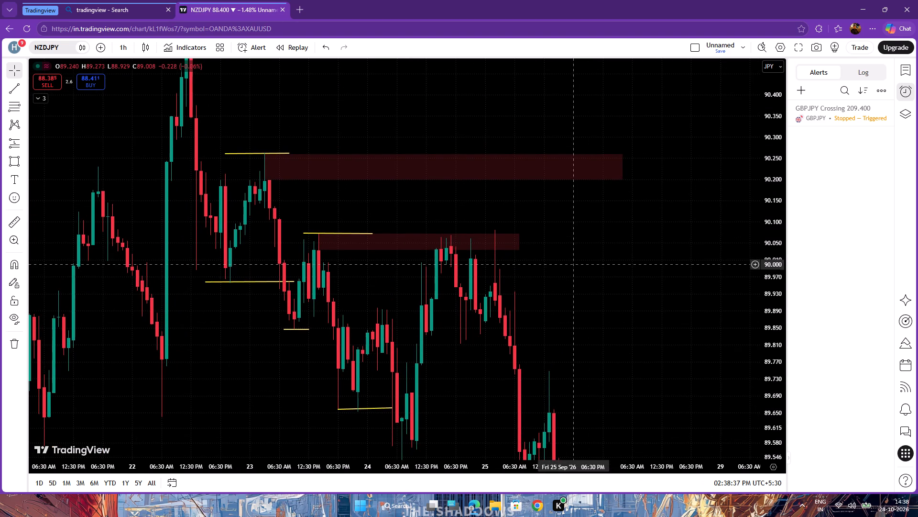
left_click_drag(576, 264, 565, 238)
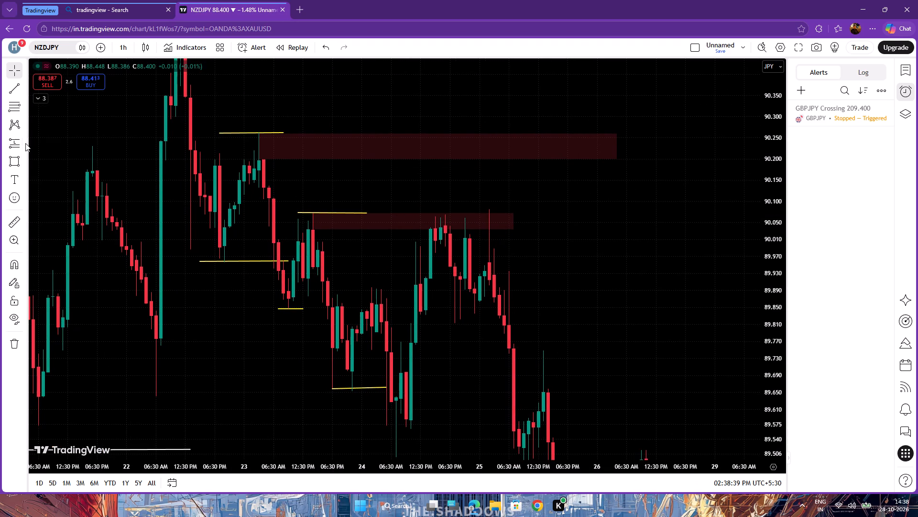
left_click(23, 145)
left_click(54, 167)
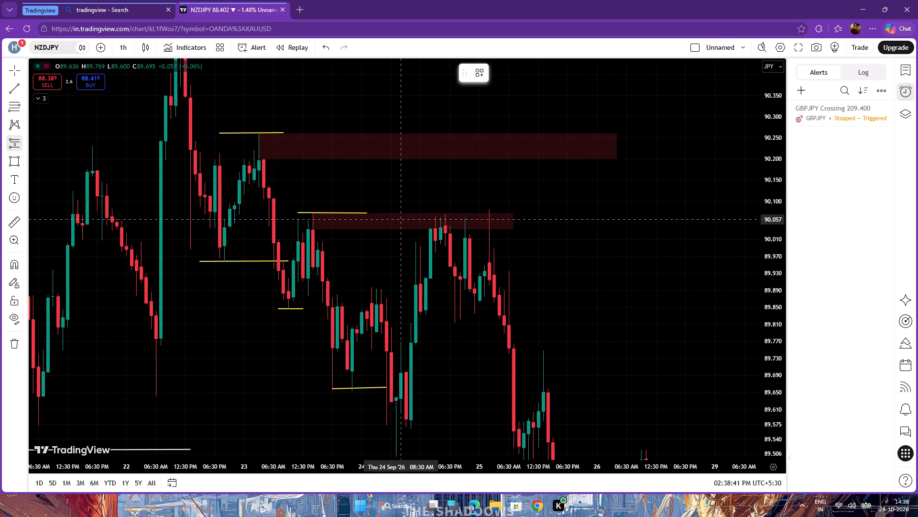
left_click(445, 225)
left_click(12, 74)
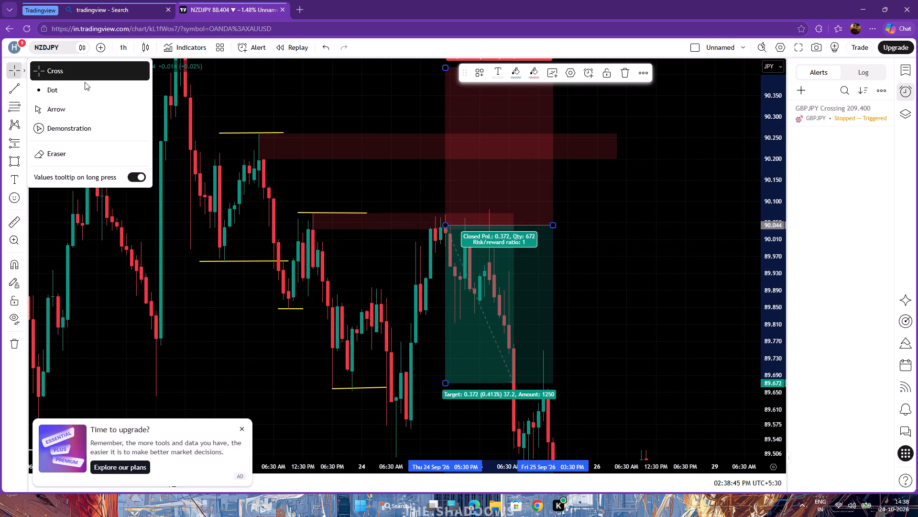
left_click(568, 218)
Set the short position's stop to about 90.200, at the lower edge of the upper red zone.
left_click_drag(706, 147, 707, 209)
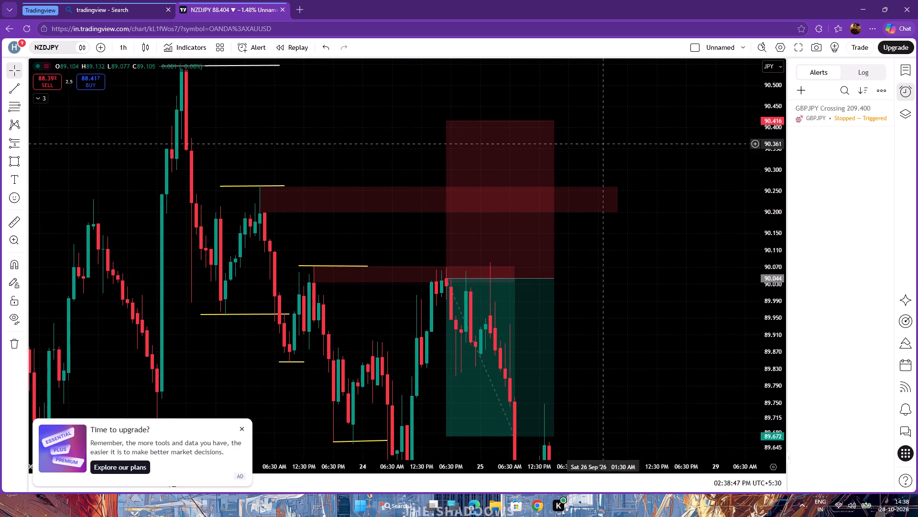
left_click_drag(447, 122, 449, 189)
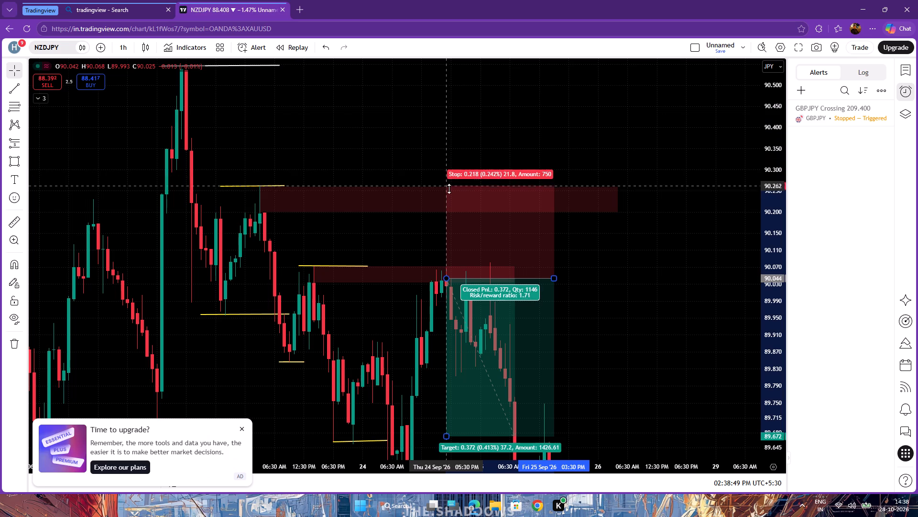
left_click_drag(449, 189, 455, 212)
left_click(461, 139)
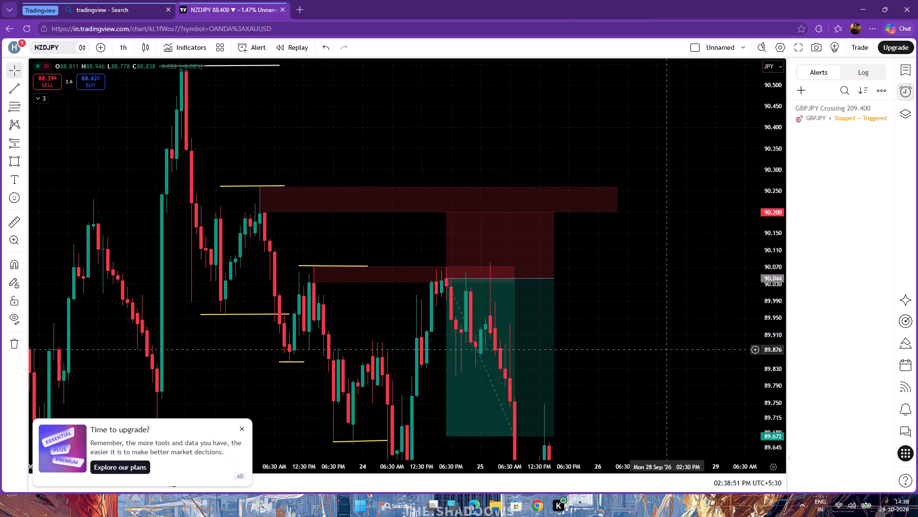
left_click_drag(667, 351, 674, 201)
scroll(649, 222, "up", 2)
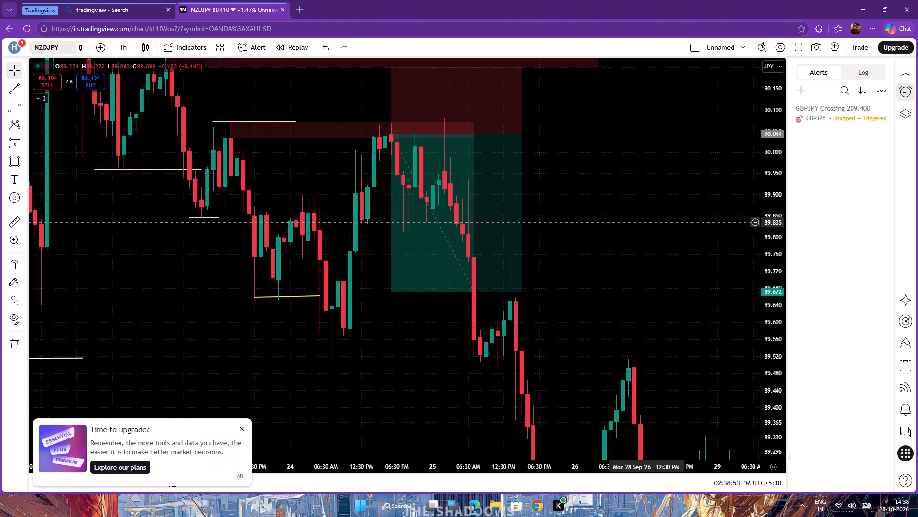
Shorten the short position to end about 24 September 8:30 PM and set its target to about 89.906.
scroll(648, 223, "down", 3)
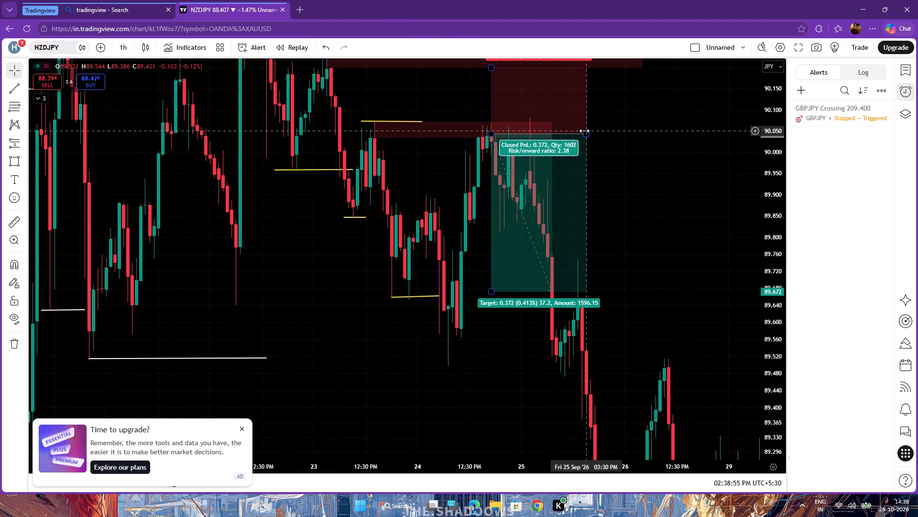
left_click_drag(586, 133, 503, 123)
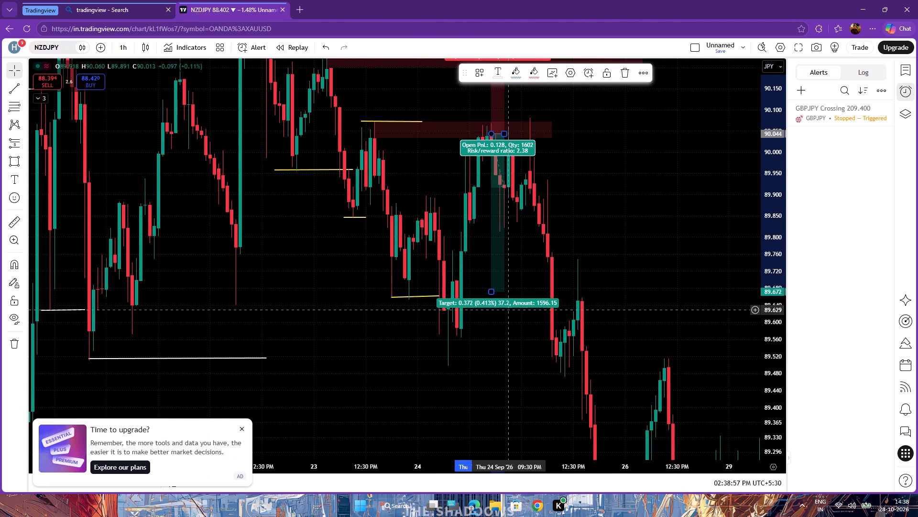
left_click_drag(492, 293, 472, 200)
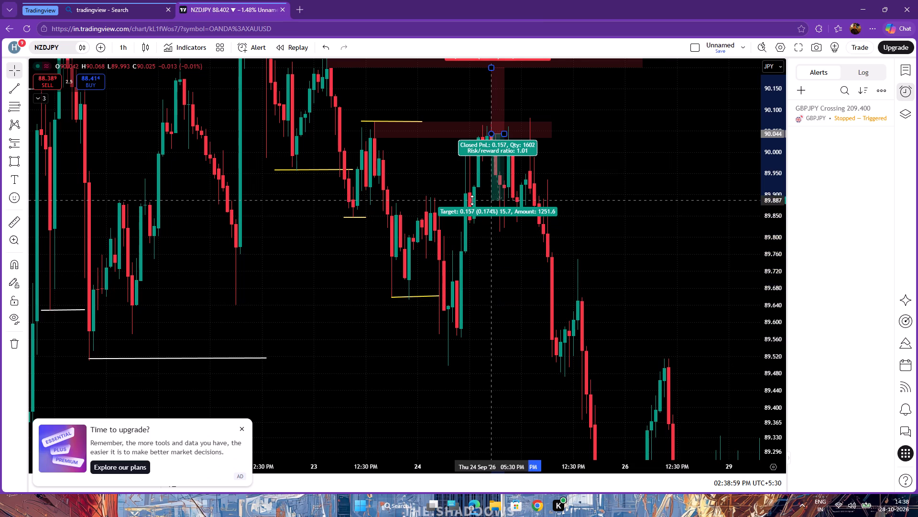
left_click_drag(472, 200, 470, 192)
left_click(662, 166)
Examine the price action around the two red zones and the shortened short position.
scroll(612, 199, "up", 2)
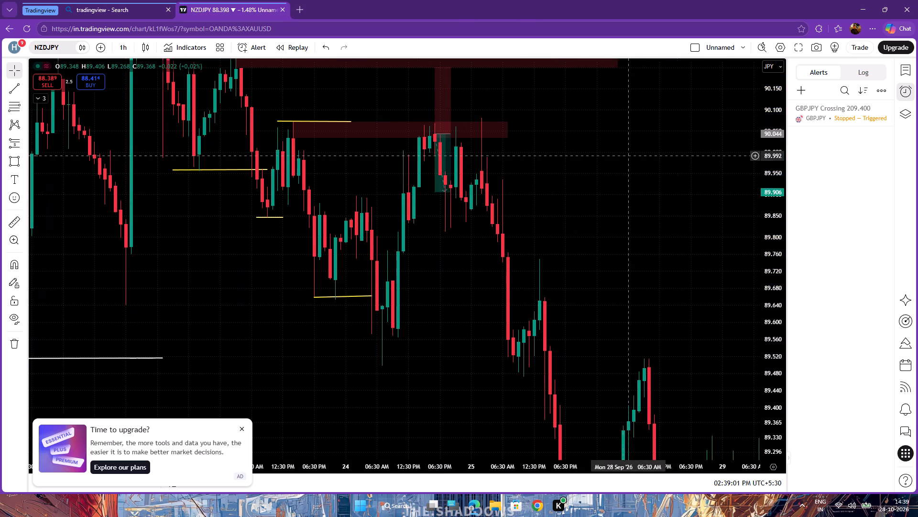
left_click_drag(626, 157, 643, 231)
left_click_drag(626, 235, 626, 214)
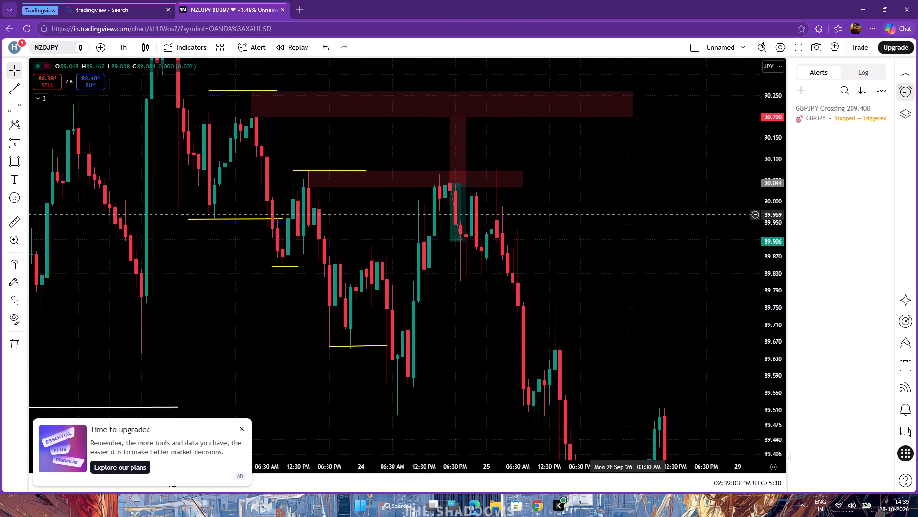
left_click_drag(626, 214, 608, 177)
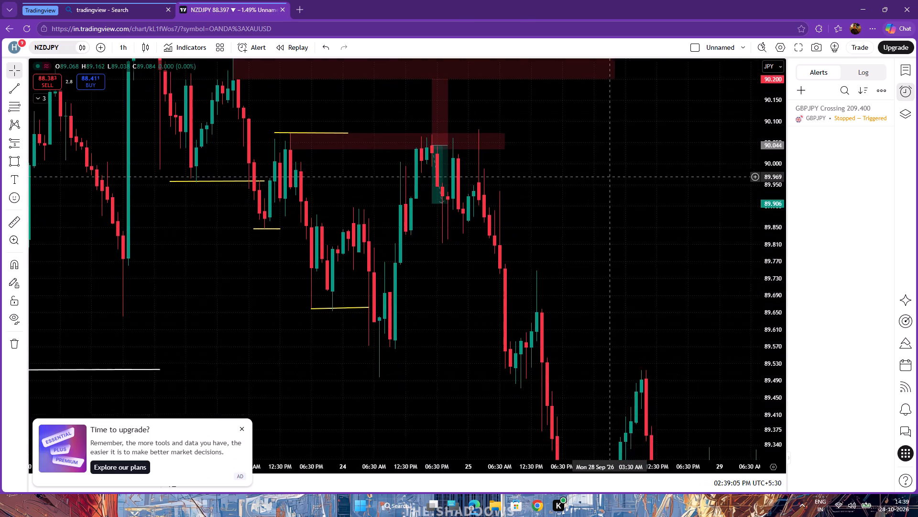
left_click_drag(608, 177, 605, 175)
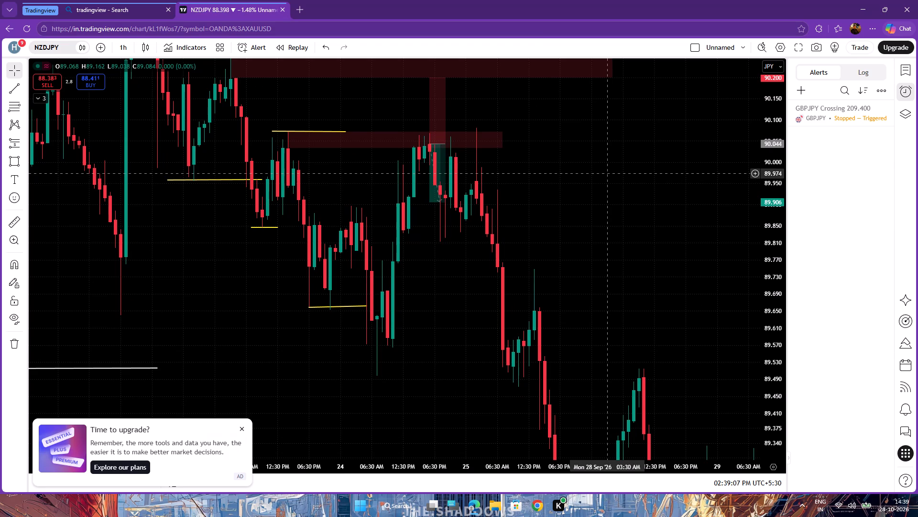
left_click_drag(567, 196, 620, 209)
left_click_drag(616, 196, 613, 191)
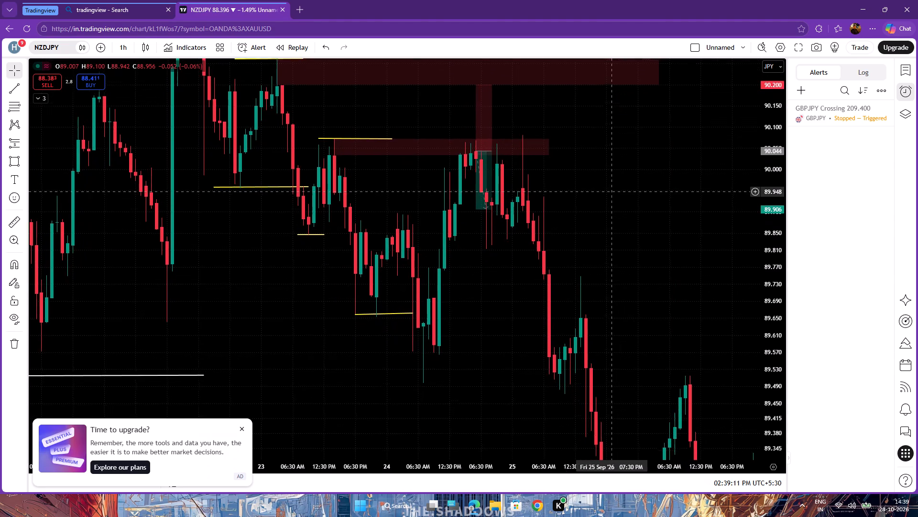
left_click_drag(613, 191, 606, 242)
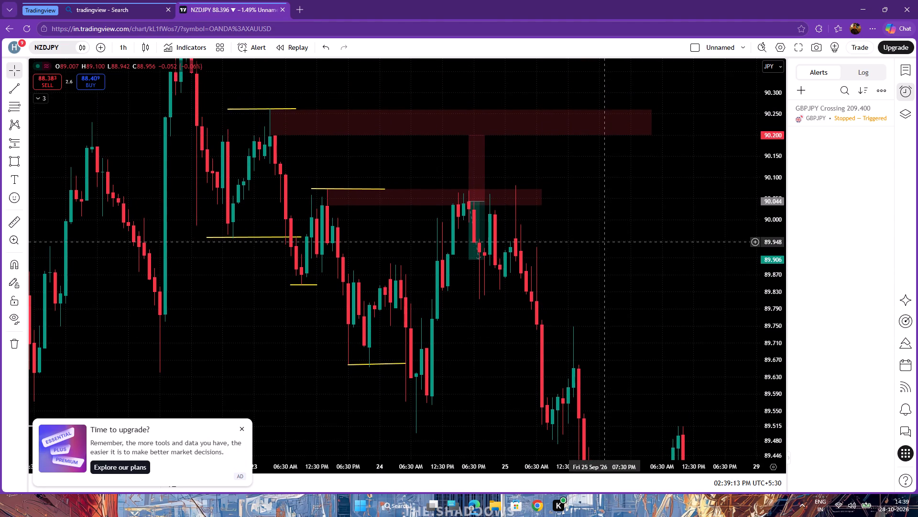
left_click_drag(606, 242, 601, 229)
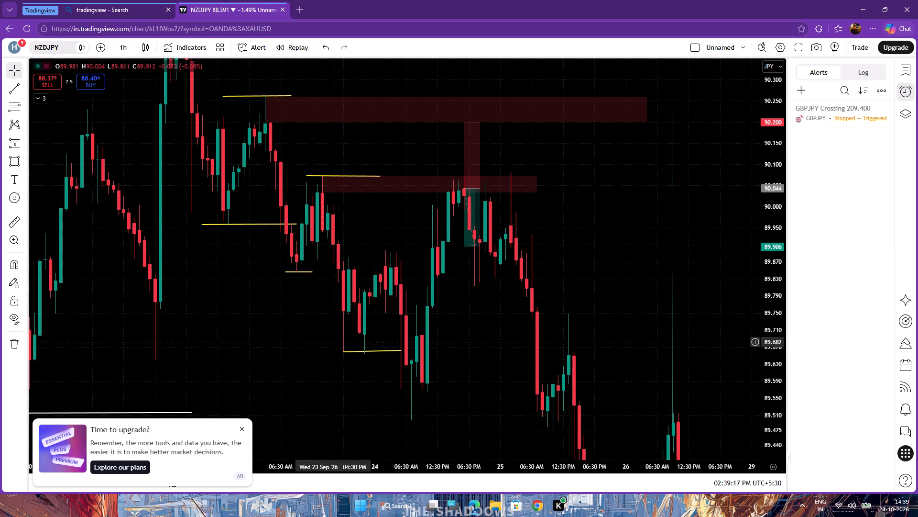
Level the yellow trendline under the 23–24 September low, moving its end to about 89.659 on 24 September 4:30 AM.
left_click_drag(399, 349, 393, 349)
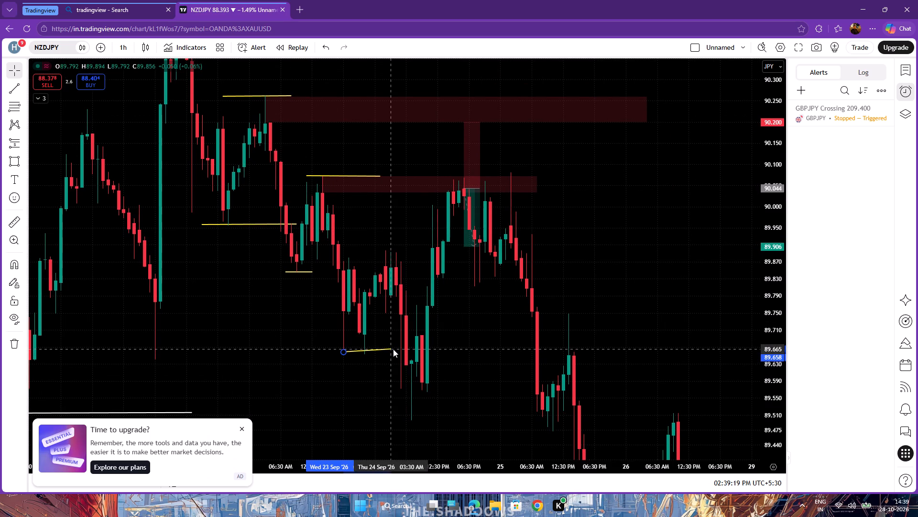
left_click_drag(393, 349, 395, 351)
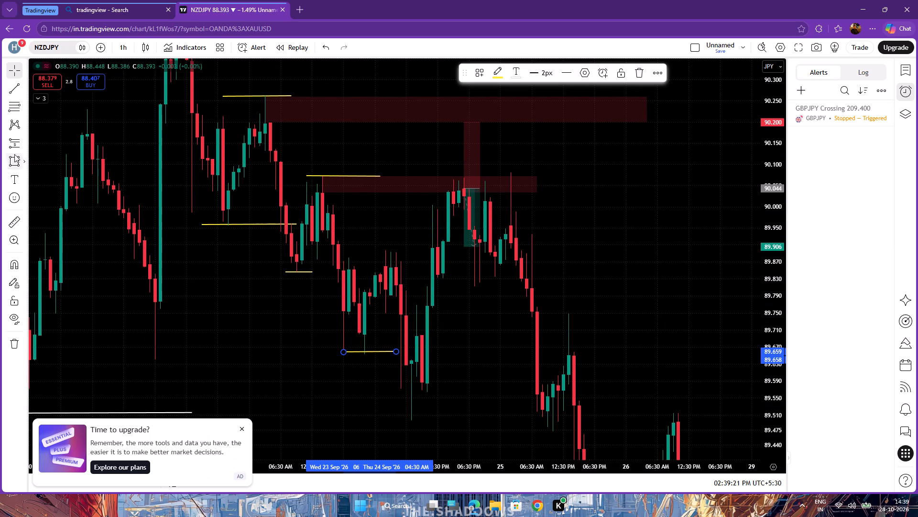
Draw a yellow trendline under the next low, from about 89.499 on 24 September 1:30 AM to 89.503 at 3:30 PM.
left_click(11, 80)
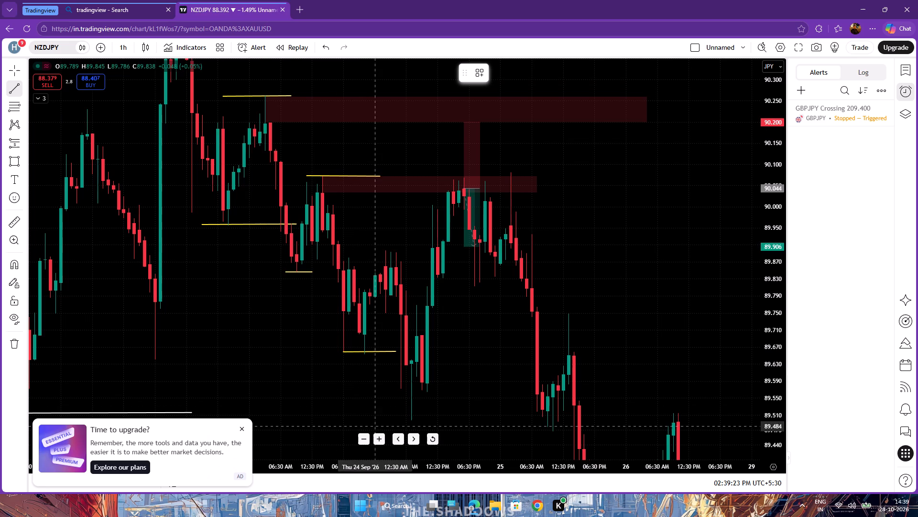
left_click(380, 420)
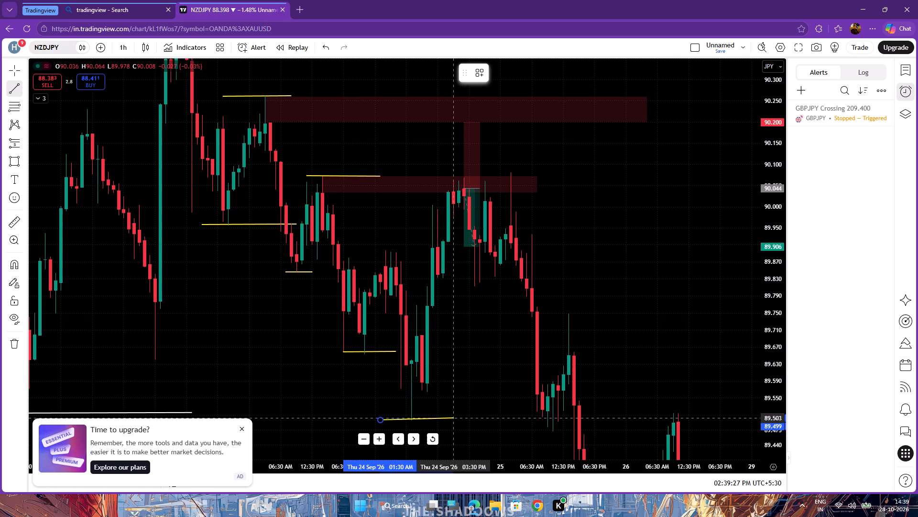
left_click(455, 418)
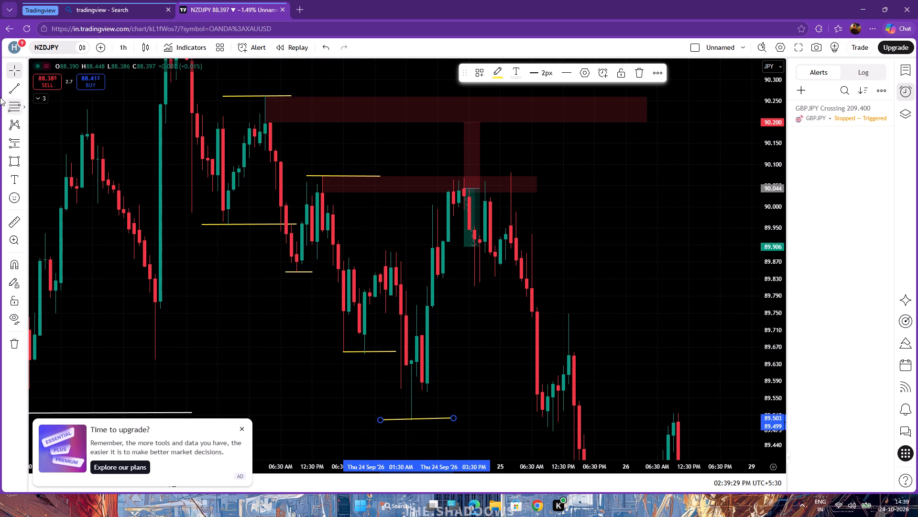
Draw a short yellow trendline over the high inside the lower red zone, about 90.067, from 24 September 4:30 PM to 8:30 PM.
left_click(10, 91)
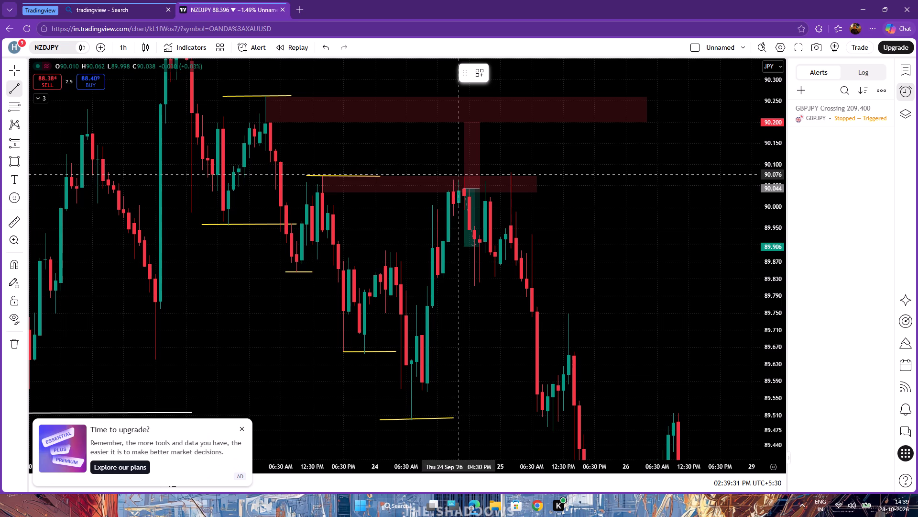
left_click(457, 179)
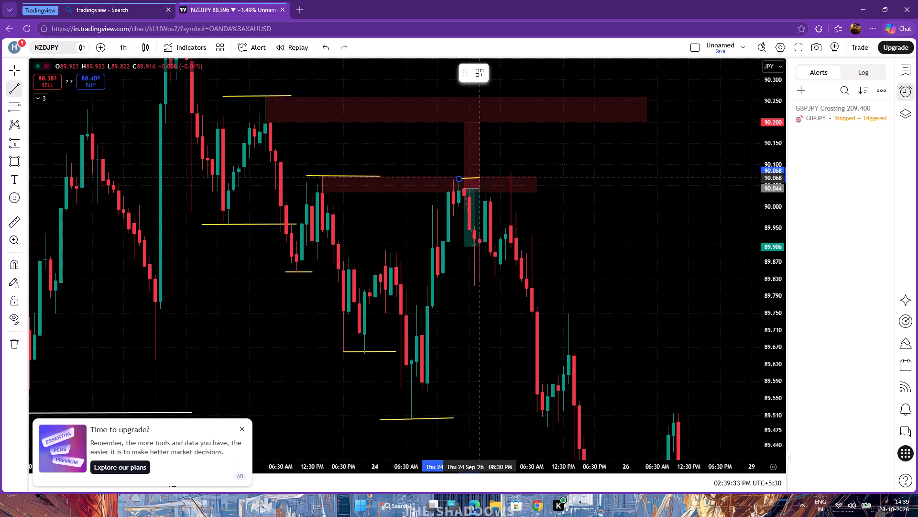
left_click(482, 178)
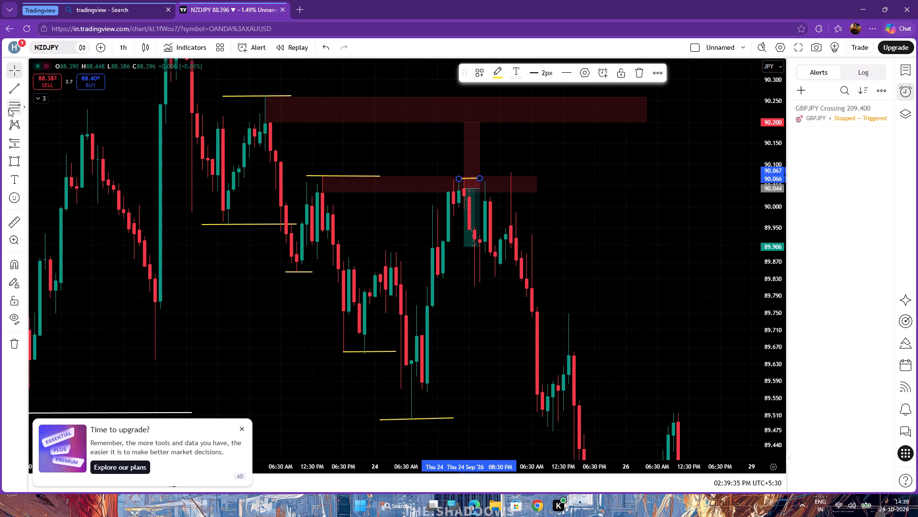
Place a second short position at the lower red zone's end on 25 September 7:30 AM, with entry about 90.033, stop 90.110 and target 89.641.
left_click_drag(645, 167, 592, 164)
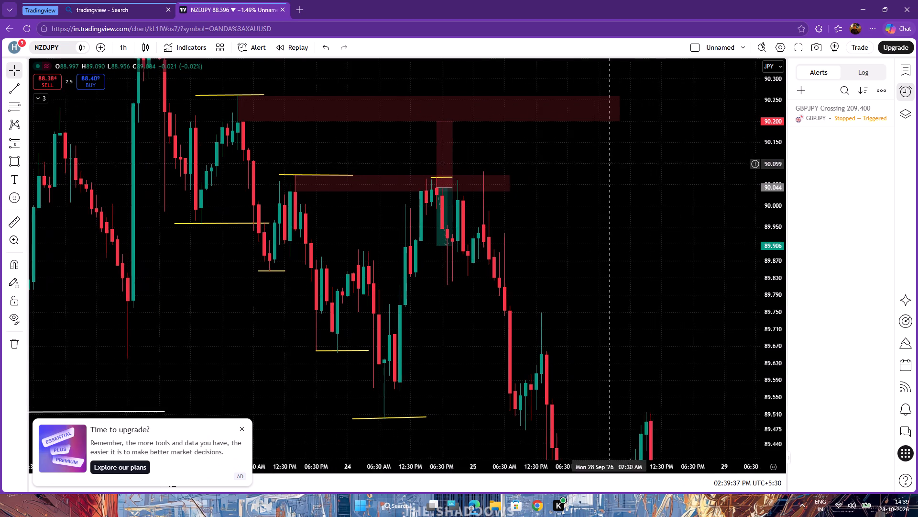
left_click_drag(592, 164, 501, 168)
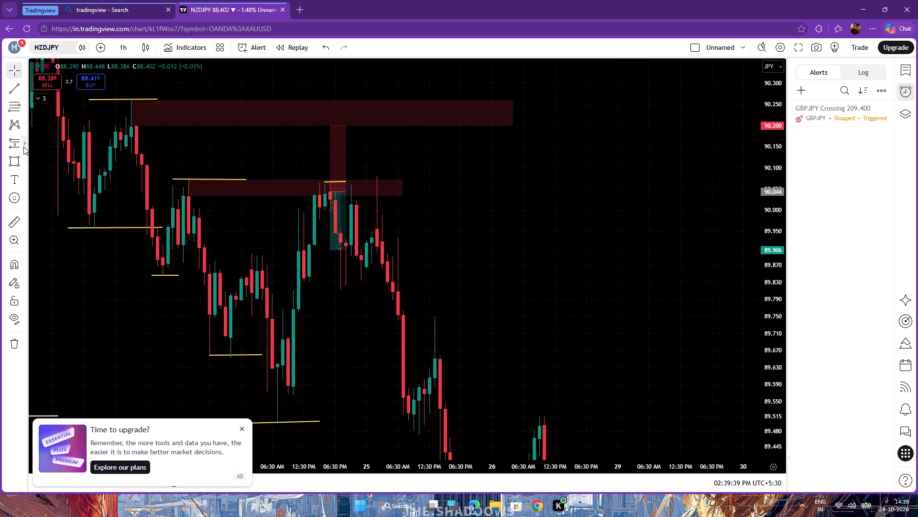
left_click(23, 146)
left_click(43, 167)
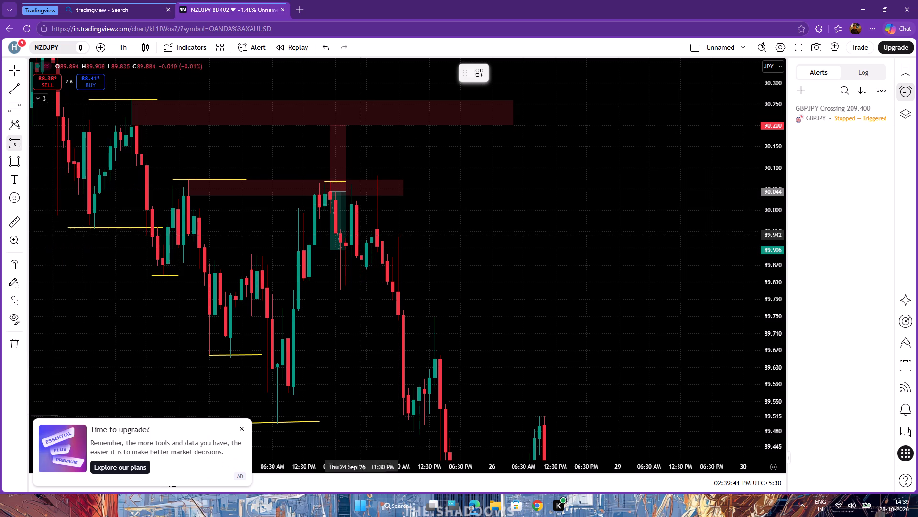
left_click(401, 196)
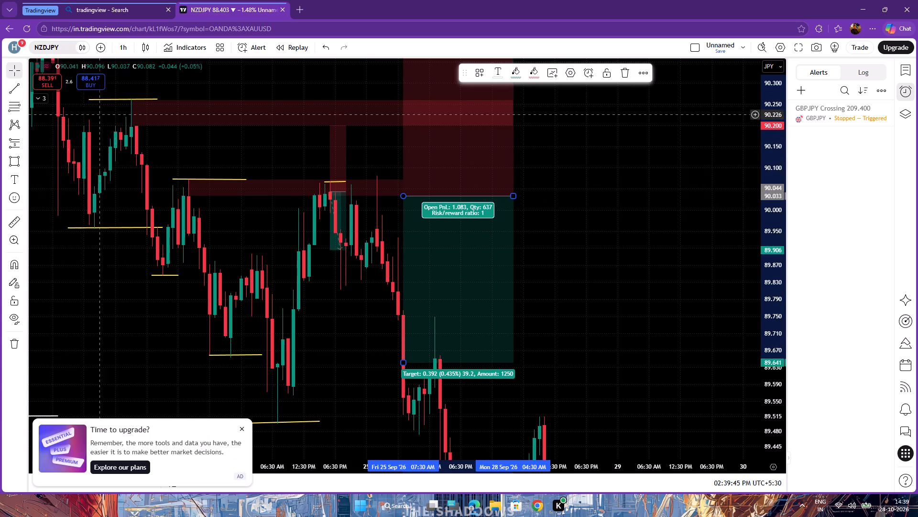
left_click(11, 65)
left_click(600, 177)
left_click_drag(606, 166, 623, 226)
left_click_drag(417, 75, 409, 209)
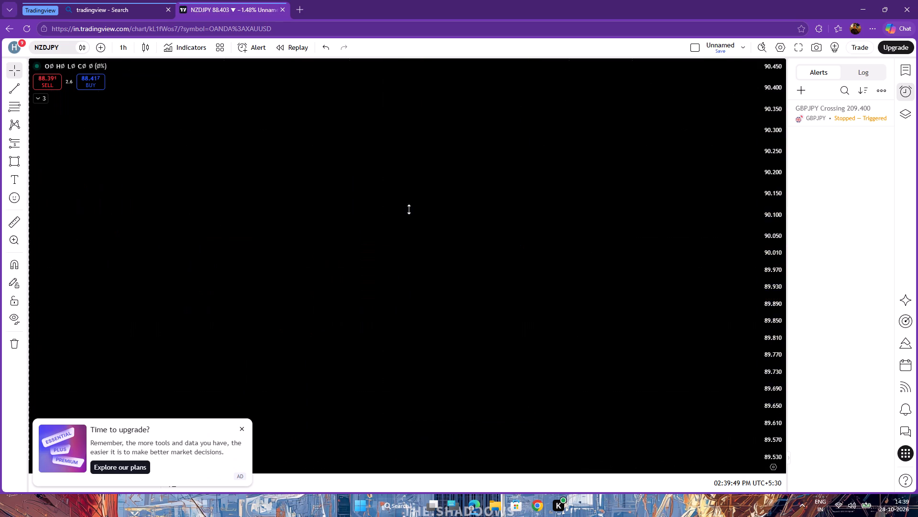
left_click_drag(409, 209, 409, 210)
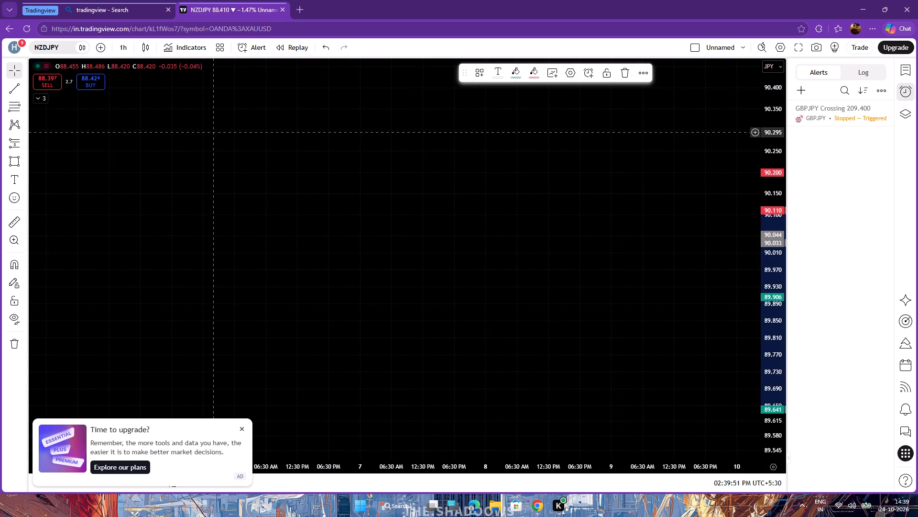
Set the second short position's target to about 89.948 and shorten it to end on 25 September 11:30 PM.
right_click(206, 127)
left_click(236, 133)
scroll(259, 218, "down", 13)
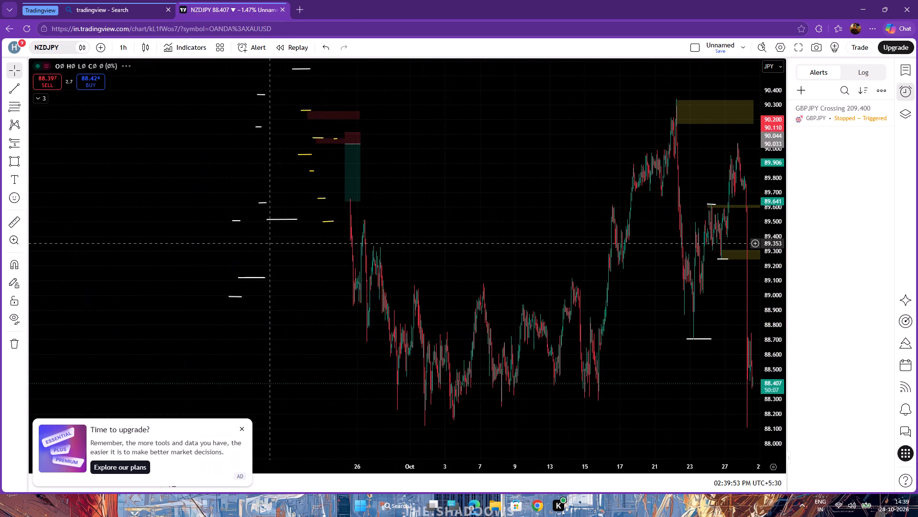
scroll(270, 243, "down", 7)
scroll(345, 251, "up", 13)
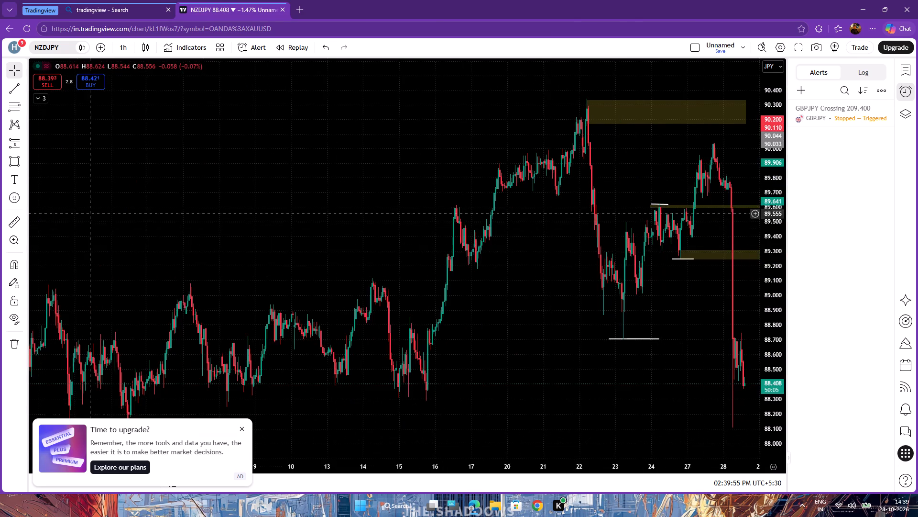
left_click_drag(74, 209, 863, 252)
scroll(627, 203, "up", 13)
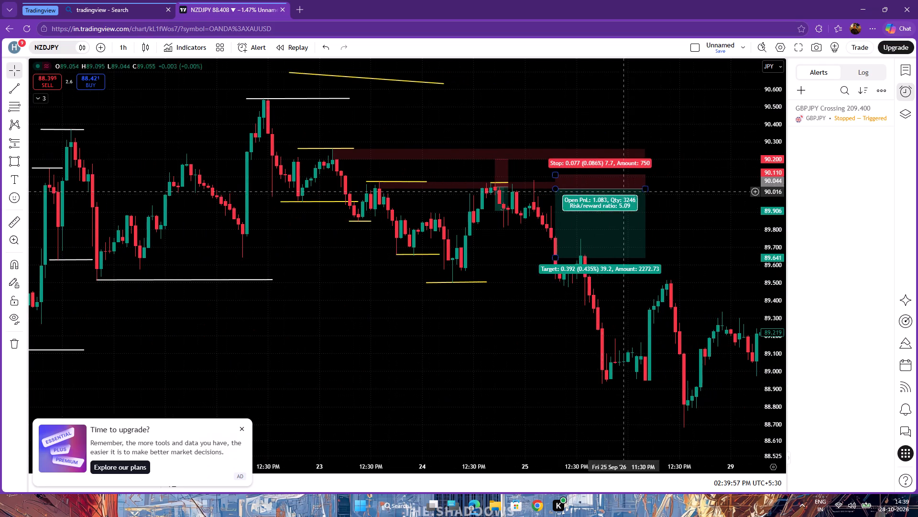
left_click_drag(776, 330, 723, 113)
left_click_drag(700, 142, 578, 288)
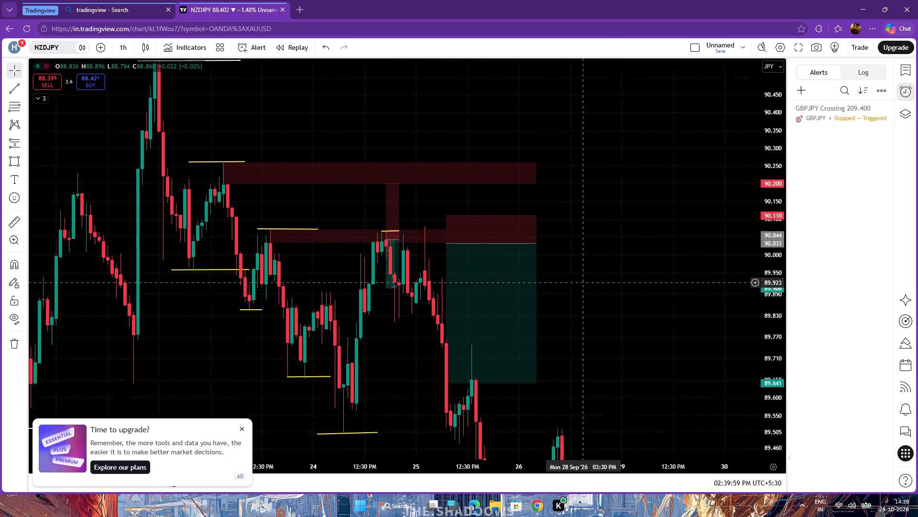
left_click_drag(578, 288, 571, 286)
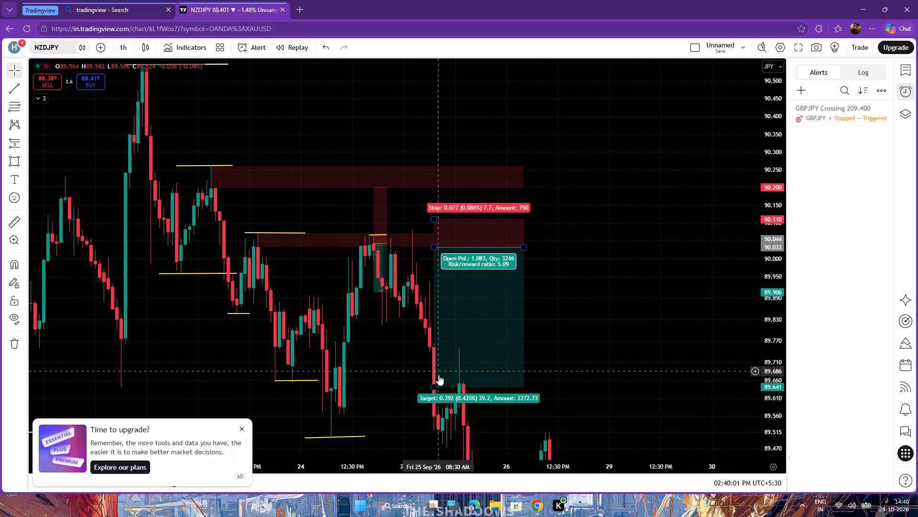
left_click_drag(436, 388, 439, 277)
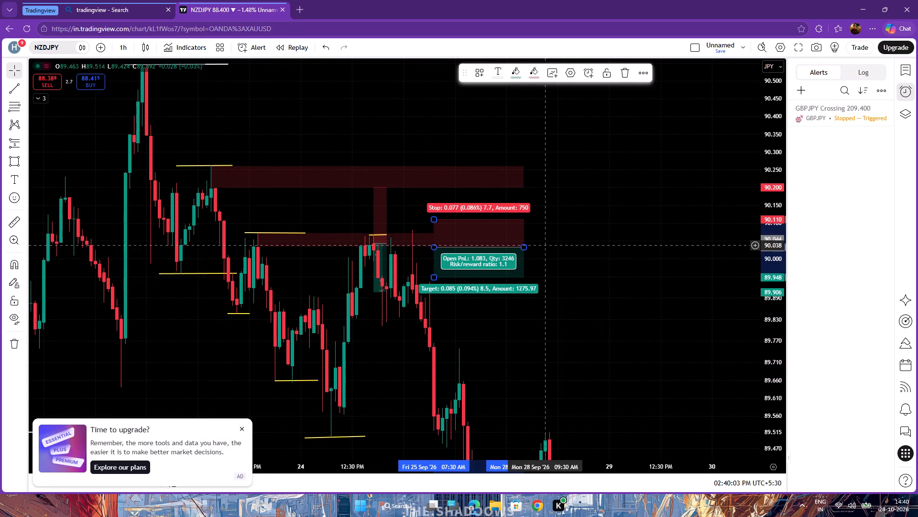
left_click_drag(559, 242, 549, 264)
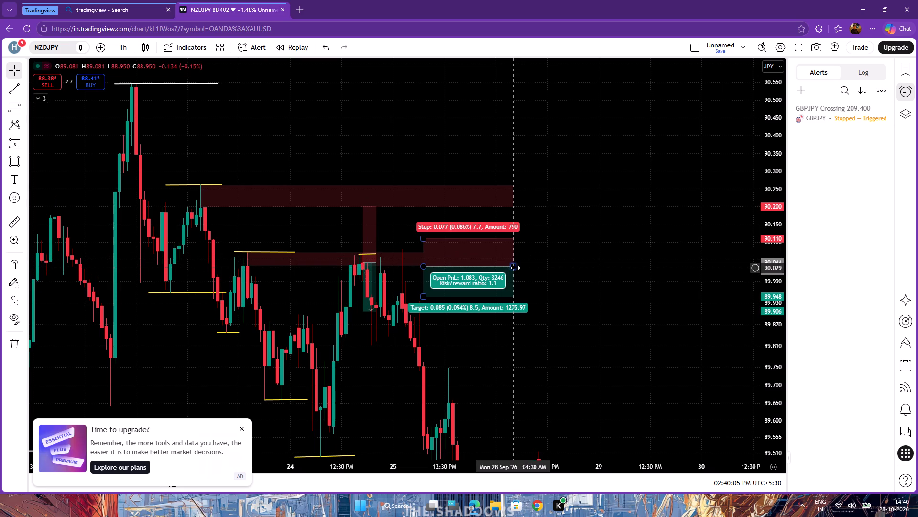
left_click_drag(515, 268, 490, 260)
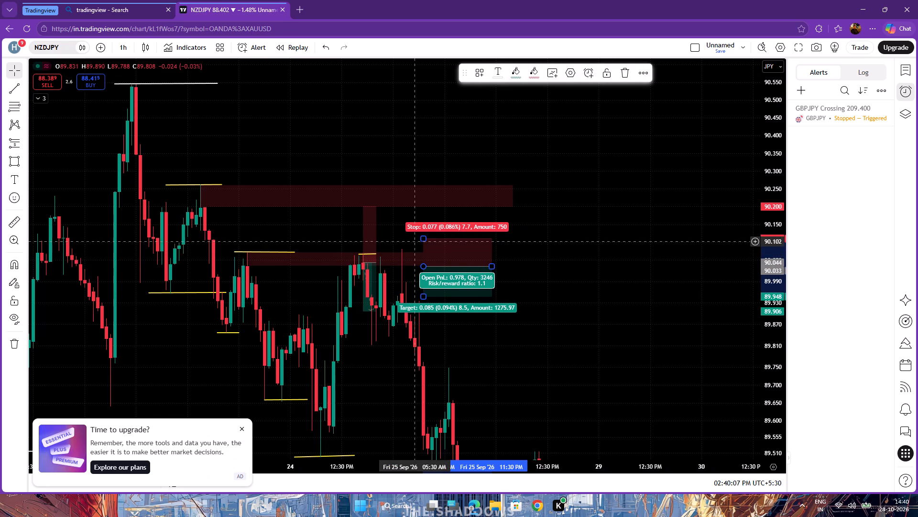
Tighten the second short position's stop to about 90.092.
left_click_drag(423, 237, 423, 248)
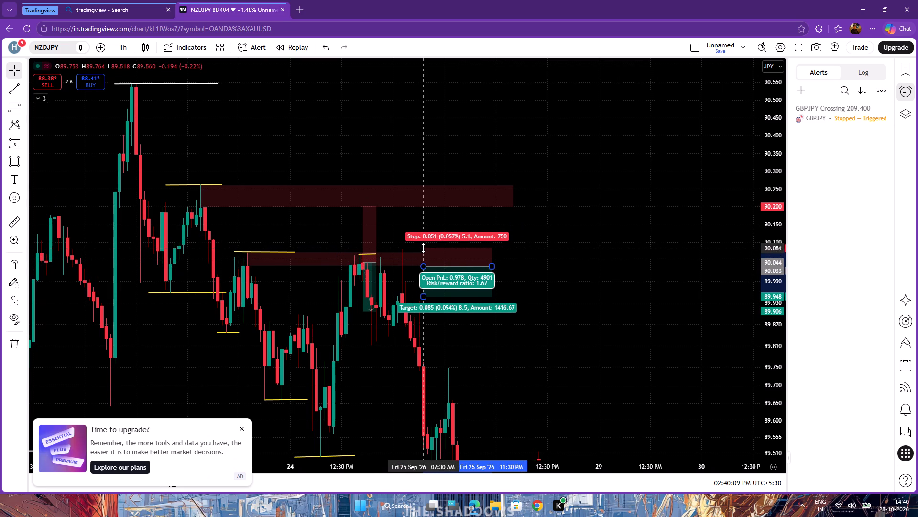
left_click_drag(423, 248, 421, 245)
left_click(545, 252)
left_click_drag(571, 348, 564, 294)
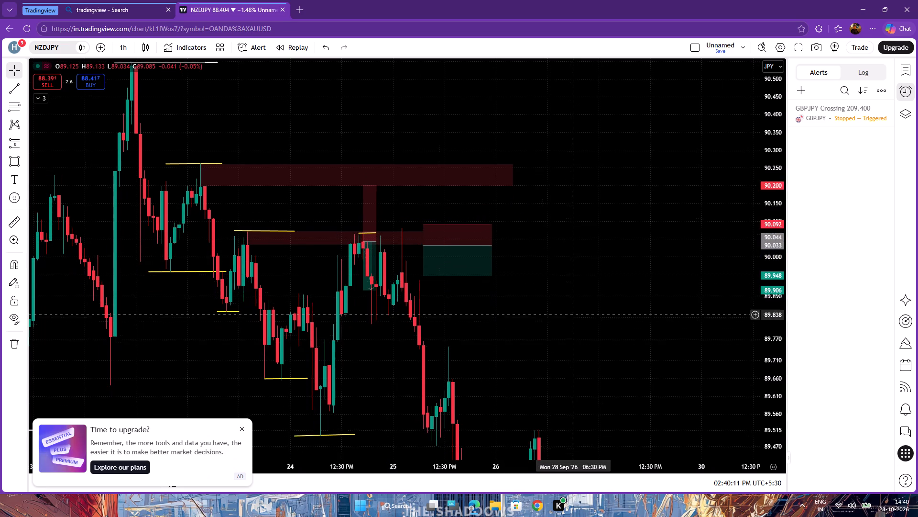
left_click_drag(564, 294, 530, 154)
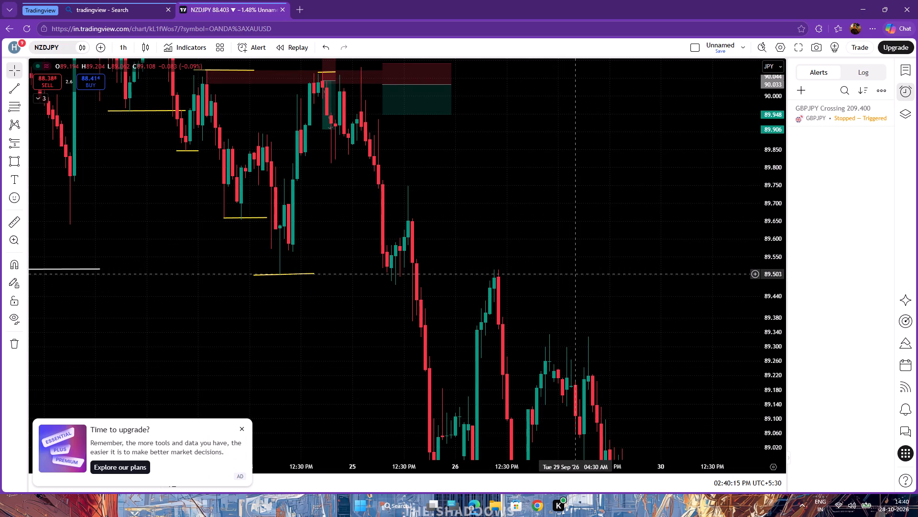
Draw a short yellow trendline under the 25 September low, about 88.932, from 25 September 2:30 PM to 26 September 1:30 AM.
left_click_drag(614, 256, 554, 189)
left_click_drag(542, 204, 542, 215)
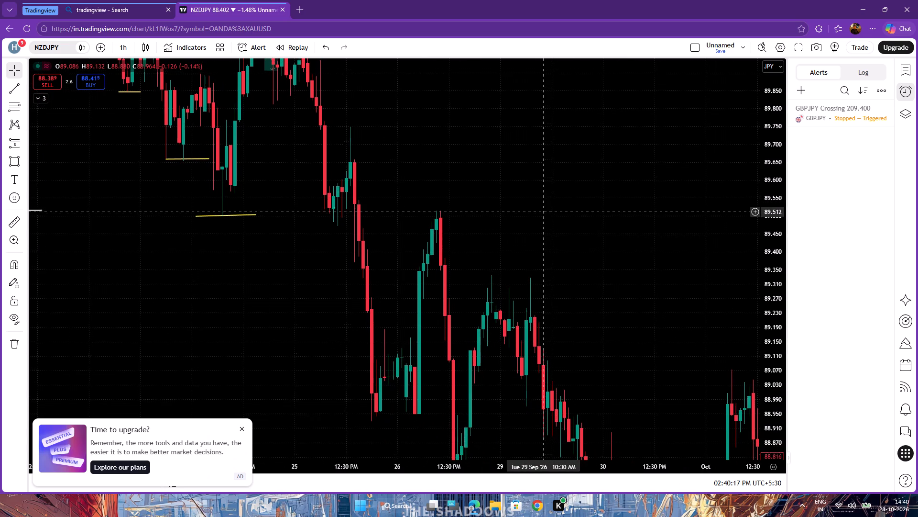
left_click_drag(542, 215, 545, 247)
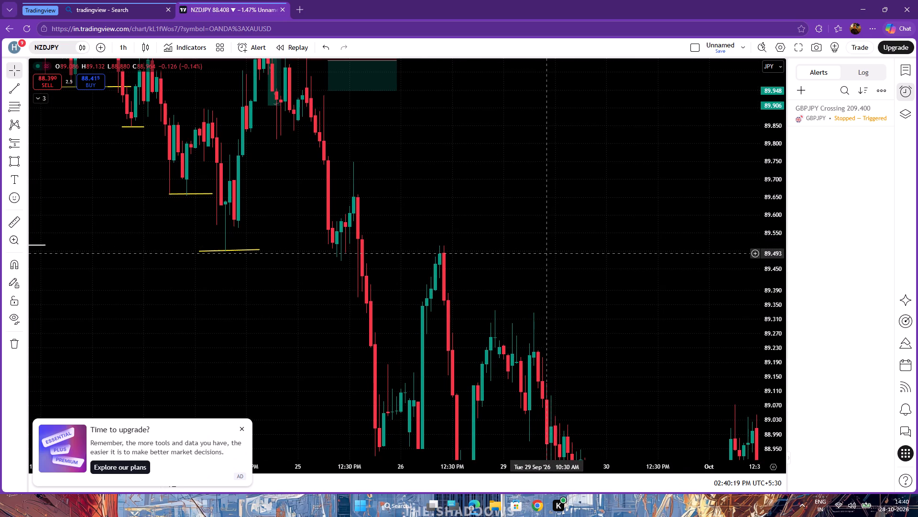
left_click_drag(558, 244, 538, 206)
left_click(14, 85)
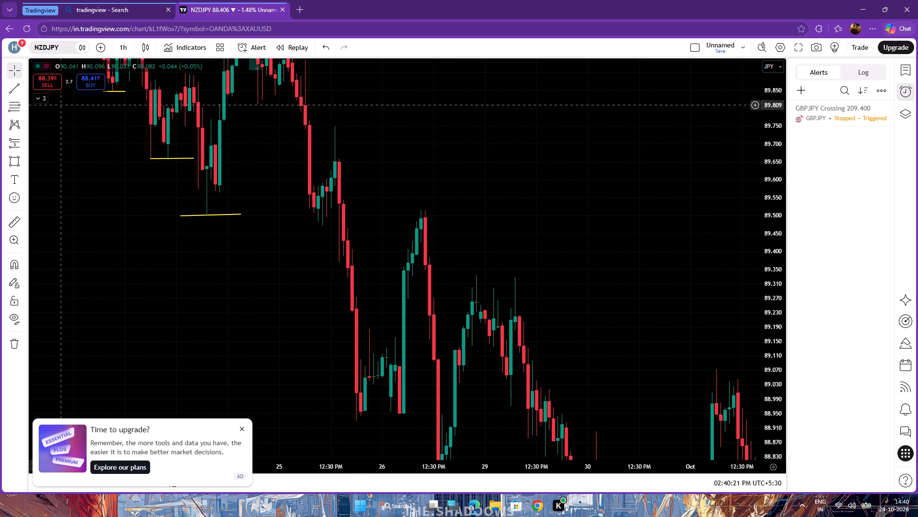
left_click(339, 420)
left_click(387, 419)
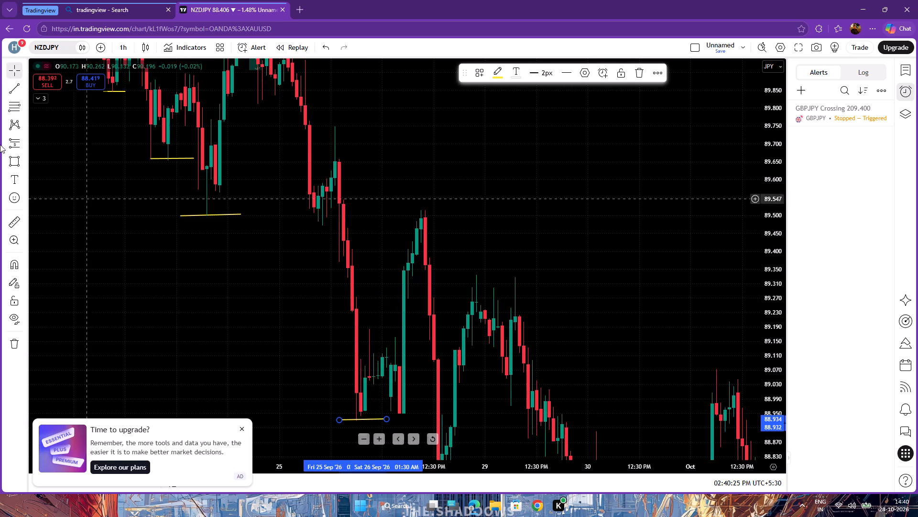
Draw a yellow trendline over the 28 September high, about 89.513, from 25 September 11:30 PM to 29 September 2:30 AM.
left_click(4, 85)
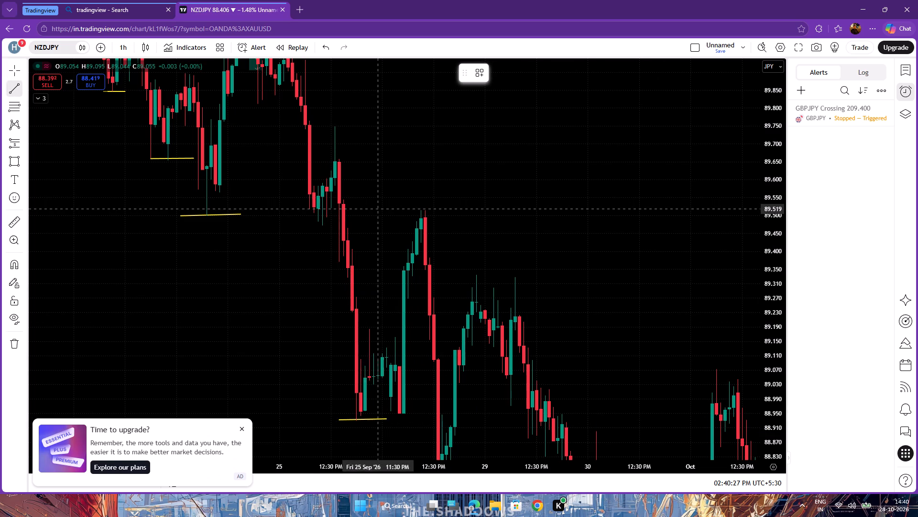
left_click_drag(377, 211, 381, 211)
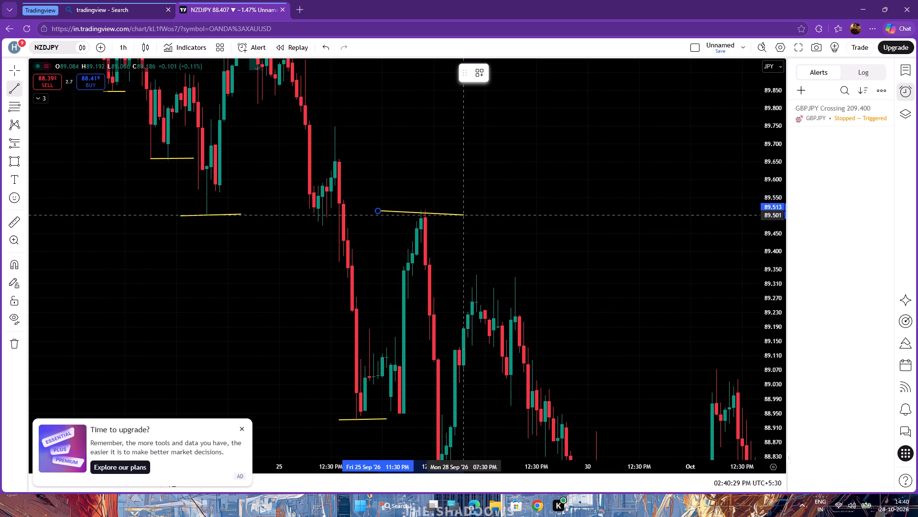
left_click(492, 211)
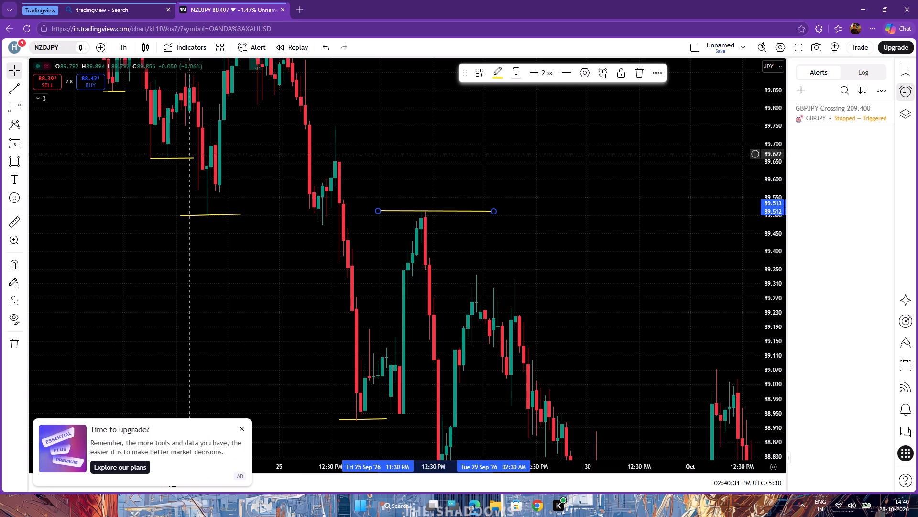
Draw a thin red supply zone at the 28 September high, about 89.516 to 89.494, from 28 September 9:30 AM to 30 September.
left_click(11, 160)
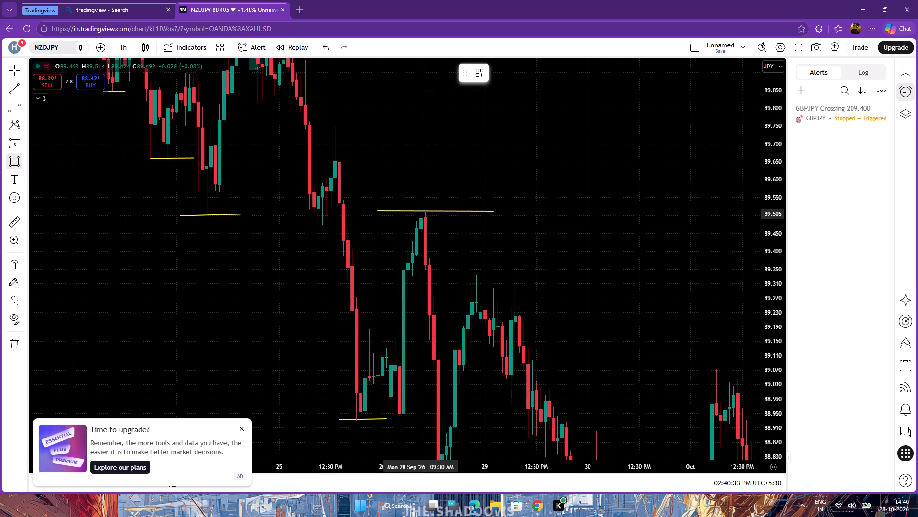
left_click(421, 210)
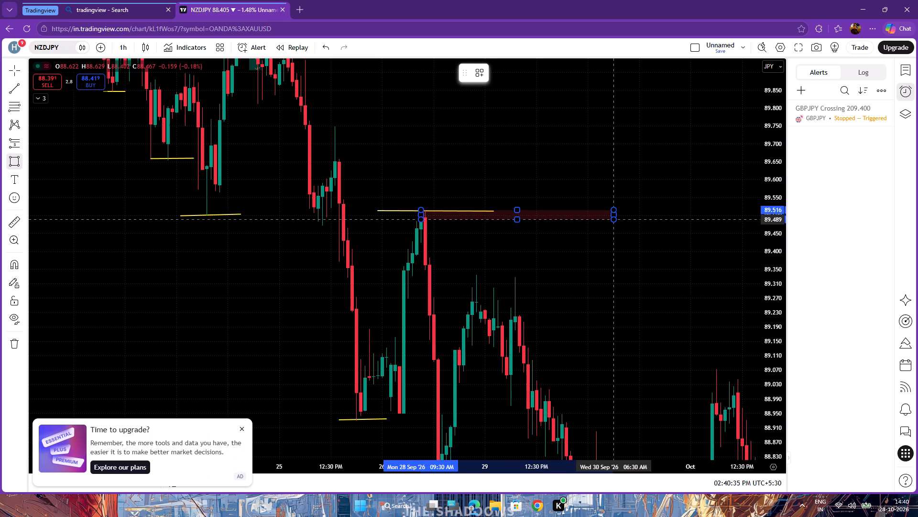
left_click(632, 217)
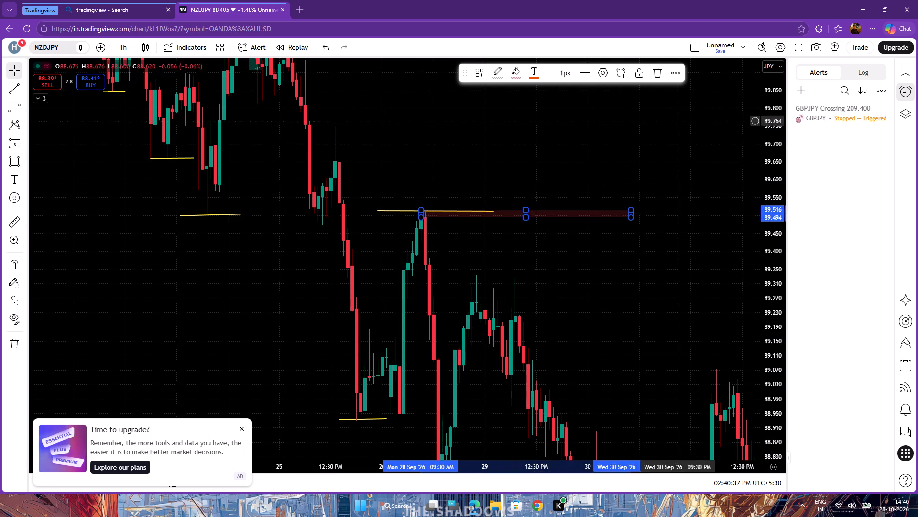
left_click(691, 132)
Extend the new red zone to the 16 October price rise and lower its upper edge to about 89.509.
left_click_drag(682, 140, 204, 283)
scroll(202, 280, "down", 10)
left_click_drag(704, 318, 647, 294)
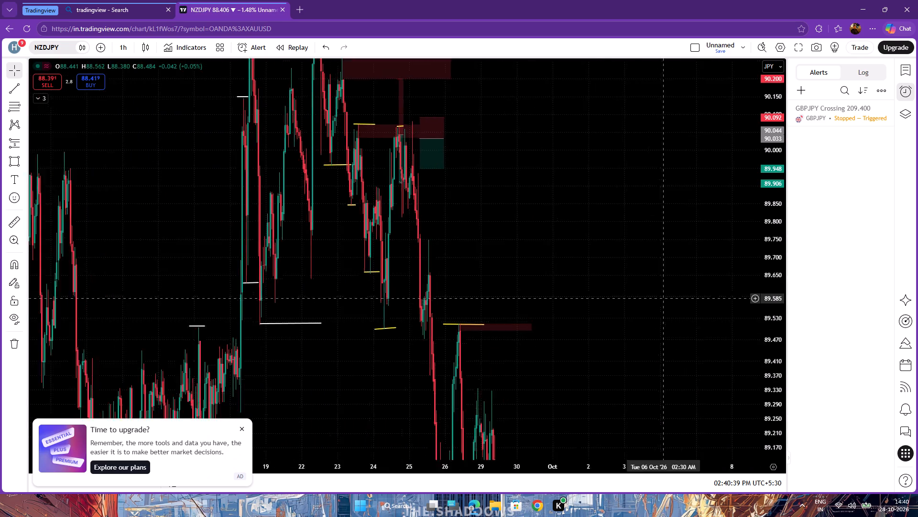
left_click_drag(647, 294, 341, 224)
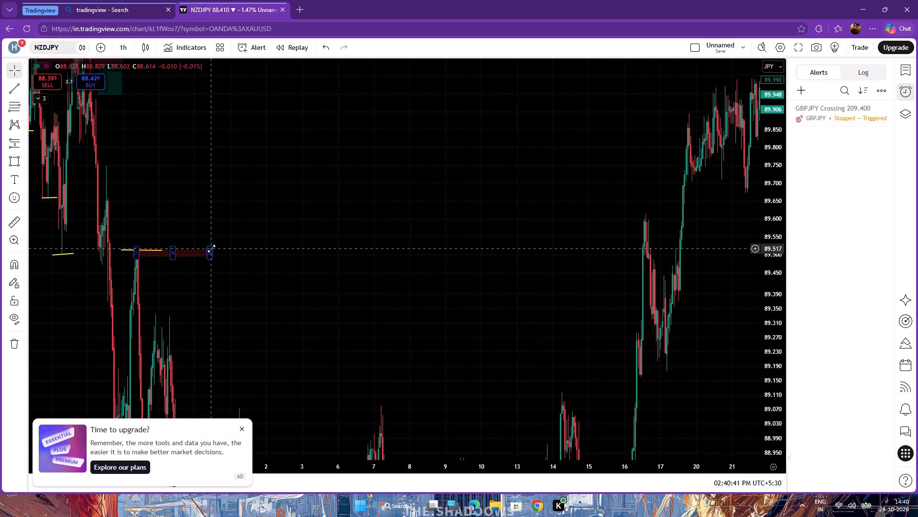
left_click_drag(211, 248, 602, 252)
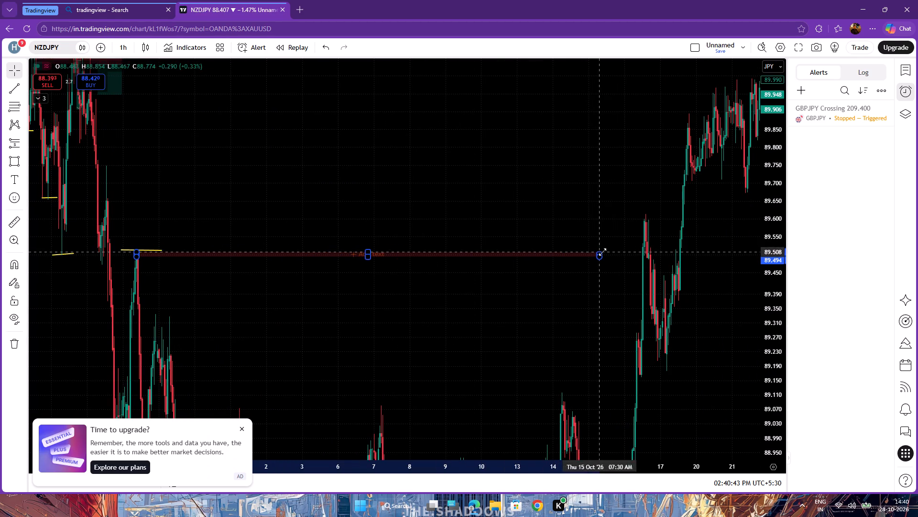
left_click_drag(602, 252, 647, 251)
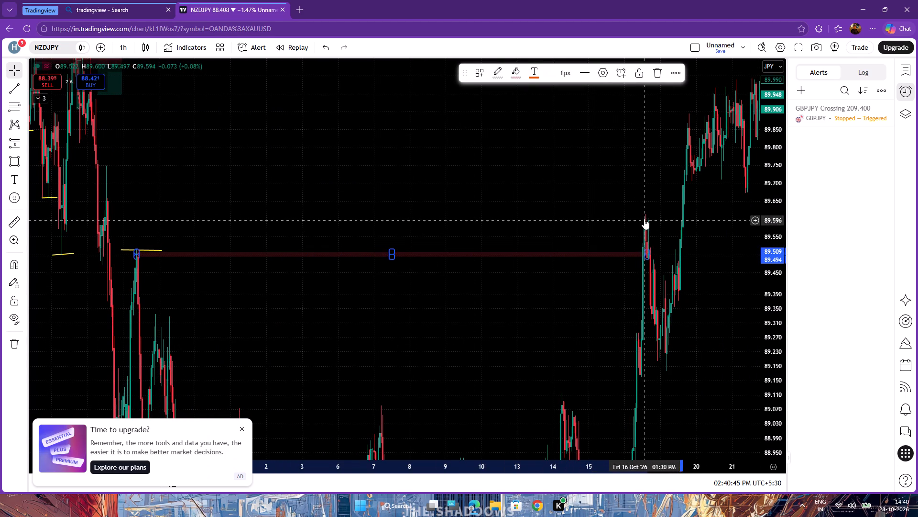
Draw a yellow trendline under the 28 September low, about 88.685, ending on 29 September 10:30 AM.
left_click_drag(517, 192, 569, 172)
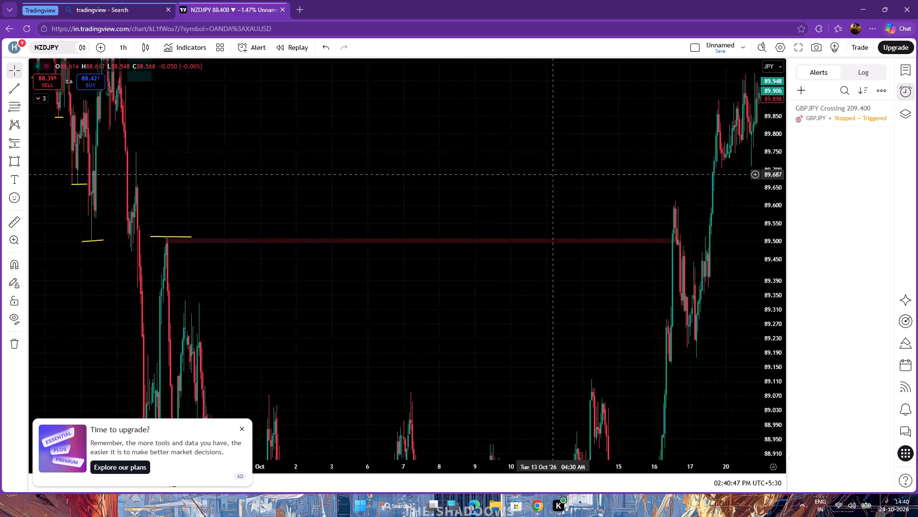
left_click_drag(569, 172, 810, 143)
scroll(564, 293, "up", 6)
left_click_drag(397, 309, 552, 165)
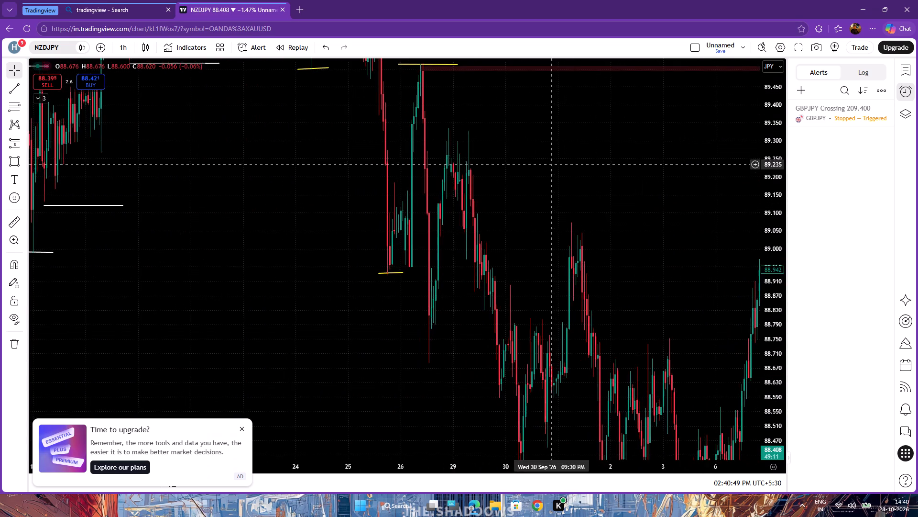
scroll(462, 204, "up", 7)
left_click_drag(354, 120, 468, 131)
left_click(11, 89)
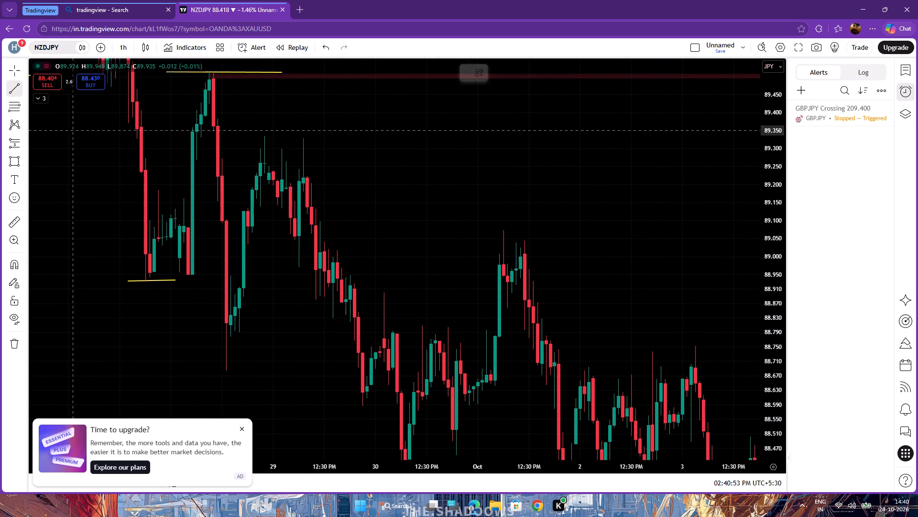
left_click_drag(191, 371, 198, 371)
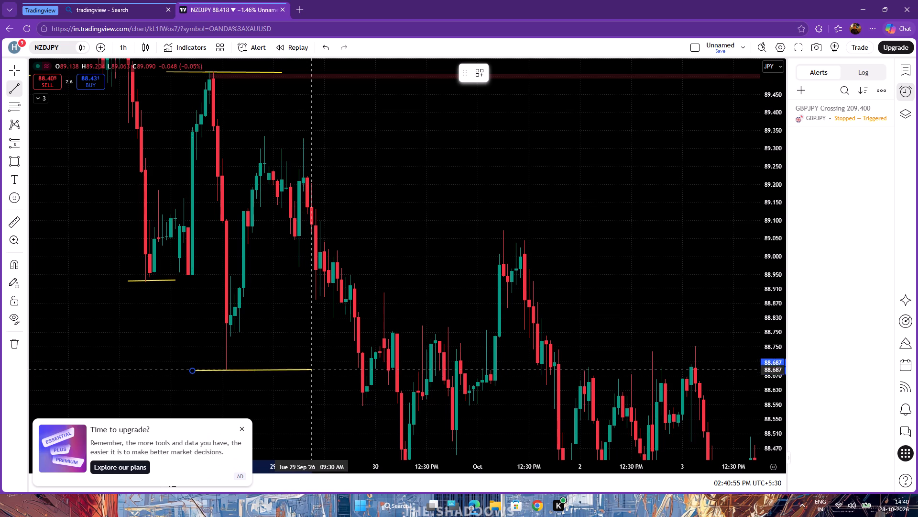
left_click(314, 370)
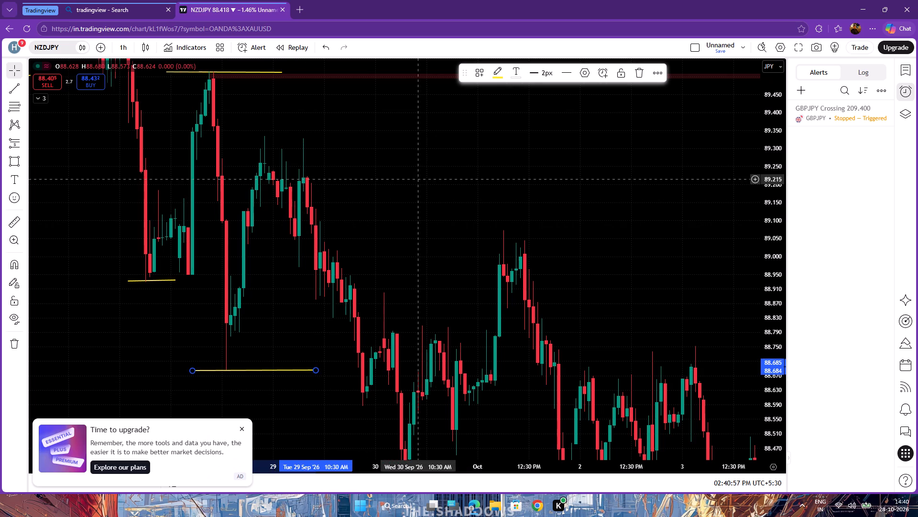
Draw a yellow trendline over the twin highs of 28 and 29 September, about 89.33, ending around 29 September 6:30 PM.
left_click_drag(419, 179, 407, 226)
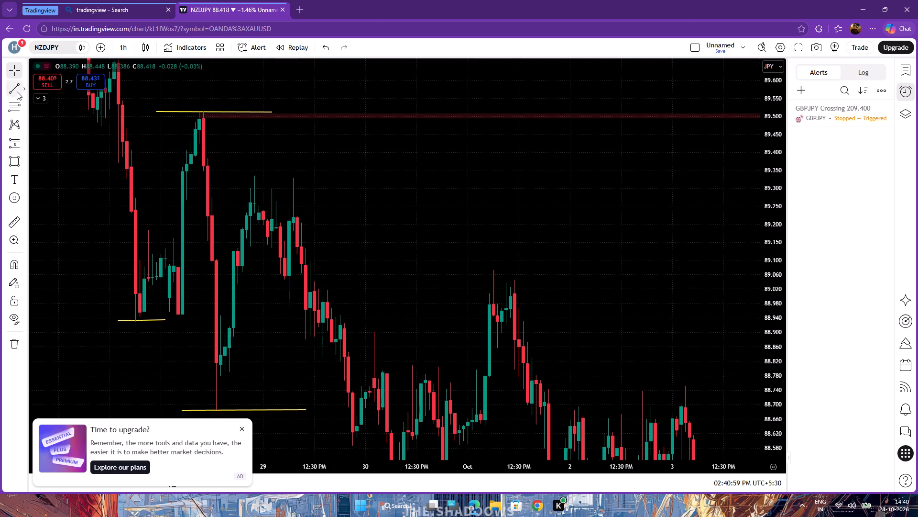
left_click(16, 91)
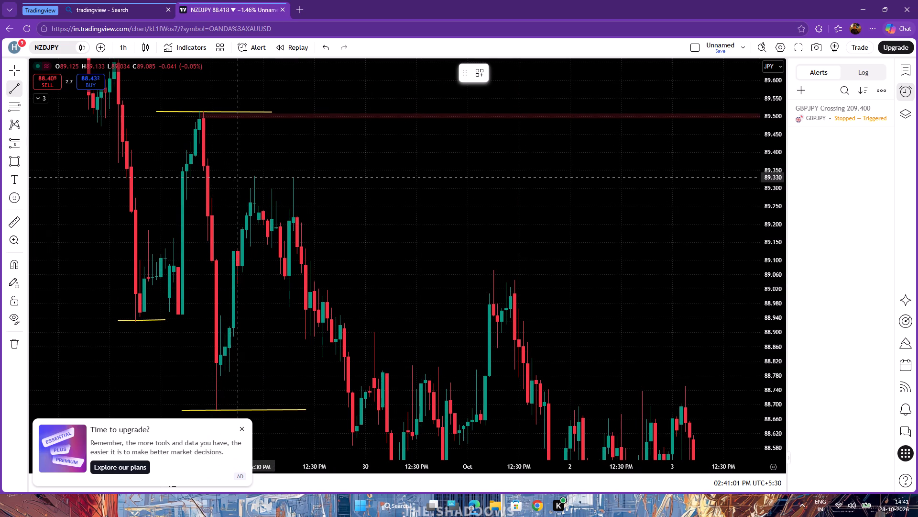
left_click(237, 177)
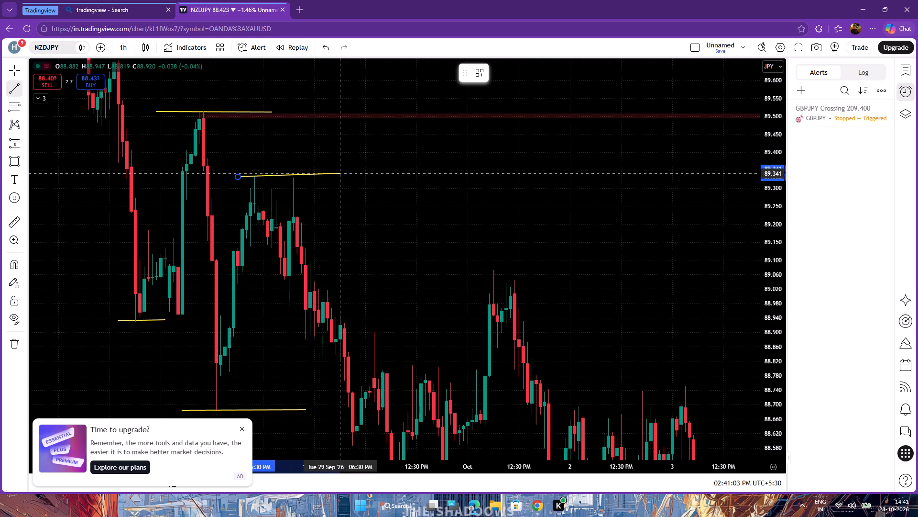
left_click(339, 176)
Draw a short yellow trendline under the late 29 September low, about 88.590, ending on 30 September 3:30 AM.
left_click_drag(440, 217, 433, 115)
left_click(4, 92)
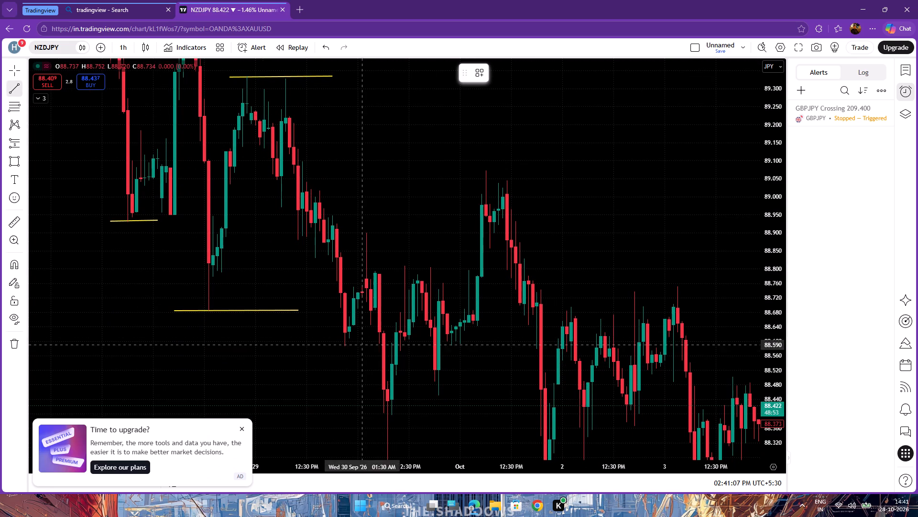
left_click(338, 346)
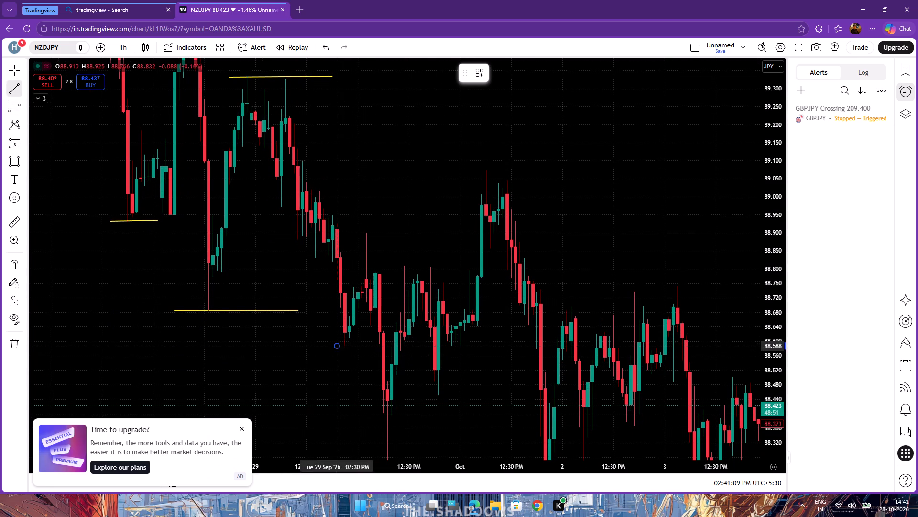
left_click(371, 345)
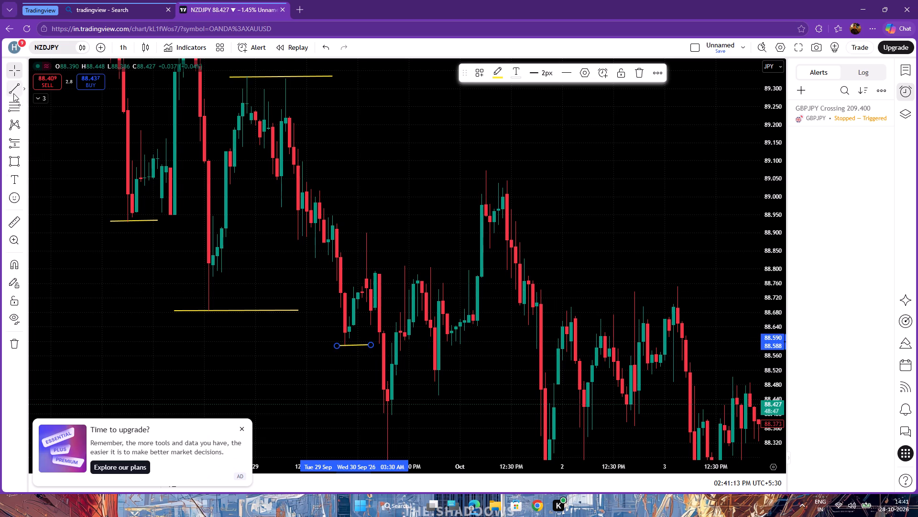
Draw a short yellow trendline at the top of the early 30 September wick high, about 88.897.
left_click(13, 93)
left_click(365, 234)
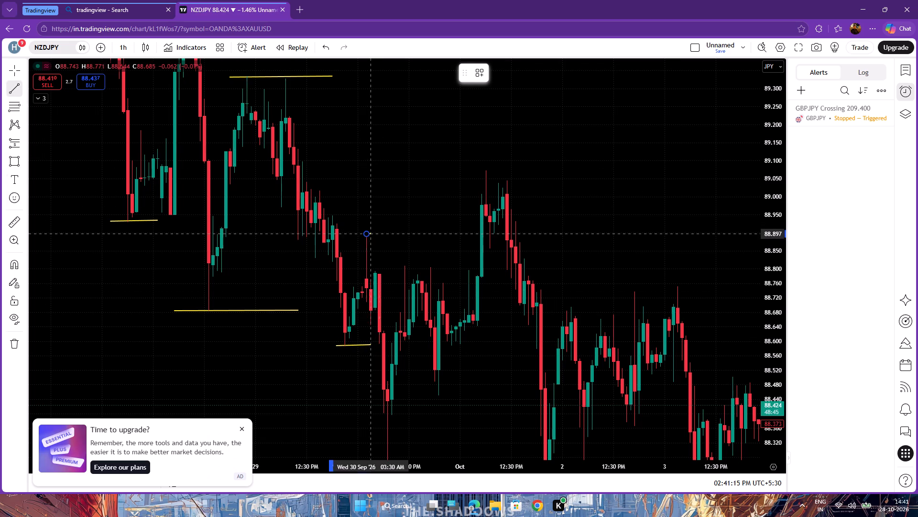
left_click(399, 233)
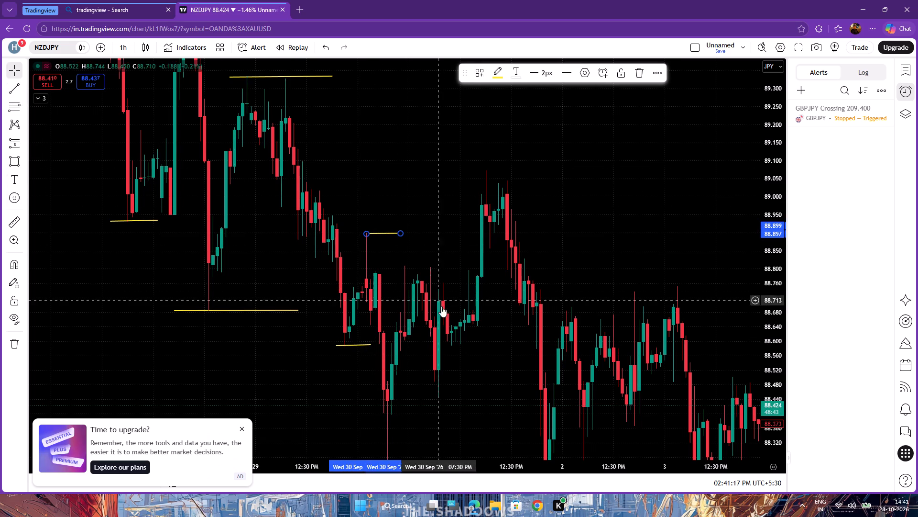
Draw a short yellow trendline under the 30 September wick low, about 88.229.
left_click_drag(467, 360, 445, 267)
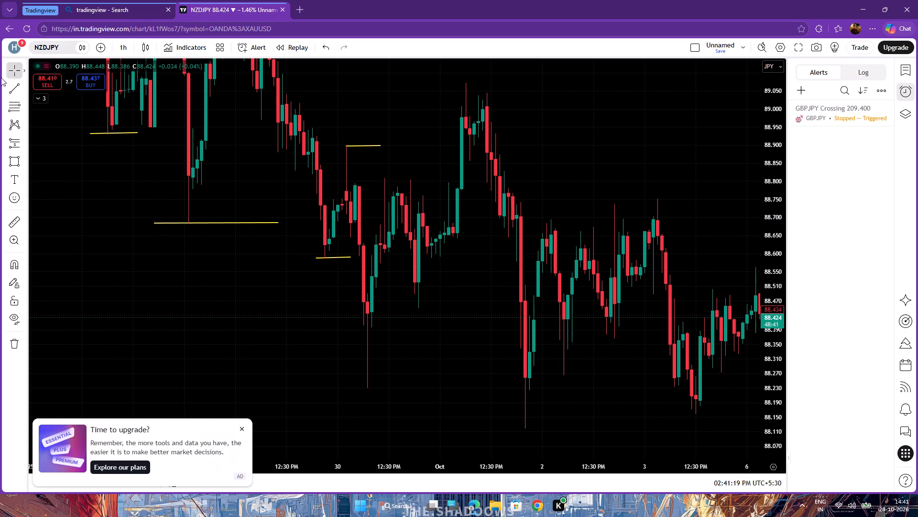
left_click(12, 94)
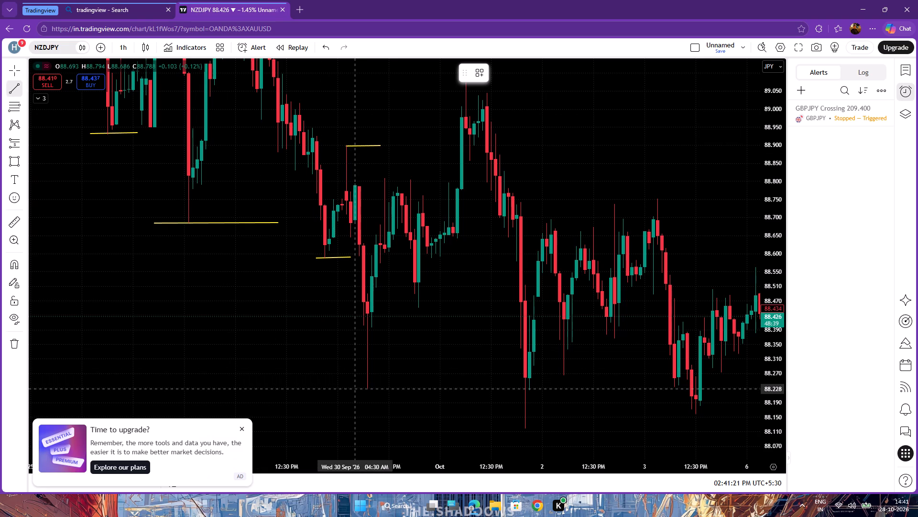
left_click(361, 388)
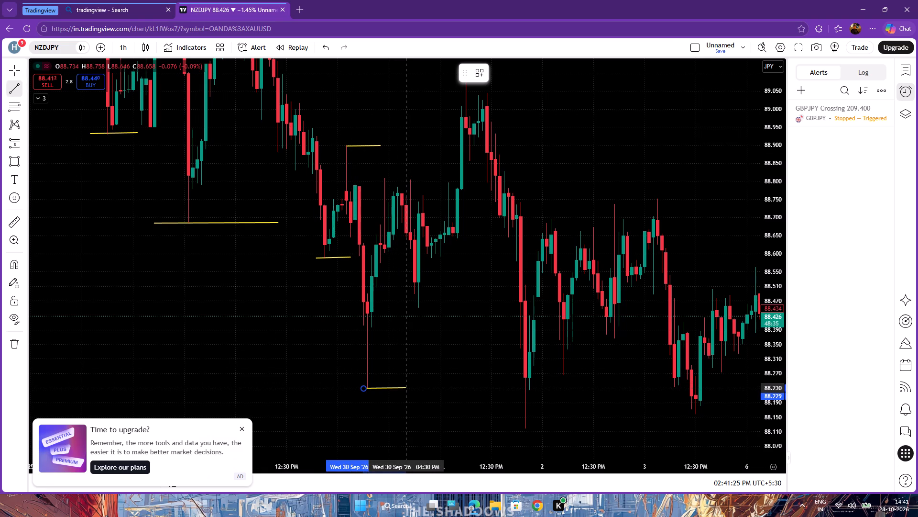
left_click(412, 388)
Examine the October price action following the marked swings and its approach to the extended red zone.
left_click_drag(578, 172, 421, 183)
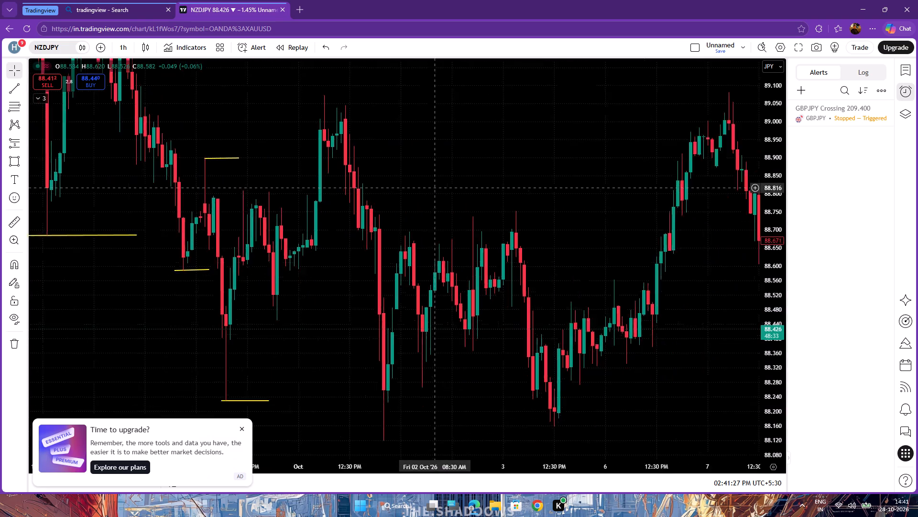
left_click_drag(421, 183, 193, 192)
scroll(536, 177, "down", 10)
left_click_drag(709, 180, 460, 206)
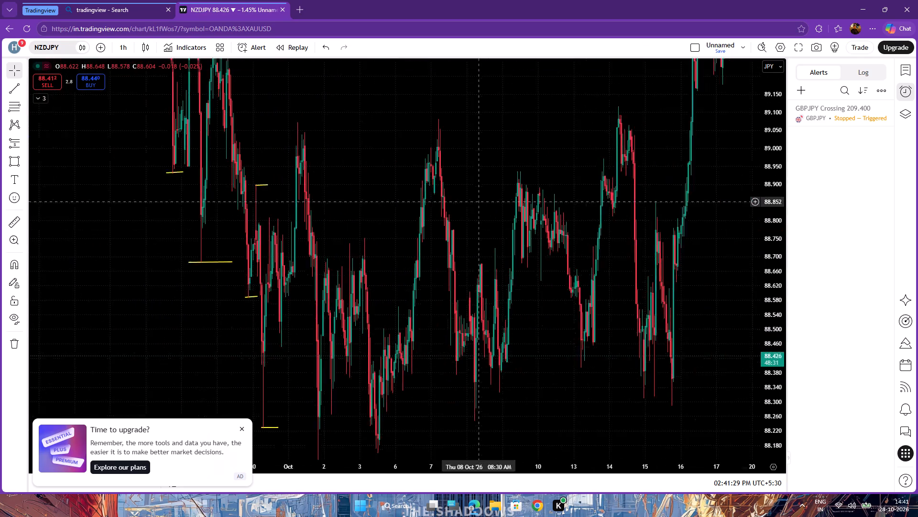
left_click_drag(460, 206, 264, 432)
left_click_drag(316, 332, 387, 168)
left_click_drag(624, 166, 467, 346)
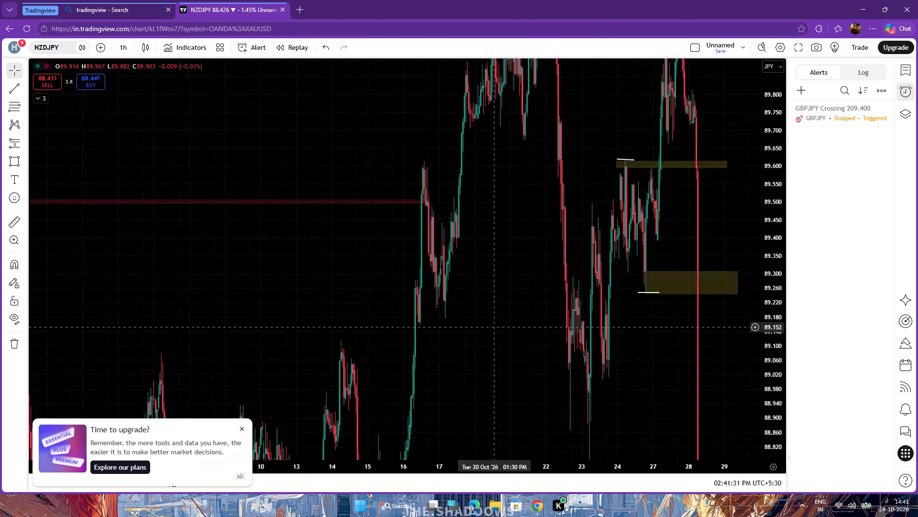
left_click_drag(467, 346, 563, 434)
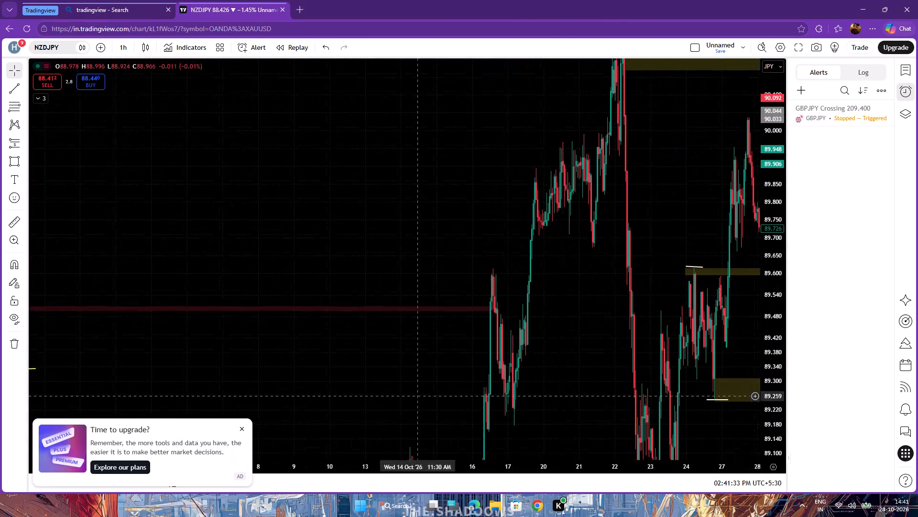
left_click_drag(389, 397, 615, 145)
left_click_drag(520, 188, 730, 80)
scroll(464, 231, "up", 5)
scroll(476, 175, "down", 2)
scroll(479, 182, "up", 5)
scroll(478, 182, "down", 1)
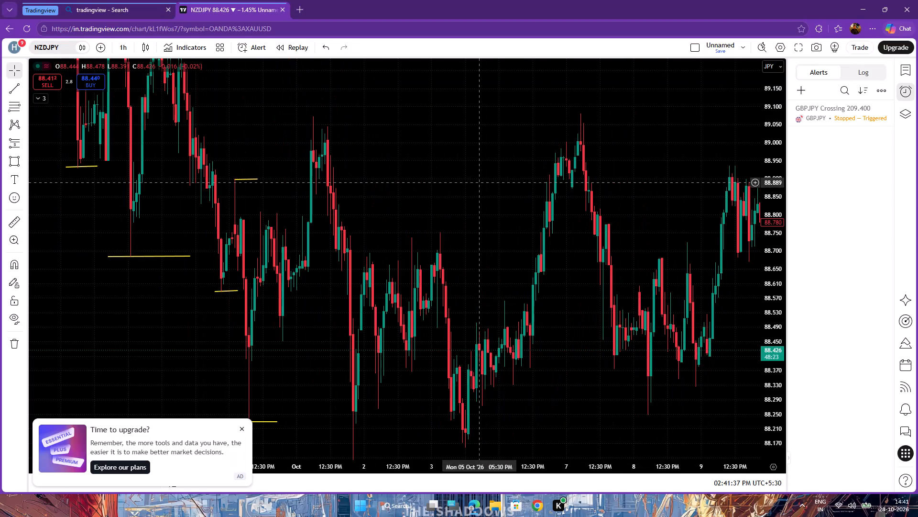
Examine NZDJPY's price action from the mid-September highs through the downtrend to the late-October swings and yellow zones.
left_click_drag(344, 120, 575, 282)
scroll(530, 248, "down", 3)
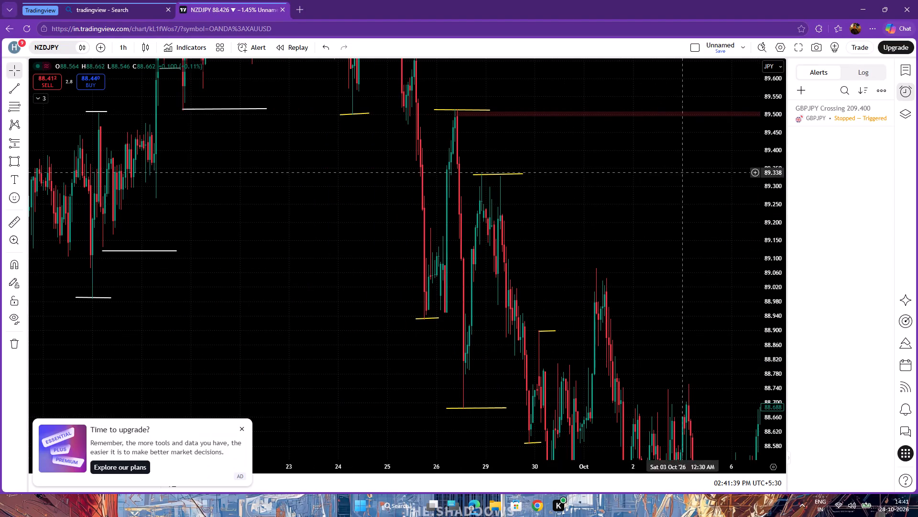
left_click_drag(770, 149, 734, 409)
scroll(472, 168, "up", 2)
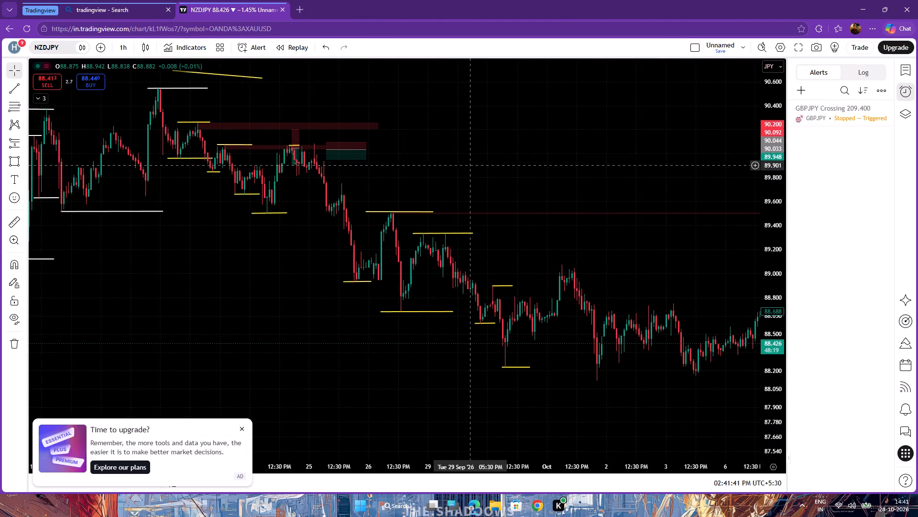
scroll(470, 143, "down", 5)
left_click_drag(578, 160, 186, 290)
scroll(192, 269, "down", 3)
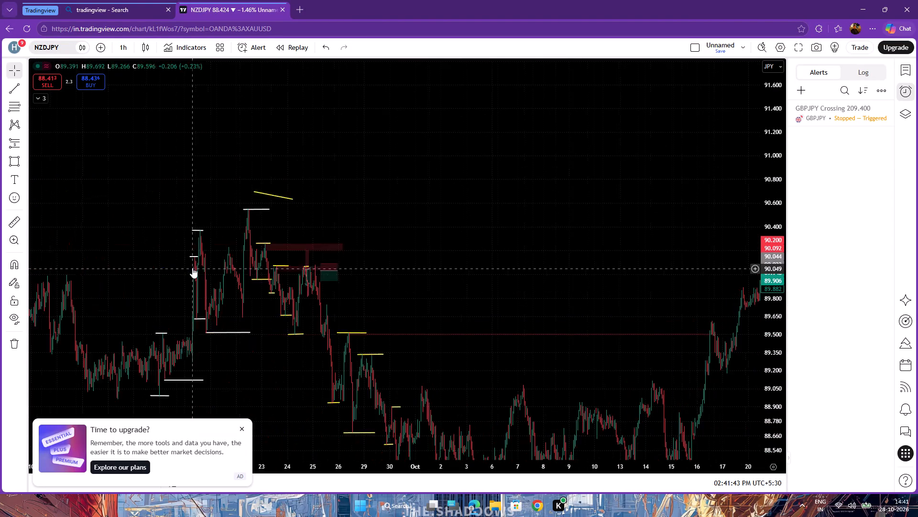
scroll(192, 268, "down", 6)
left_click_drag(677, 287, 475, 332)
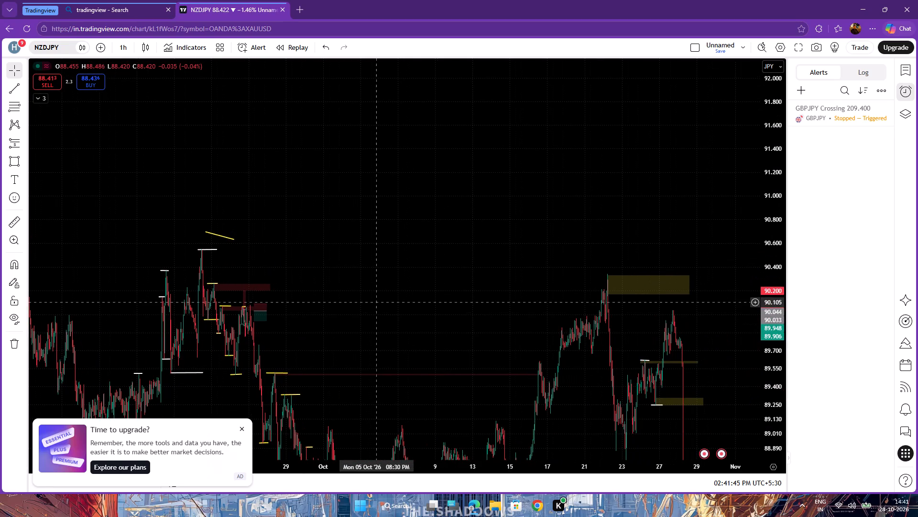
Draw a thin red rectangle zone from the 22 September high, about 90.547 down to 90.533, ending on 24 September around 2:30 PM.
left_click_drag(374, 302, 782, 327)
scroll(648, 299, "up", 7)
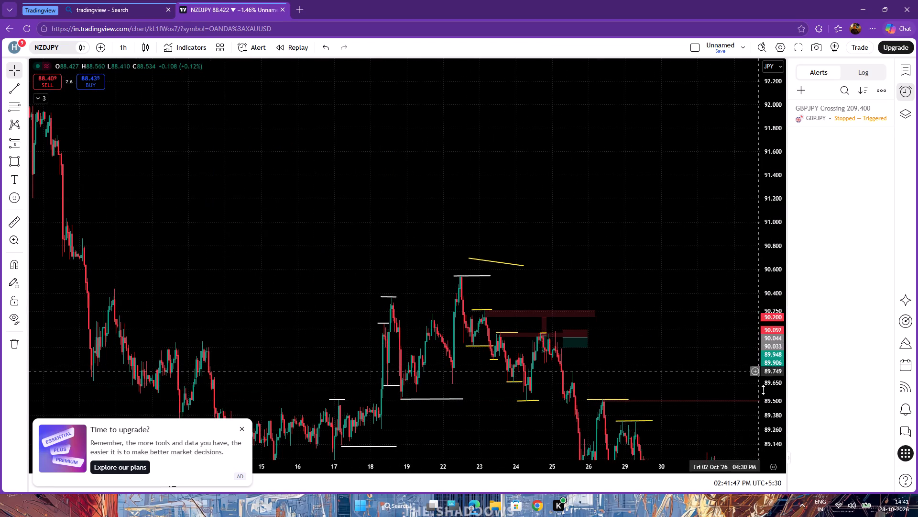
left_click_drag(774, 413, 714, 0)
scroll(413, 241, "up", 7)
left_click_drag(379, 334, 622, 243)
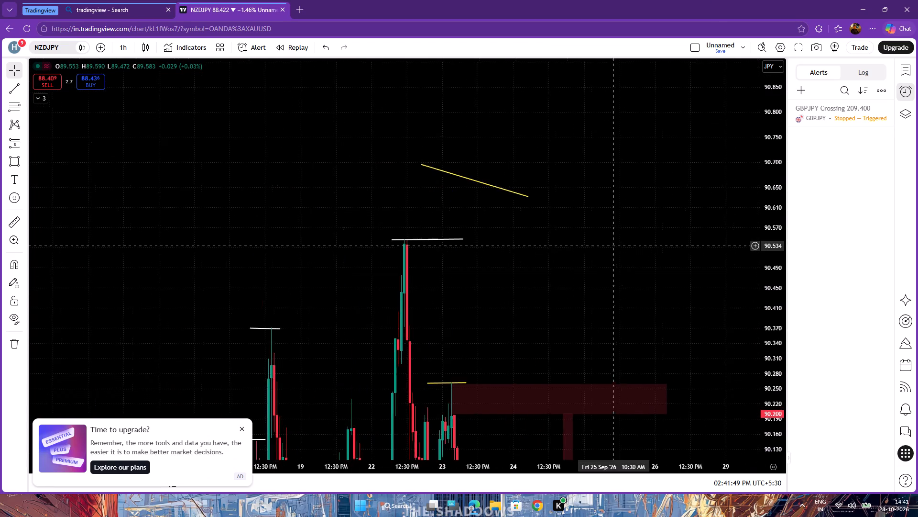
left_click_drag(622, 243, 623, 243)
scroll(600, 294, "up", 4)
left_click(10, 157)
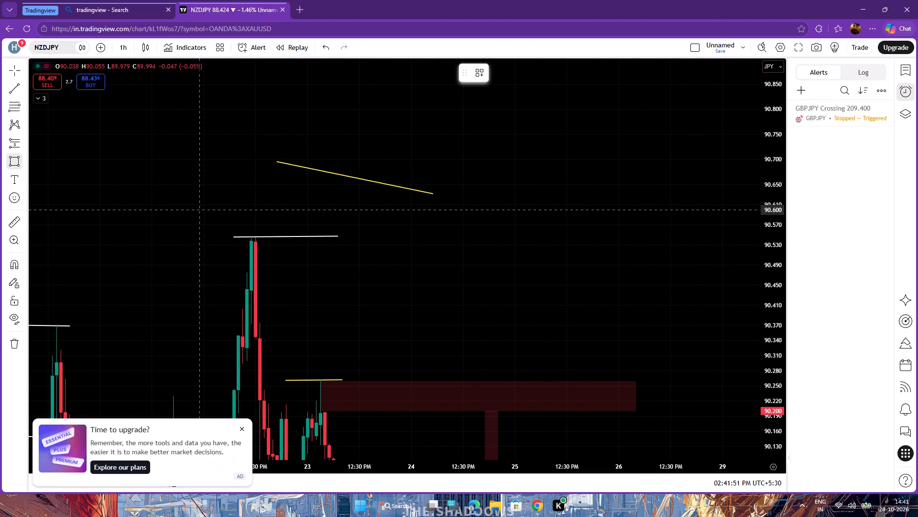
left_click(250, 236)
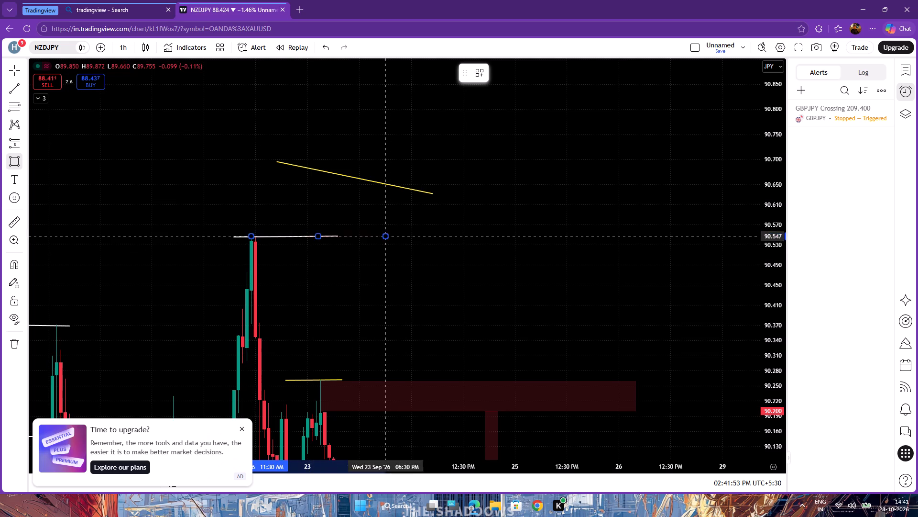
left_click(473, 243)
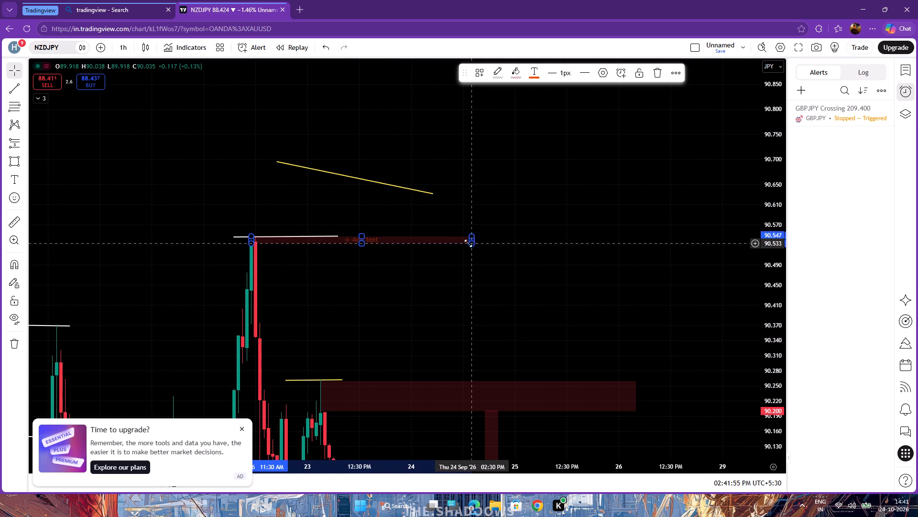
left_click(10, 64)
left_click(452, 193)
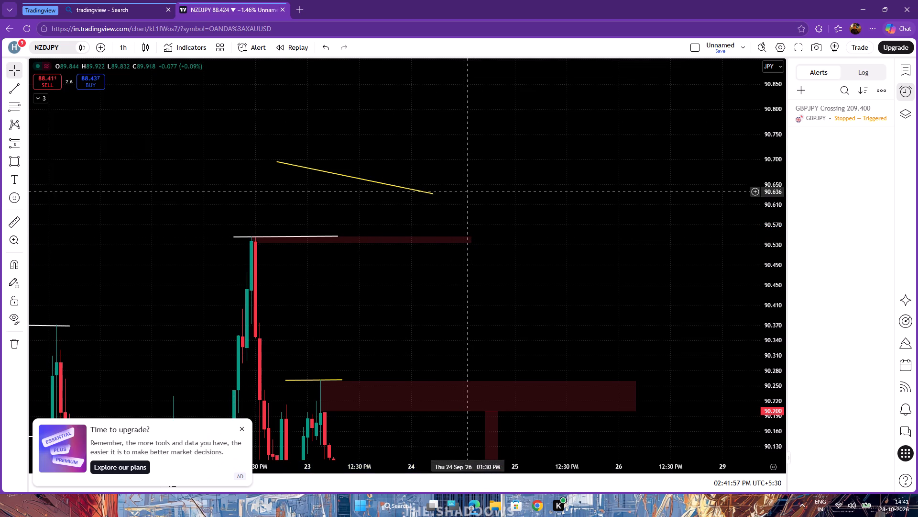
Extend the thin red zone at the 22 September high across October to about 4 November, raising its upper edge slightly.
scroll(520, 193, "down", 5)
left_click_drag(747, 285, 142, 334)
scroll(262, 284, "down", 6)
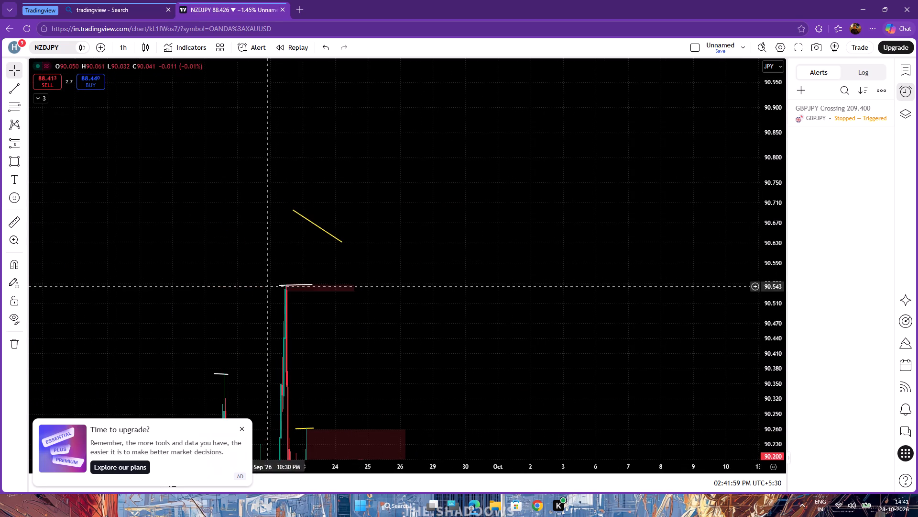
left_click_drag(355, 285, 405, 284)
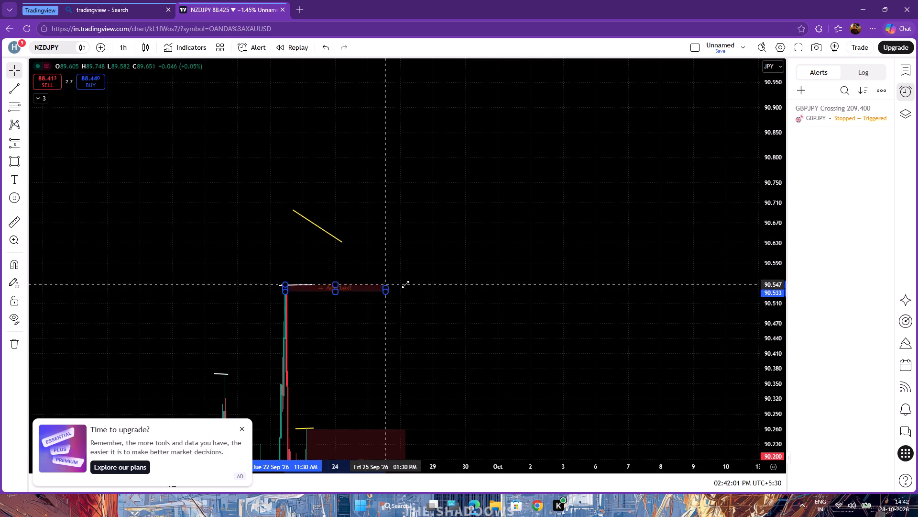
left_click_drag(405, 284, 721, 287)
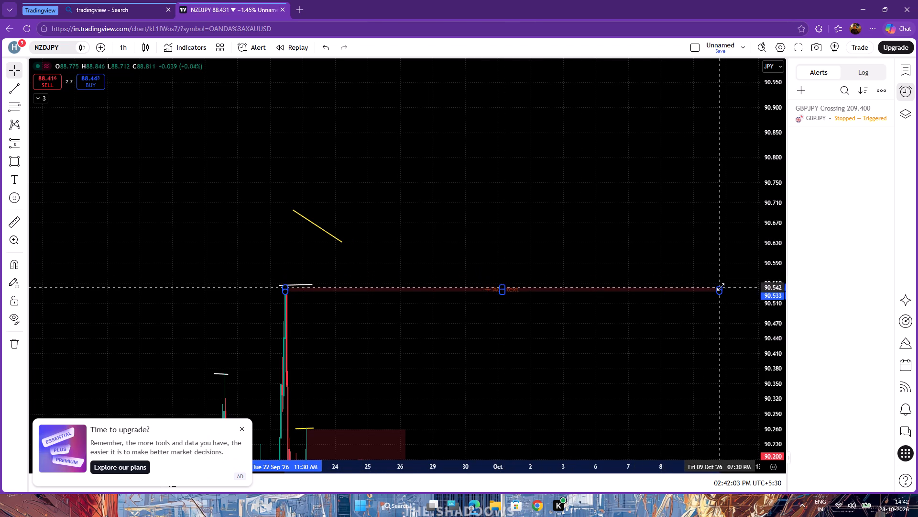
left_click_drag(721, 287, 729, 282)
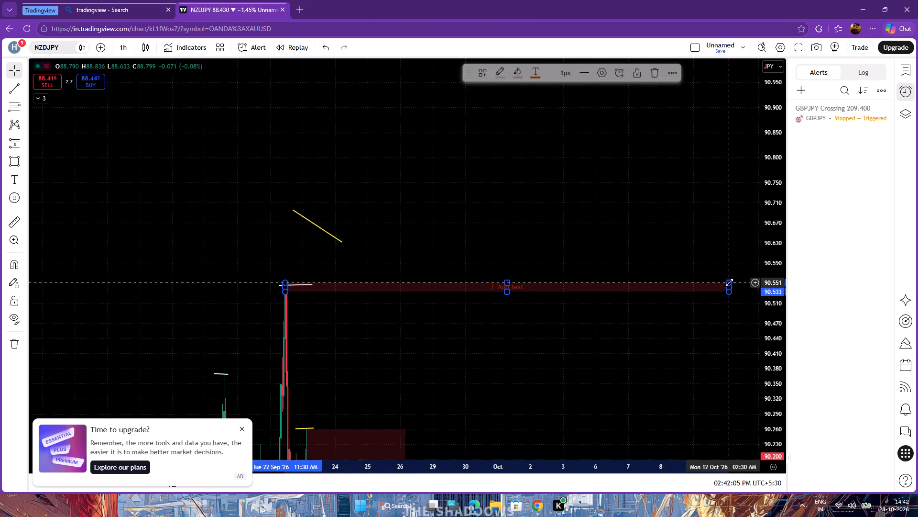
left_click(729, 282)
left_click_drag(682, 211, 63, 260)
scroll(124, 293, "down", 4)
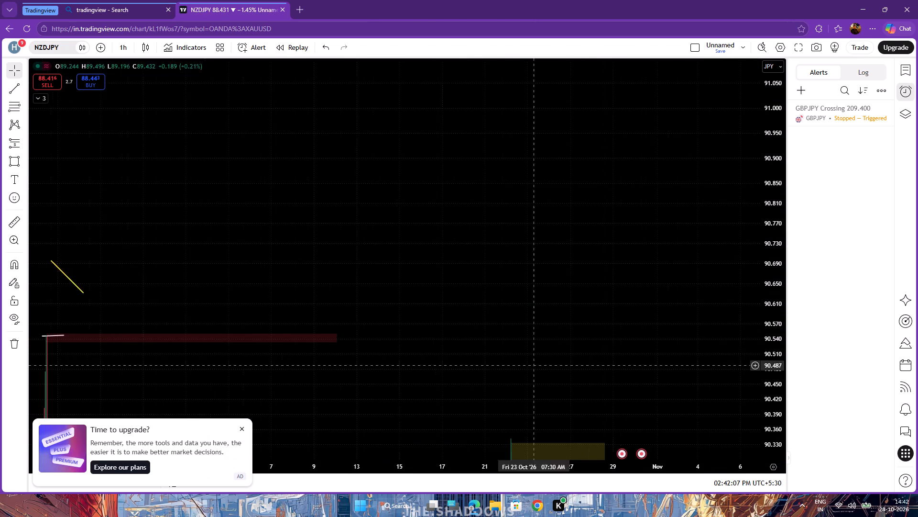
scroll(538, 364, "down", 4)
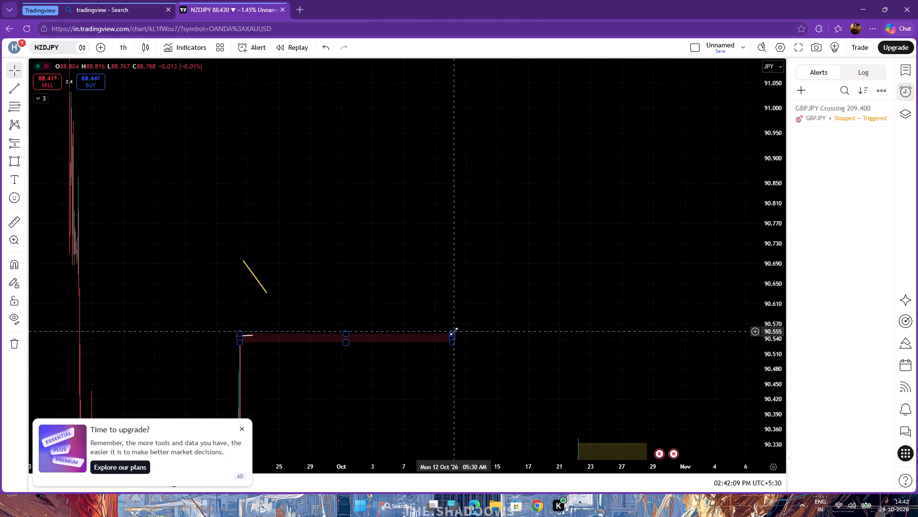
left_click_drag(451, 334, 729, 329)
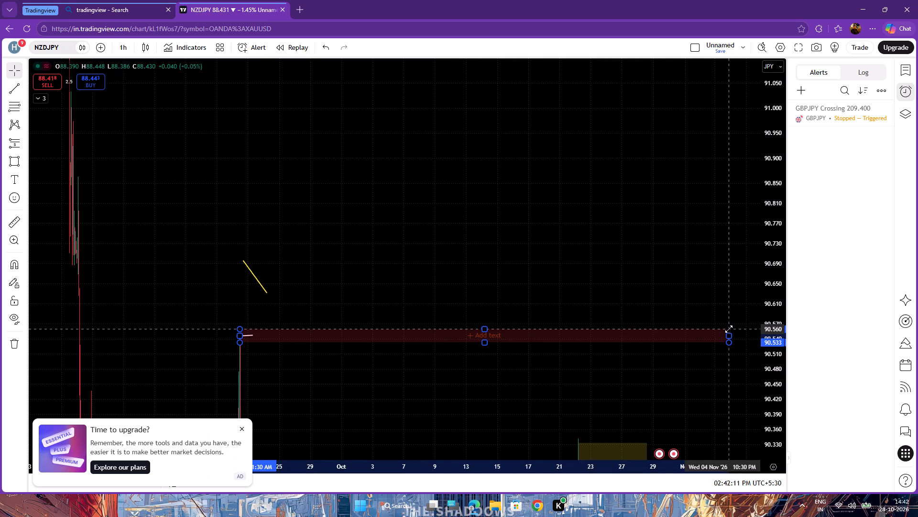
left_click_drag(729, 329, 730, 332)
left_click(686, 268)
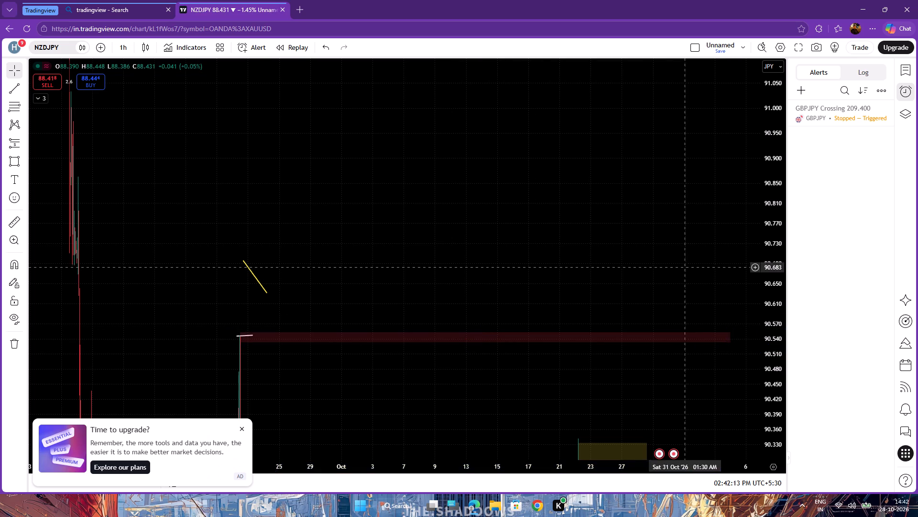
Extend the red zone between 90.200 and 90.261 from 23 September to the 22 October spike, where the yellow zone starts.
left_click_drag(651, 243, 427, 79)
left_click_drag(624, 340, 667, 34)
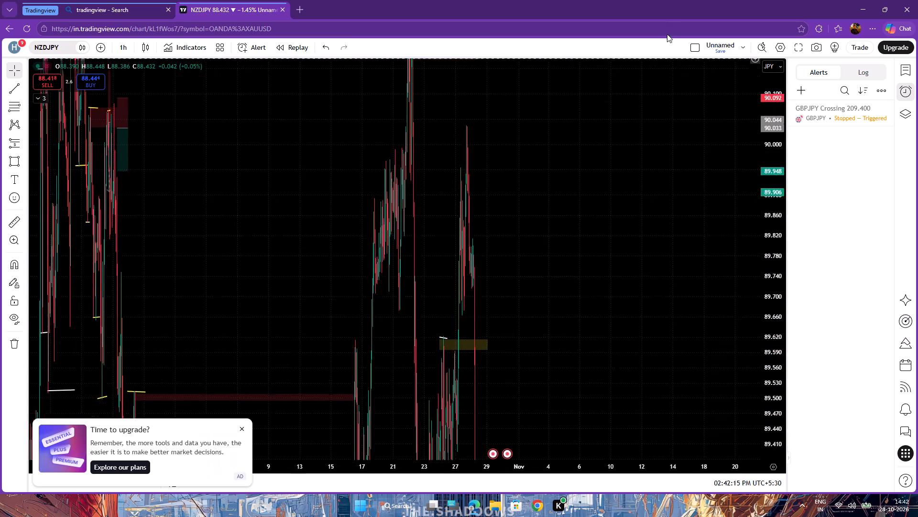
left_click_drag(667, 34, 668, 90)
left_click_drag(774, 134, 773, 197)
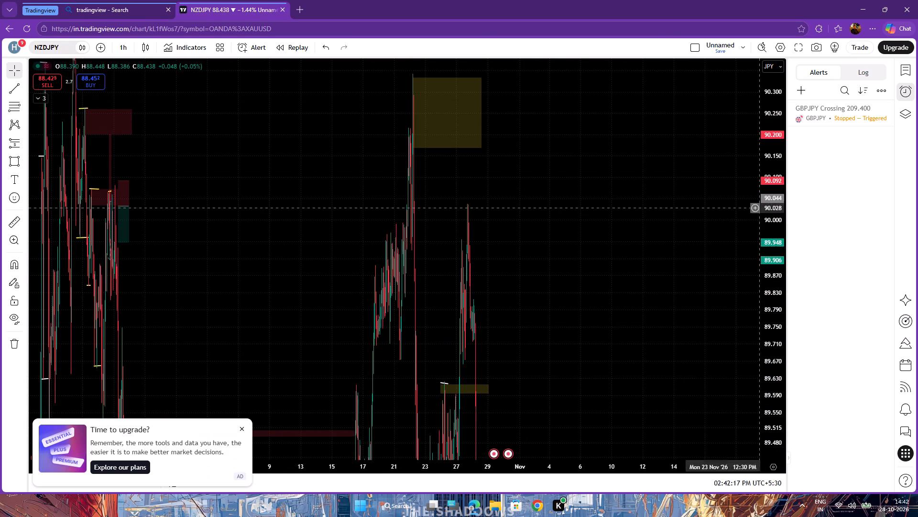
left_click_drag(282, 226, 746, 304)
scroll(391, 279, "up", 14)
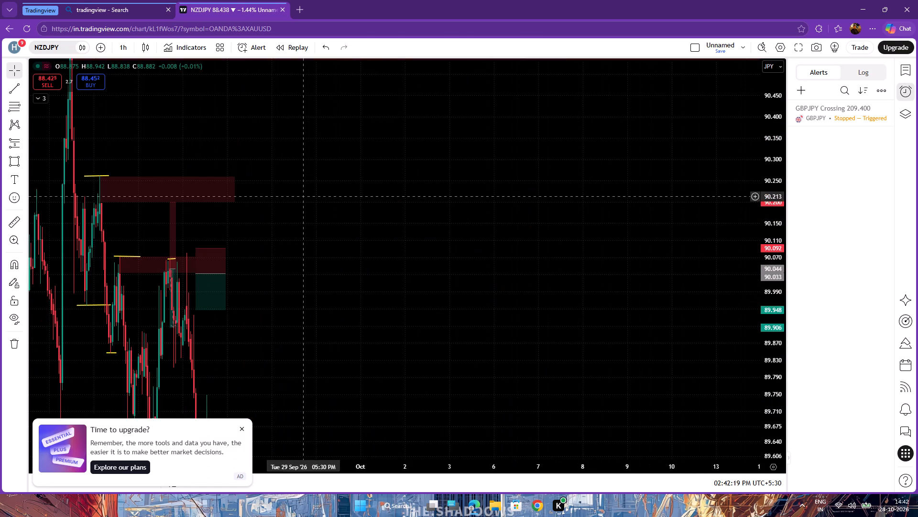
left_click_drag(303, 196, 678, 285)
scroll(395, 316, "up", 7)
left_click_drag(639, 270, 455, 312)
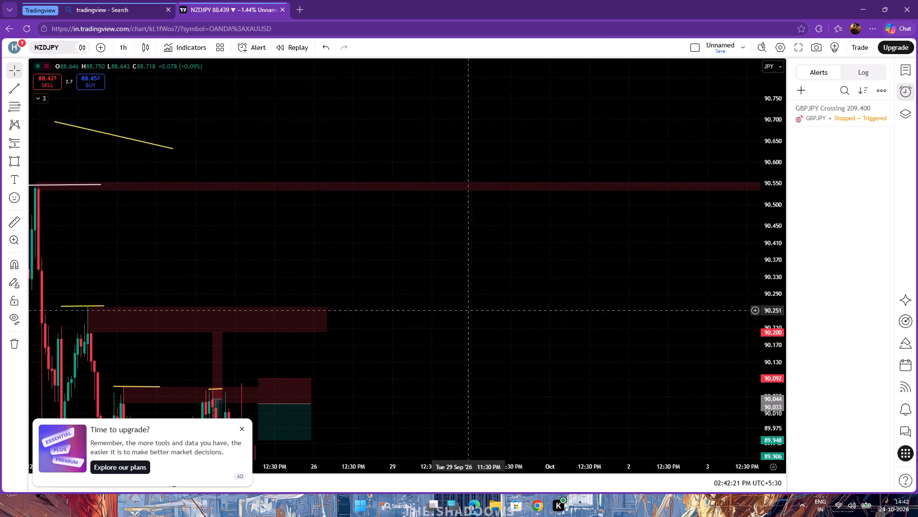
left_click_drag(455, 312, 451, 313)
scroll(464, 292, "down", 5)
left_click_drag(686, 308, 355, 252)
scroll(357, 252, "down", 4)
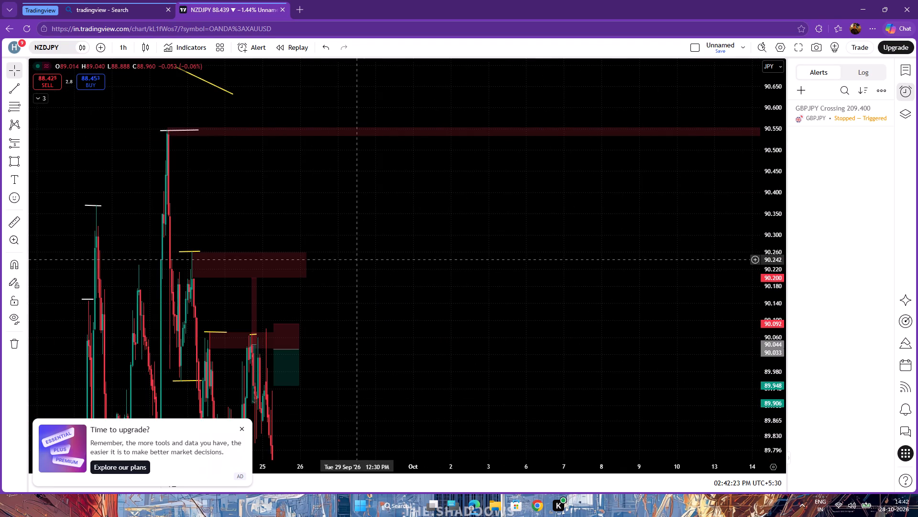
scroll(311, 262, "down", 1)
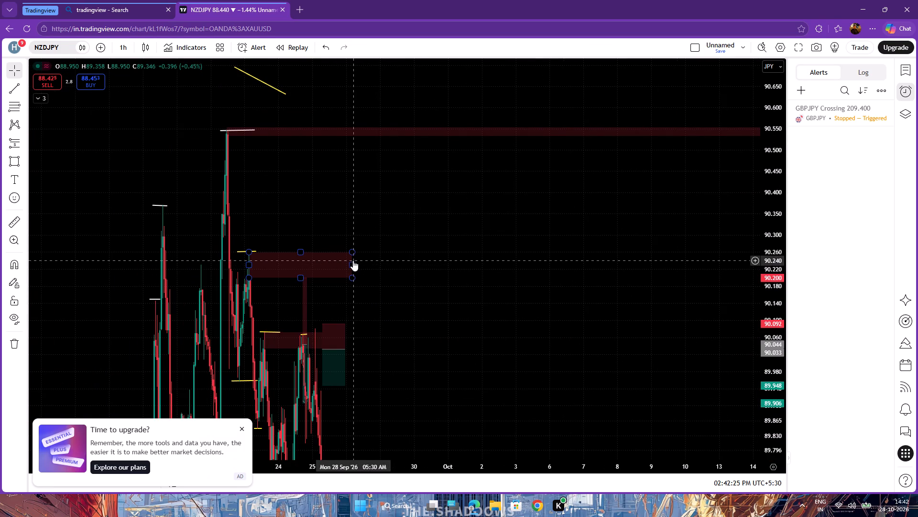
left_click_drag(351, 263, 682, 250)
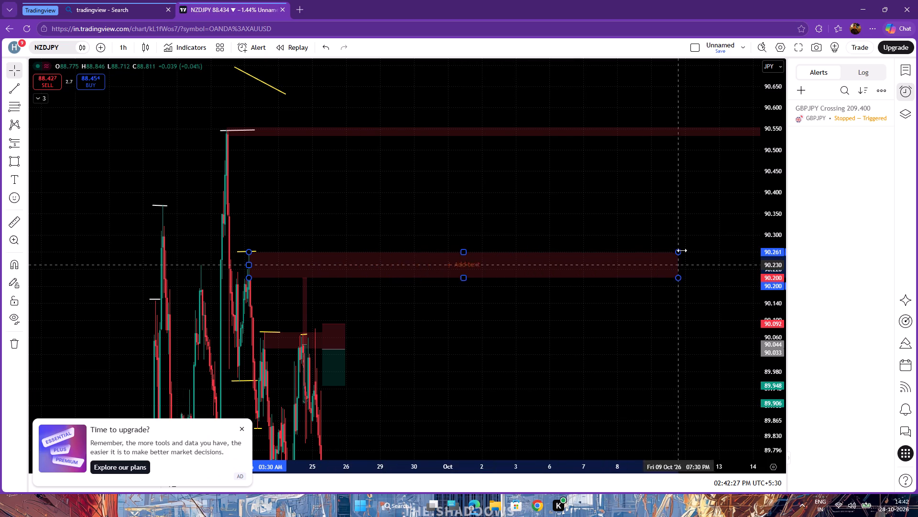
left_click_drag(682, 250, 693, 249)
left_click_drag(559, 150, 97, 187)
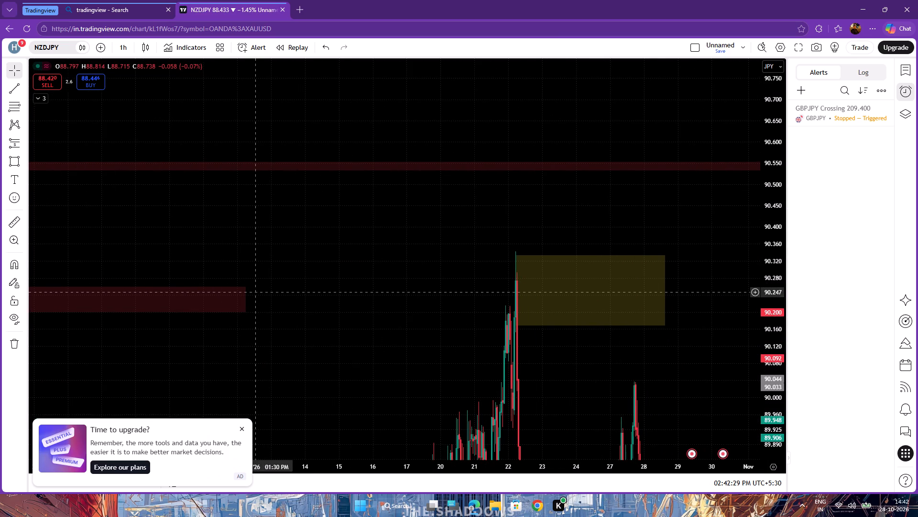
left_click_drag(246, 299, 561, 283)
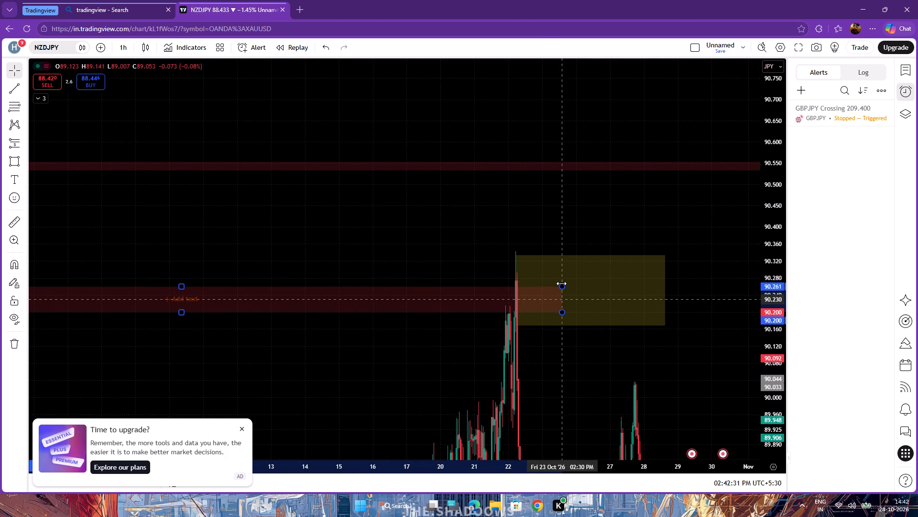
left_click_drag(561, 283, 518, 294)
left_click(378, 218)
Tighten the stop of the 24 September short position entered at 90.044 to about 90.126.
scroll(367, 216, "down", 8)
left_click_drag(275, 235, 304, 230)
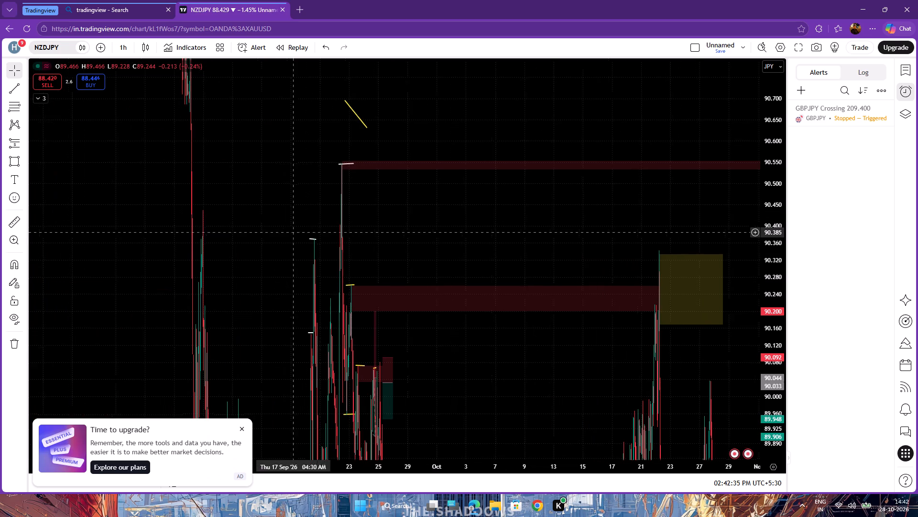
left_click_drag(304, 230, 682, 196)
scroll(589, 255, "up", 20)
scroll(589, 255, "up", 10)
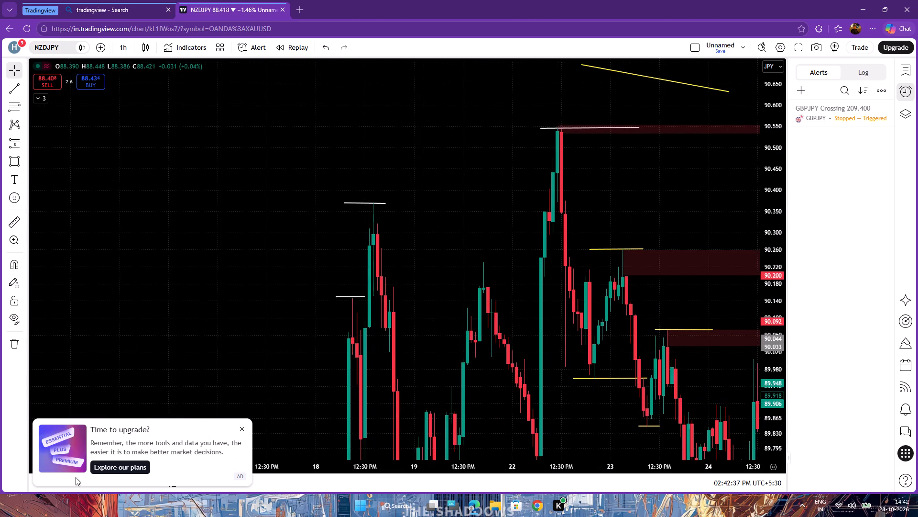
scroll(76, 477, "up", 3)
scroll(313, 324, "up", 6)
left_click_drag(671, 180, 127, 182)
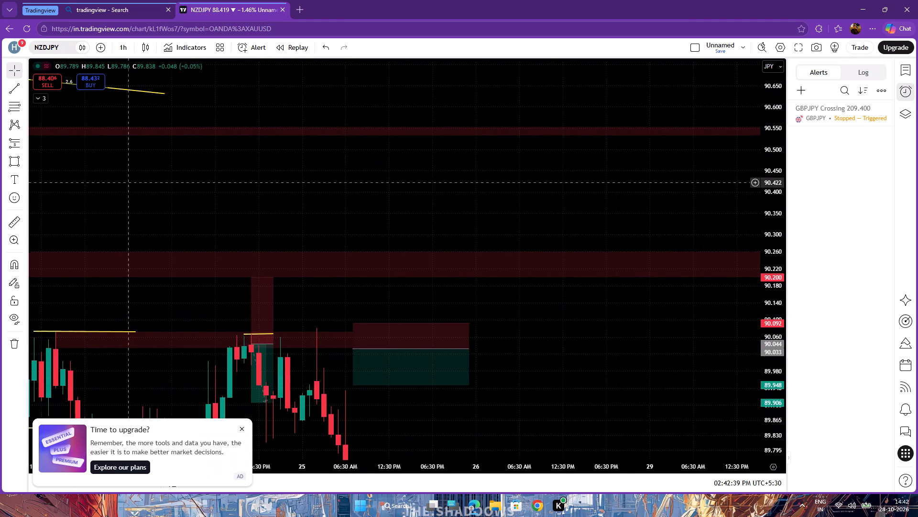
left_click_drag(127, 182, 366, 57)
scroll(530, 370, "down", 5)
scroll(545, 381, "up", 3)
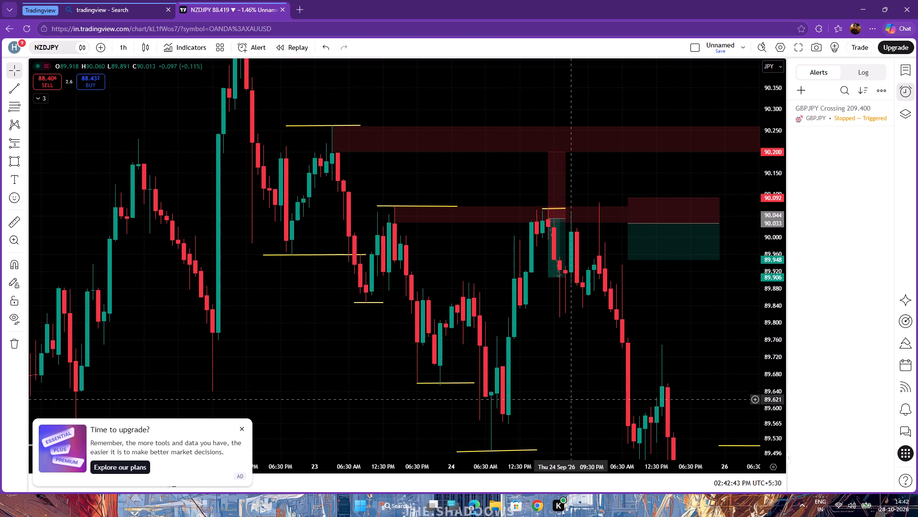
left_click_drag(570, 399, 534, 371)
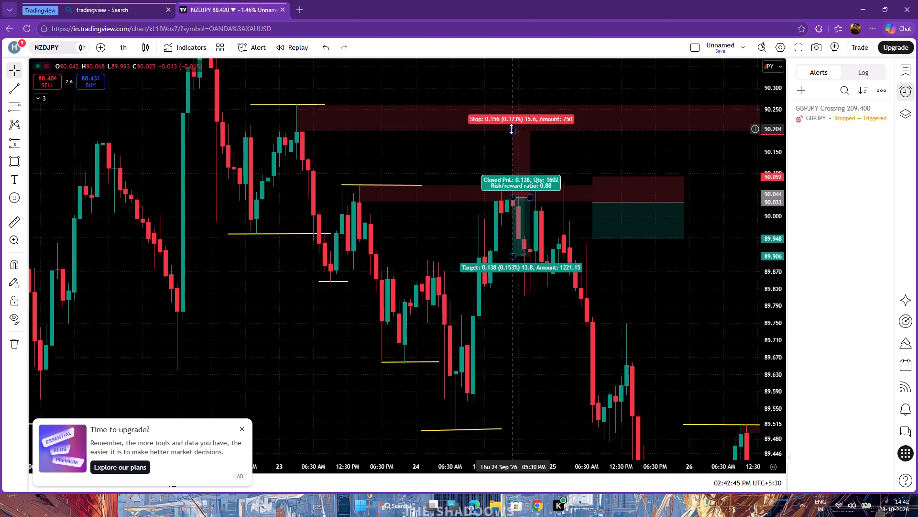
left_click_drag(511, 128, 516, 162)
Lower the target of the 24 September short position to about 89.203.
left_click_drag(597, 158, 575, 93)
scroll(578, 146, "down", 3)
left_click_drag(675, 221, 561, 151)
left_click_drag(457, 126, 458, 130)
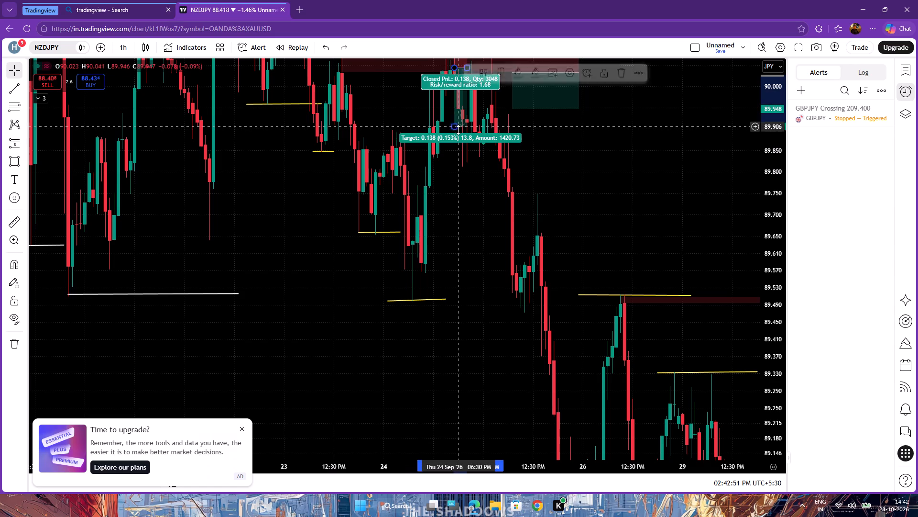
left_click_drag(458, 130, 461, 428)
left_click_drag(667, 284, 623, 14)
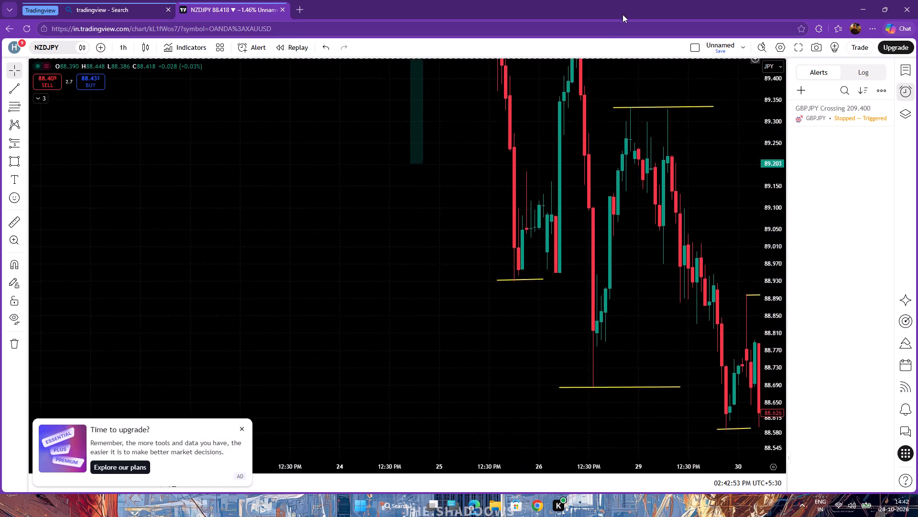
left_click_drag(623, 14, 582, 132)
left_click_drag(770, 112, 762, 365)
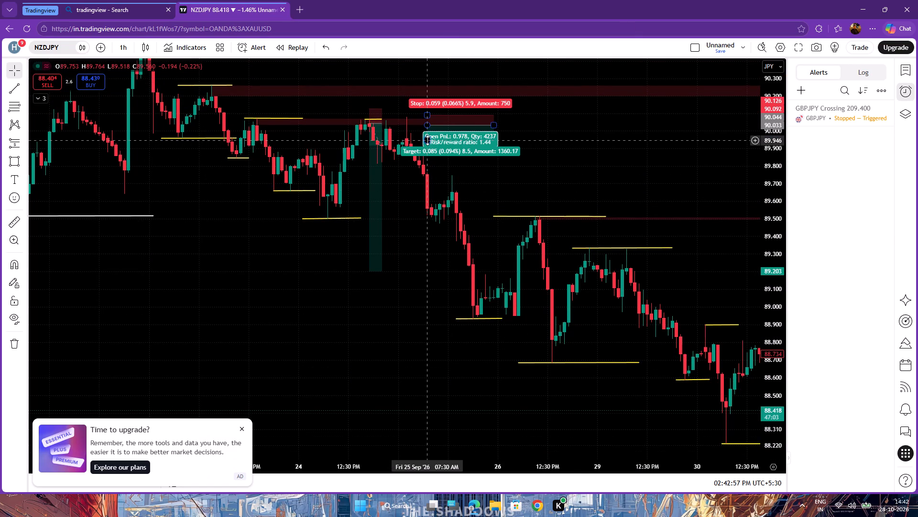
Lower the target of the 25 September short position entered at 90.033 to about 88.141.
left_click_drag(426, 142, 375, 419)
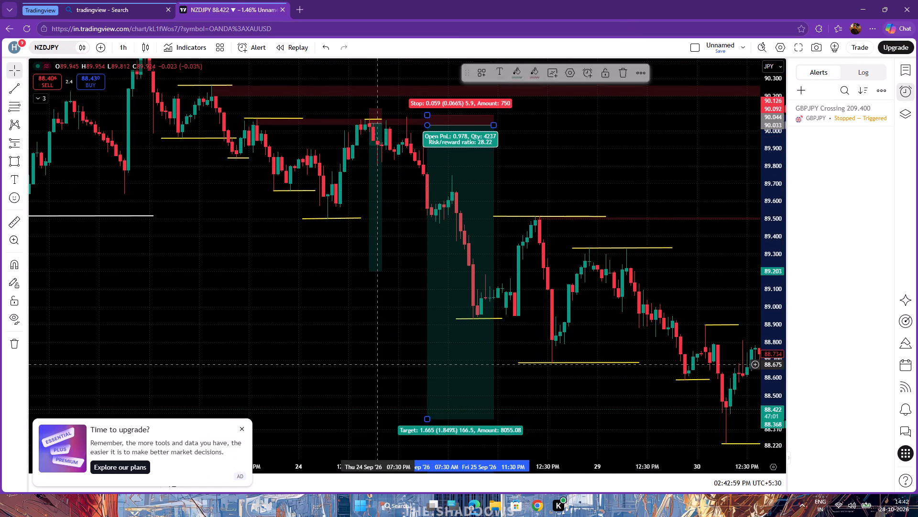
scroll(375, 362, "down", 18)
left_click_drag(629, 382, 341, 237)
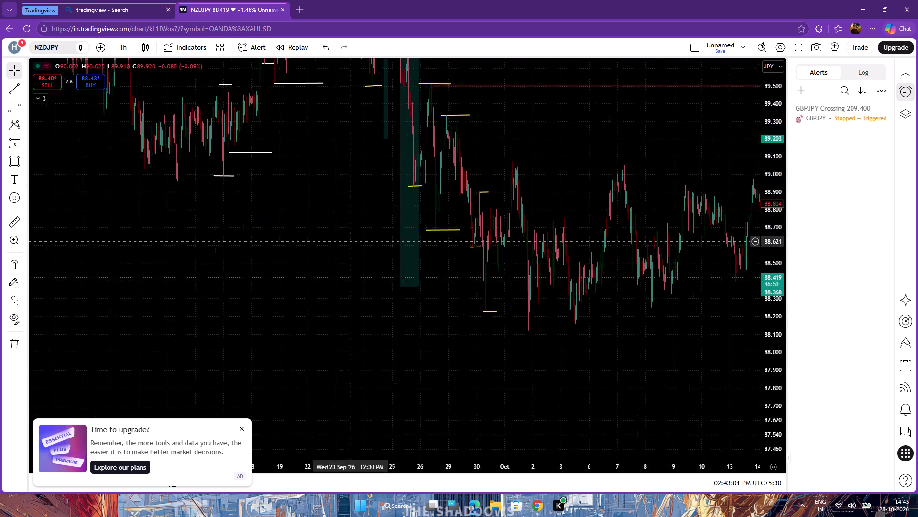
left_click_drag(341, 237, 165, 311)
left_click_drag(784, 108, 784, 359)
scroll(627, 297, "down", 6)
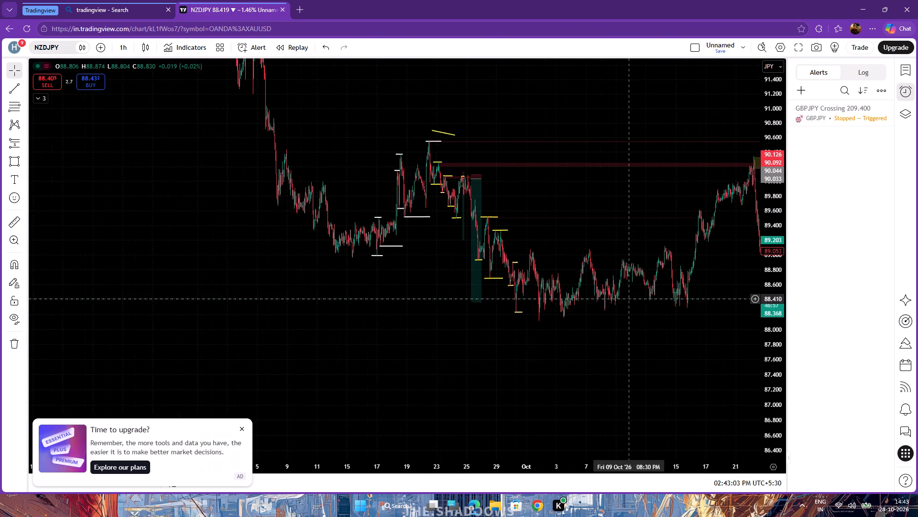
left_click_drag(665, 316, 509, 315)
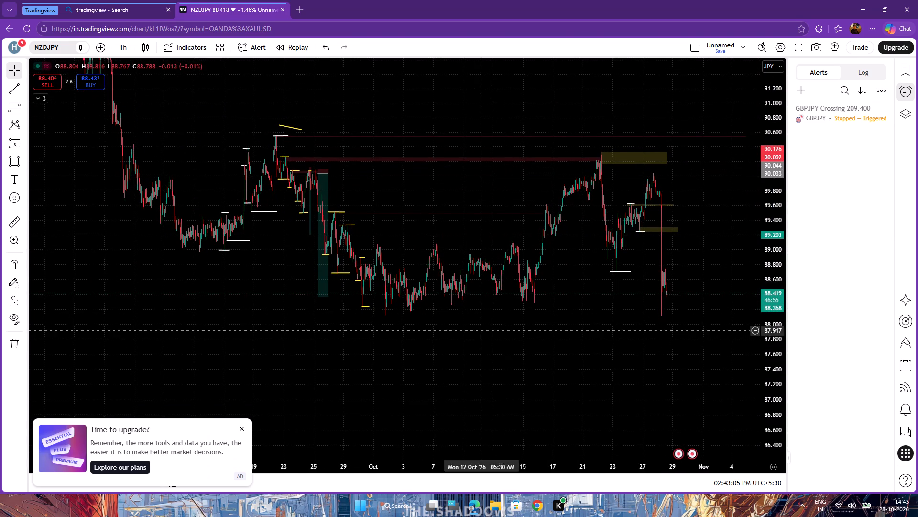
left_click_drag(319, 297, 317, 314)
Lower the target of the 24 September short position entered at 90.044 to about 88.147, near the neighbouring position's target.
left_click_drag(406, 204, 594, 224)
scroll(344, 292, "up", 3)
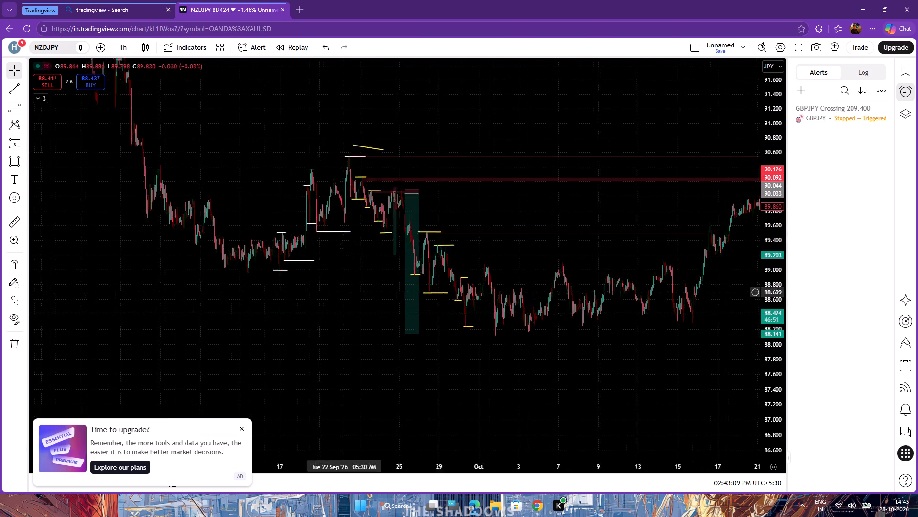
scroll(344, 292, "up", 3)
left_click_drag(477, 222, 612, 226)
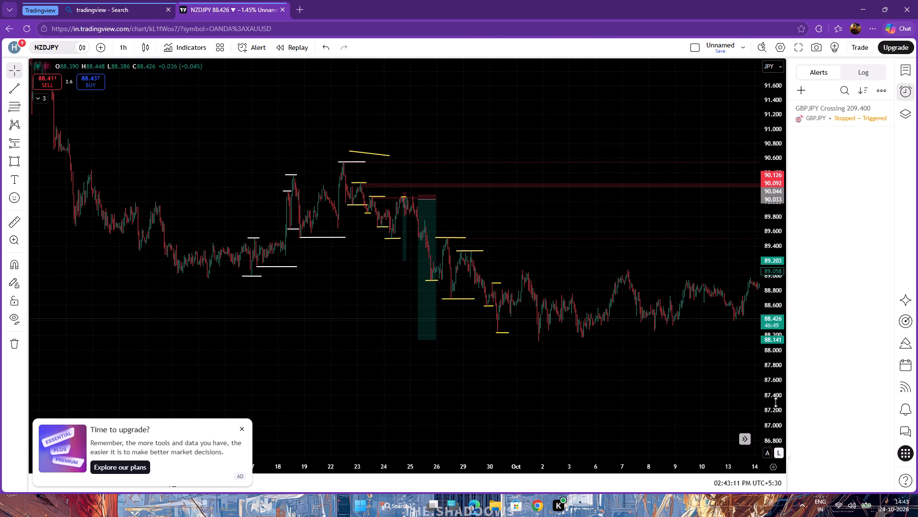
left_click_drag(776, 402, 736, 14)
scroll(235, 285, "up", 7)
left_click_drag(348, 202, 751, 196)
scroll(452, 292, "up", 5)
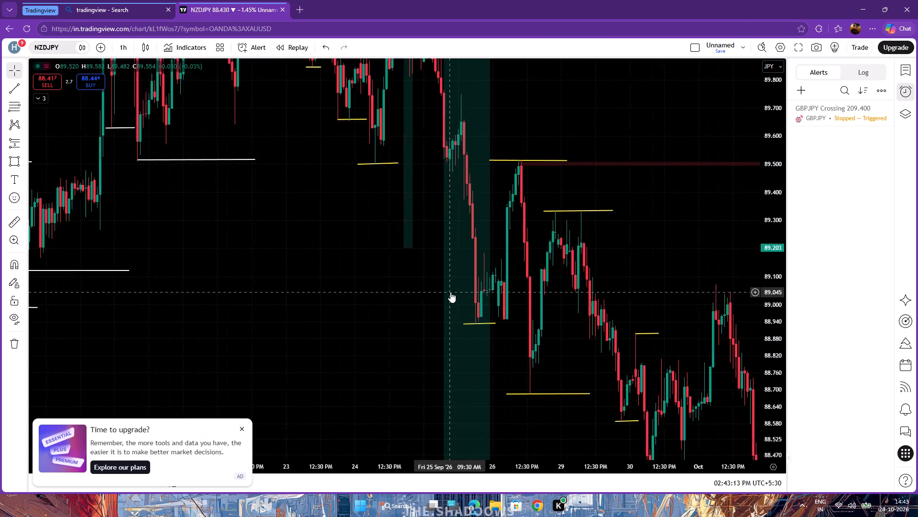
scroll(450, 292, "up", 1)
left_click_drag(177, 297, 546, 282)
scroll(477, 328, "up", 5)
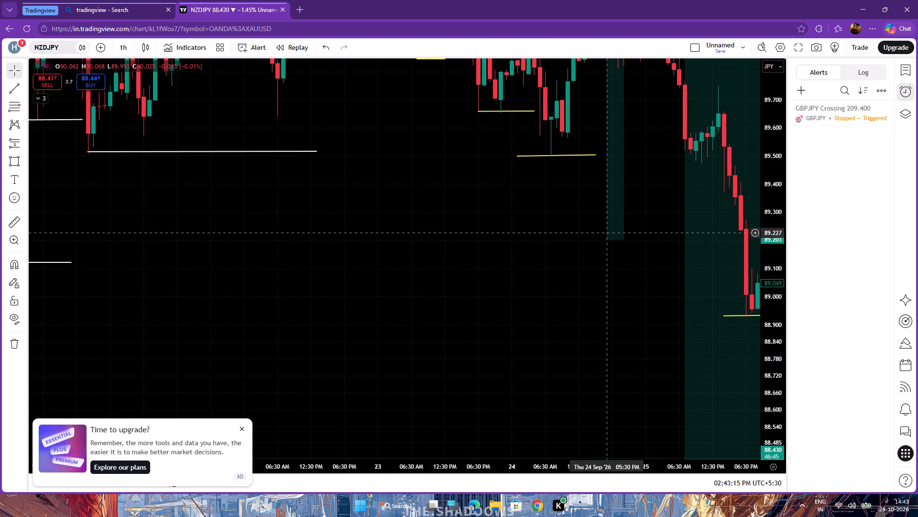
left_click_drag(607, 240, 560, 439)
left_click_drag(535, 323, 498, 183)
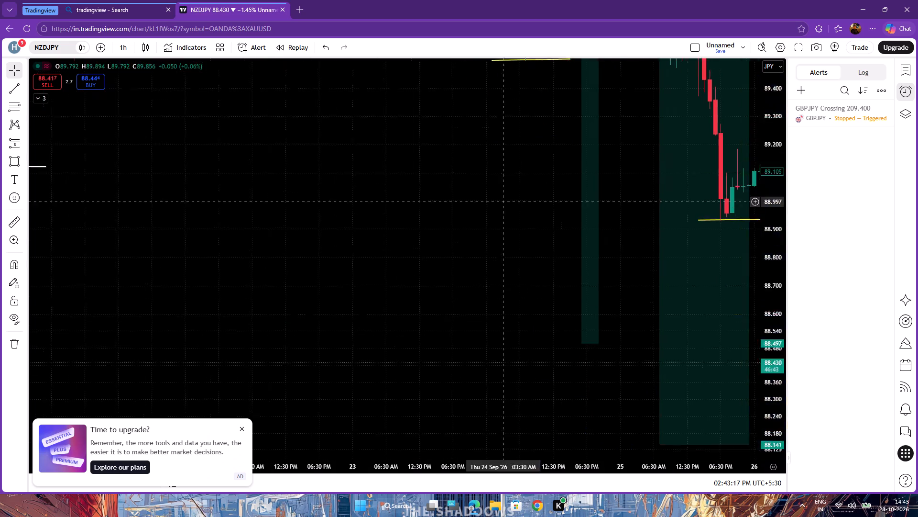
left_click_drag(498, 183, 492, 25)
left_click_drag(543, 228, 521, 309)
left_click_drag(557, 228, 538, 308)
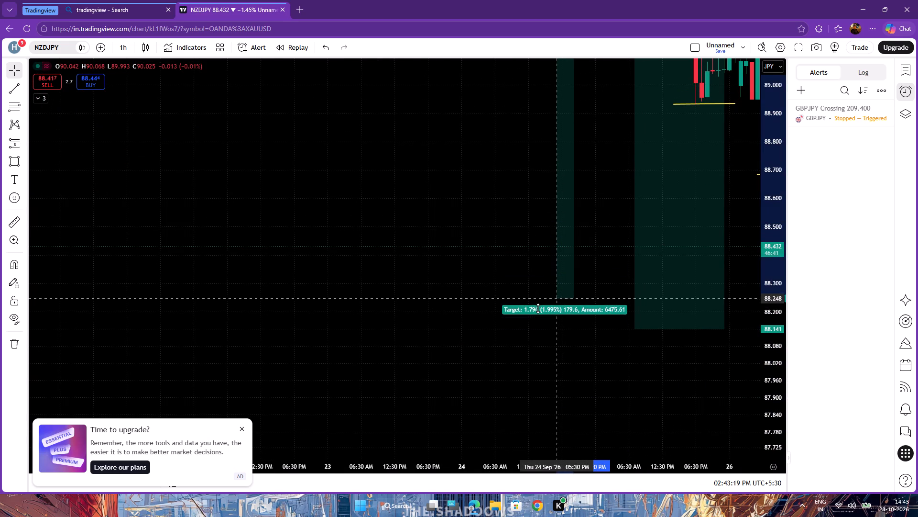
left_click_drag(538, 308, 535, 327)
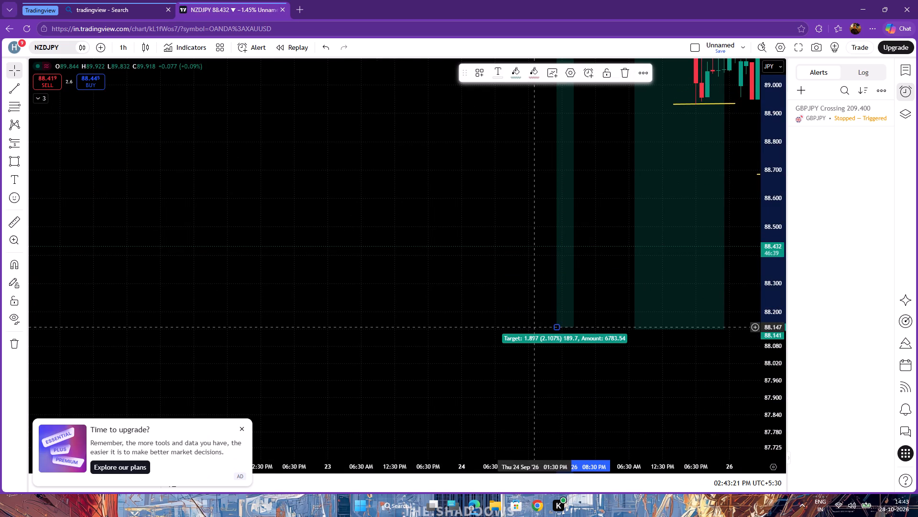
Review the NZDJPY hourly chart from early September onward, examining both September short positions against the supply zones and swing lines.
right_click(376, 85)
left_click(391, 96)
scroll(408, 172, "up", 2)
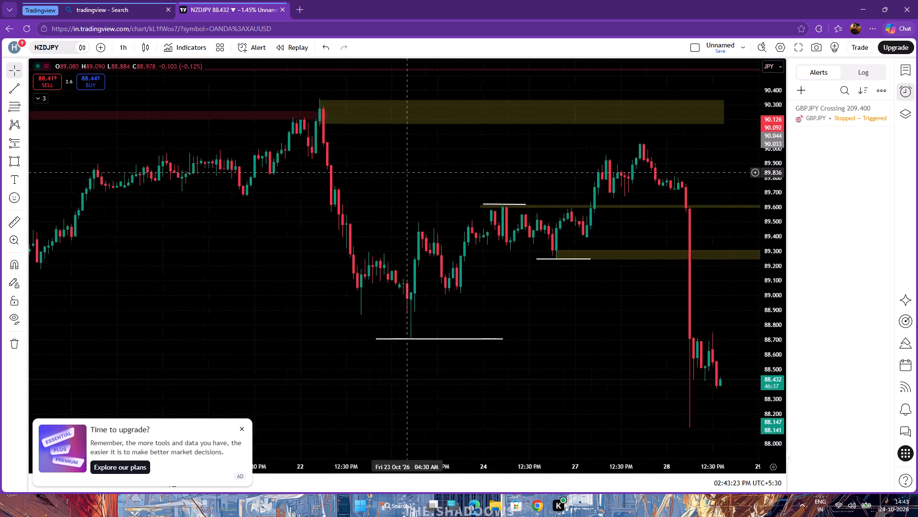
scroll(408, 172, "up", 5)
scroll(408, 172, "down", 20)
scroll(408, 172, "down", 5)
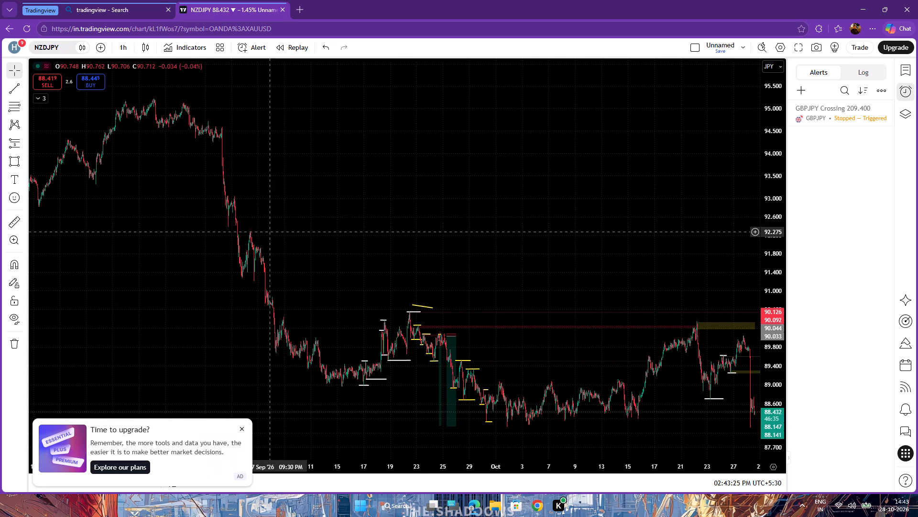
left_click_drag(267, 230, 732, 196)
scroll(518, 350, "up", 20)
scroll(518, 350, "up", 2)
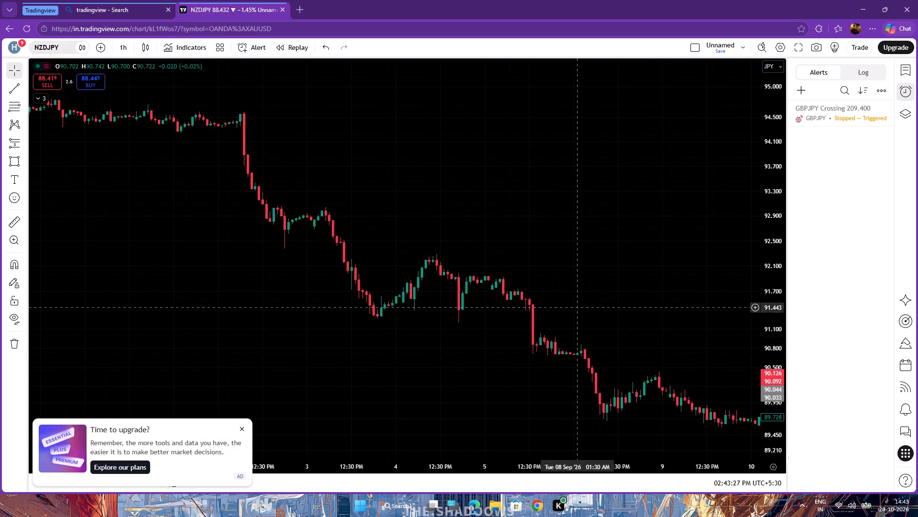
left_click_drag(621, 272, 77, 187)
left_click_drag(472, 241, 6, 231)
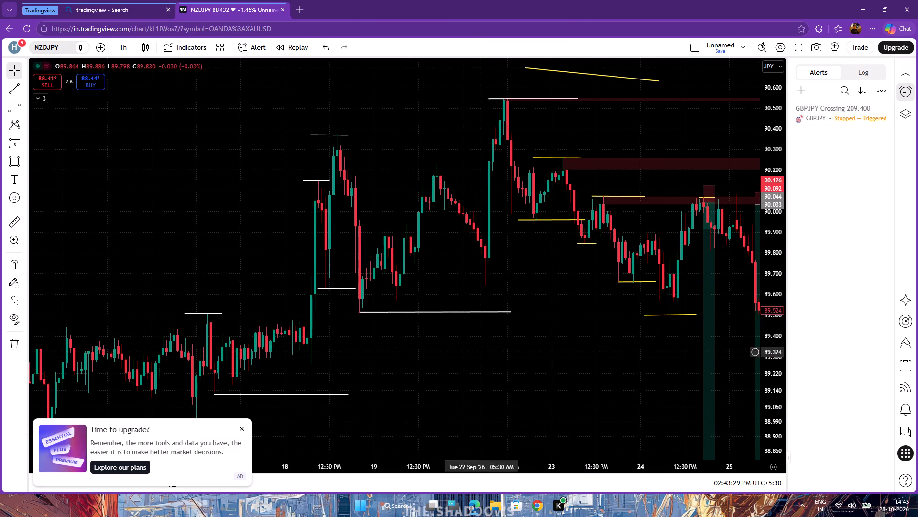
left_click_drag(483, 352, 250, 339)
scroll(415, 335, "up", 4)
left_click_drag(622, 199, 650, 67)
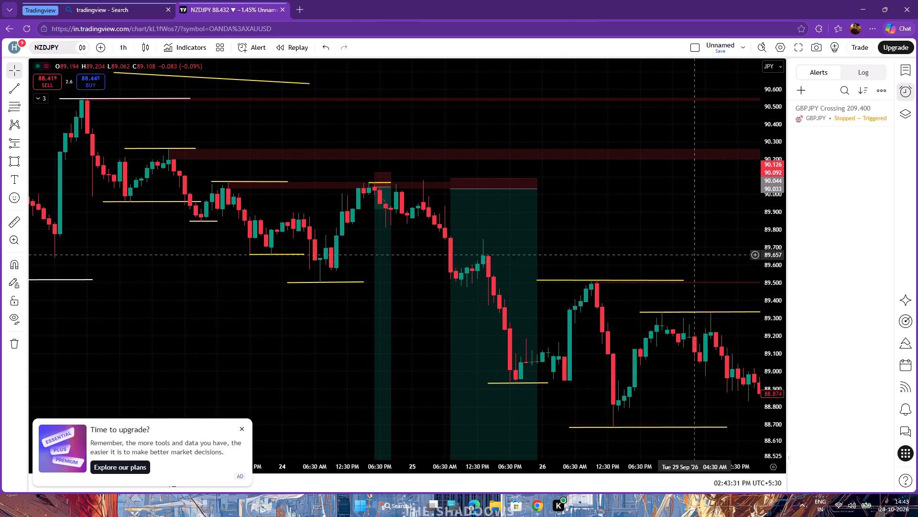
left_click_drag(777, 247, 780, 331)
left_click_drag(682, 397, 683, 287)
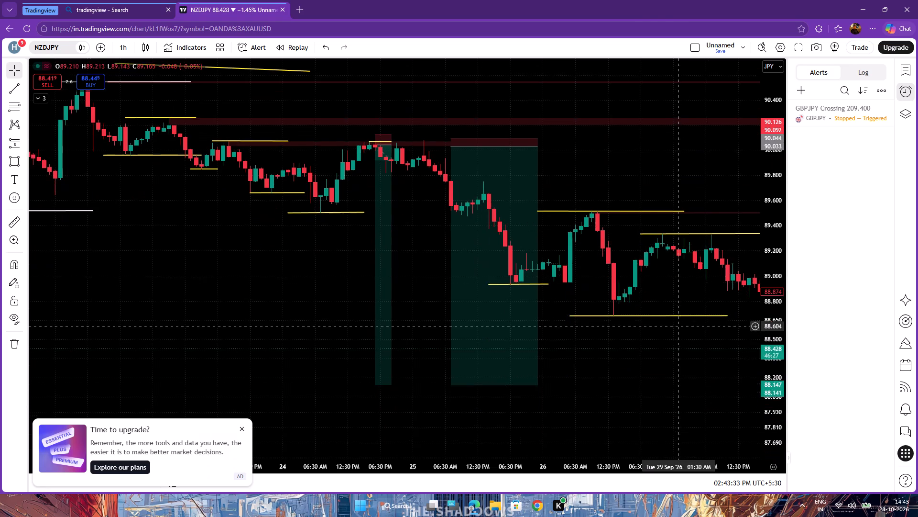
left_click_drag(683, 287, 643, 364)
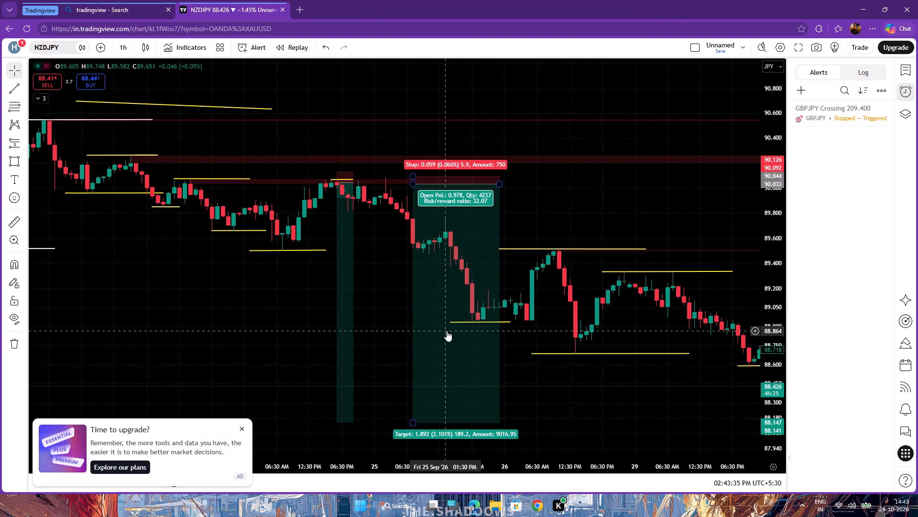
scroll(470, 134, "down", 5)
left_click_drag(705, 180, 563, 234)
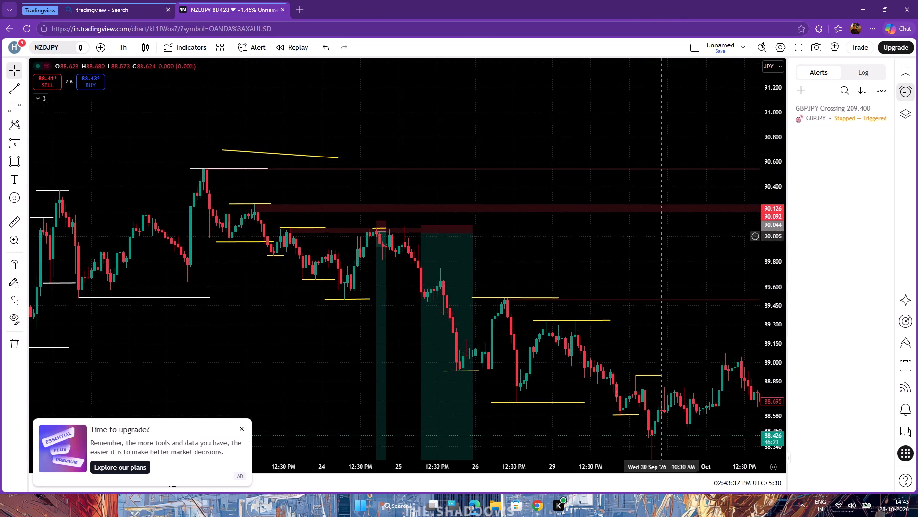
Examine the NZDJPY price swings that follow the marked 30 September low through mid-October.
left_click_drag(760, 411, 758, 334)
left_click_drag(781, 365, 753, 217)
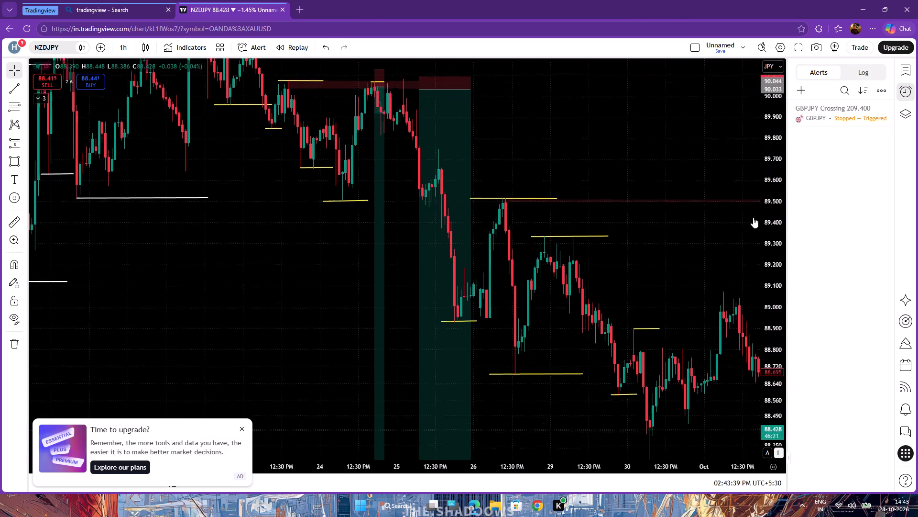
left_click_drag(753, 217, 673, 0)
left_click_drag(618, 228, 540, 106)
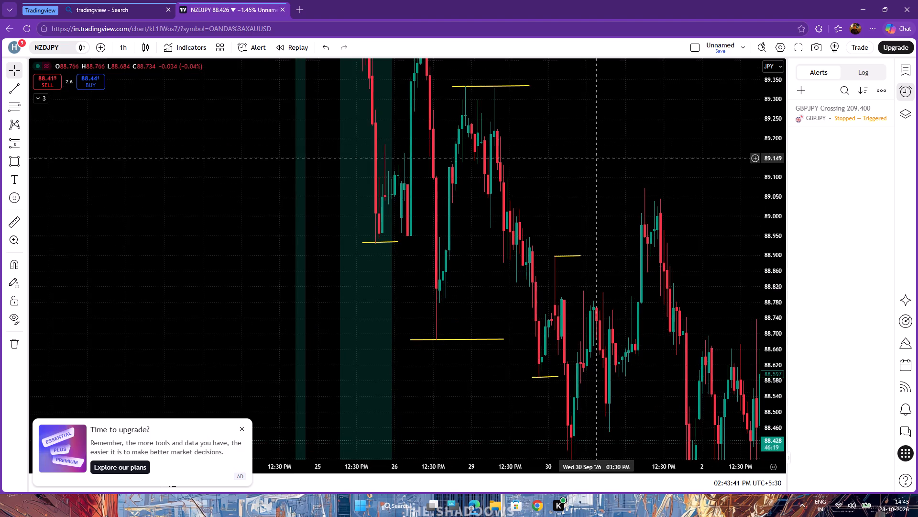
left_click_drag(602, 162, 430, 144)
scroll(570, 247, "up", 2)
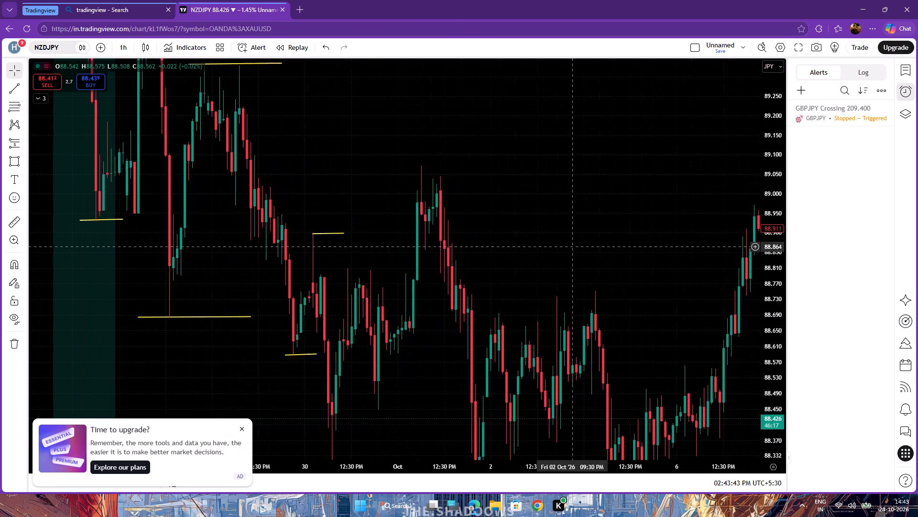
left_click_drag(570, 247, 616, 255)
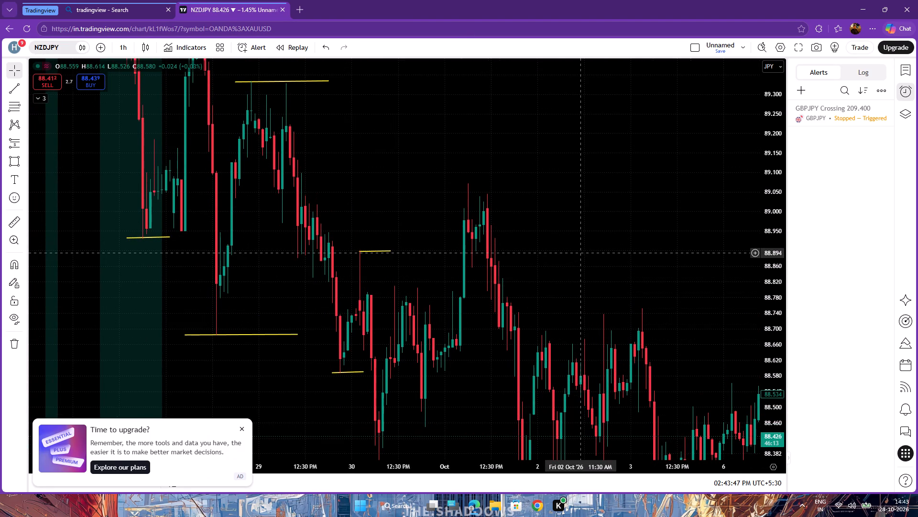
scroll(592, 234, "up", 3)
left_click_drag(592, 235, 609, 0)
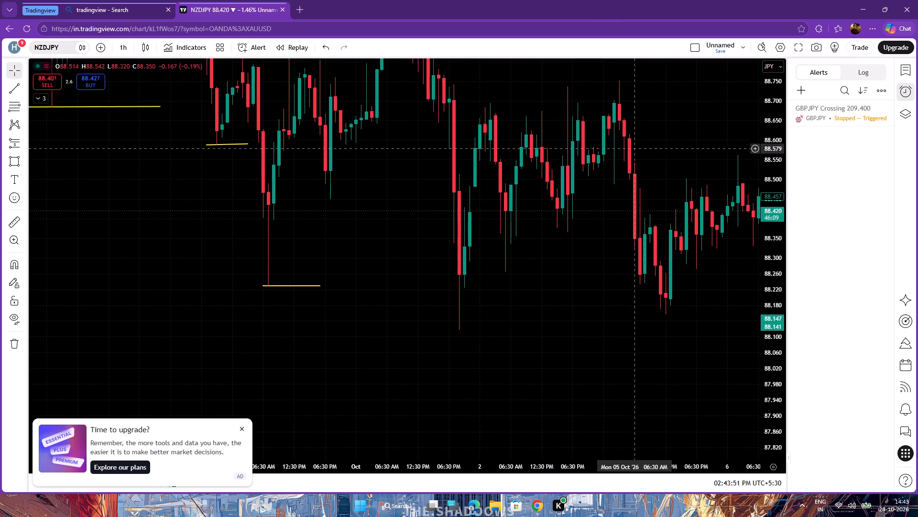
left_click_drag(681, 172, 94, 162)
scroll(317, 281, "down", 8)
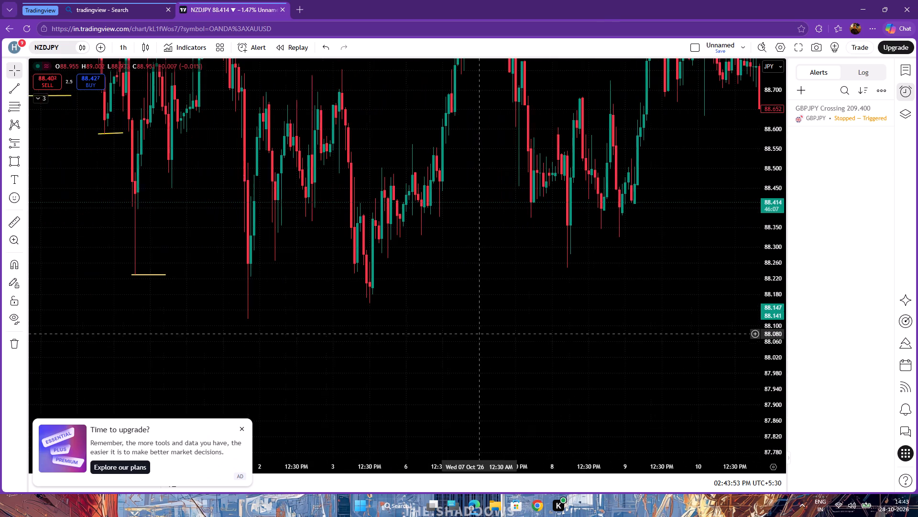
left_click_drag(570, 366, 557, 319)
left_click_drag(557, 319, 0, 267)
left_click_drag(575, 262, 574, 264)
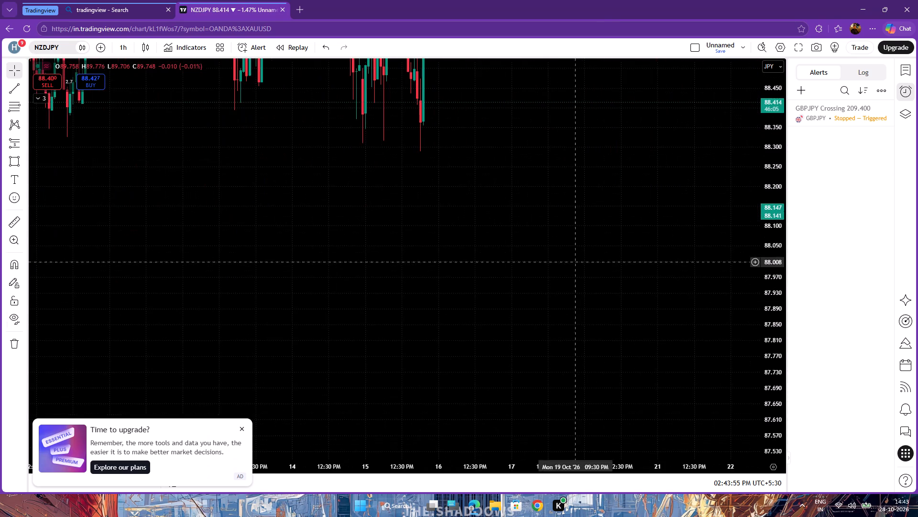
Examine the swing highs and lows between 29 September and 3 October around the last yellow swing lines.
left_click_drag(574, 264, 187, 398)
left_click_drag(347, 282, 798, 324)
left_click_drag(432, 315, 778, 314)
left_click_drag(504, 334, 812, 334)
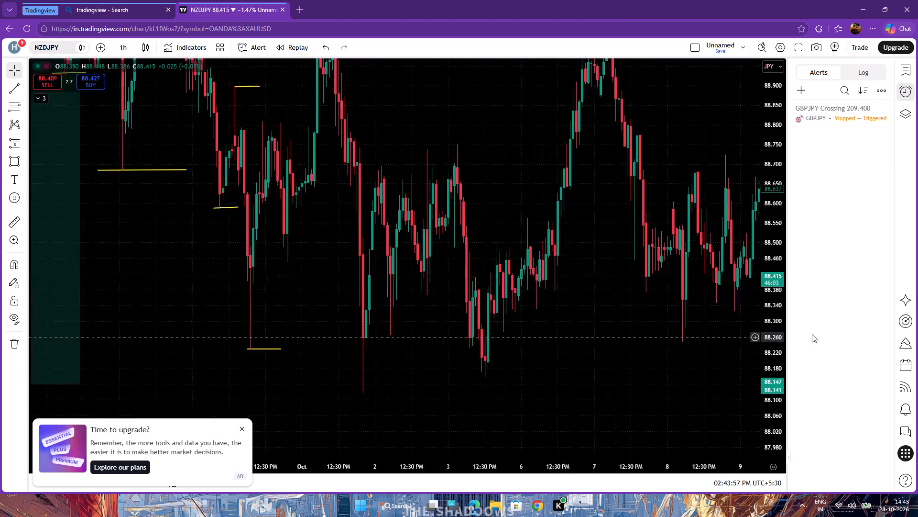
left_click_drag(812, 334, 817, 334)
left_click_drag(453, 348, 681, 332)
scroll(335, 421, "up", 7)
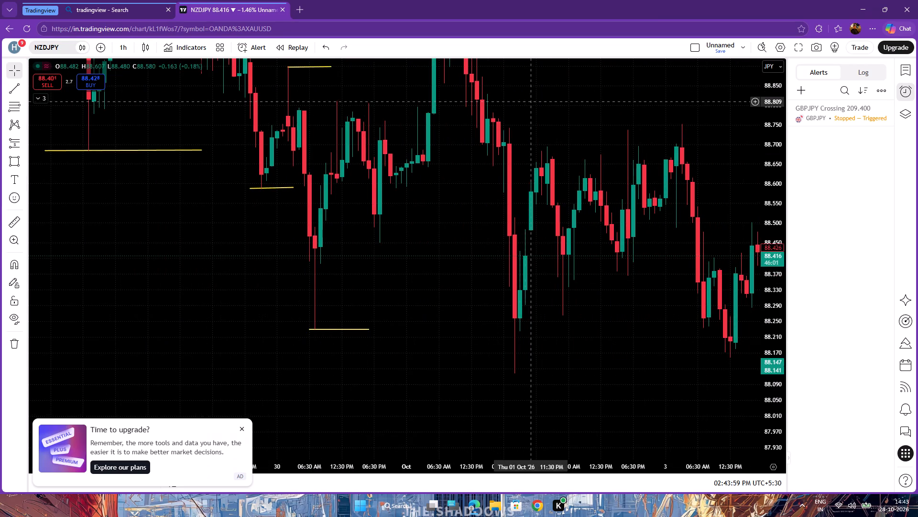
left_click_drag(528, 101, 497, 304)
left_click_drag(560, 259, 634, 191)
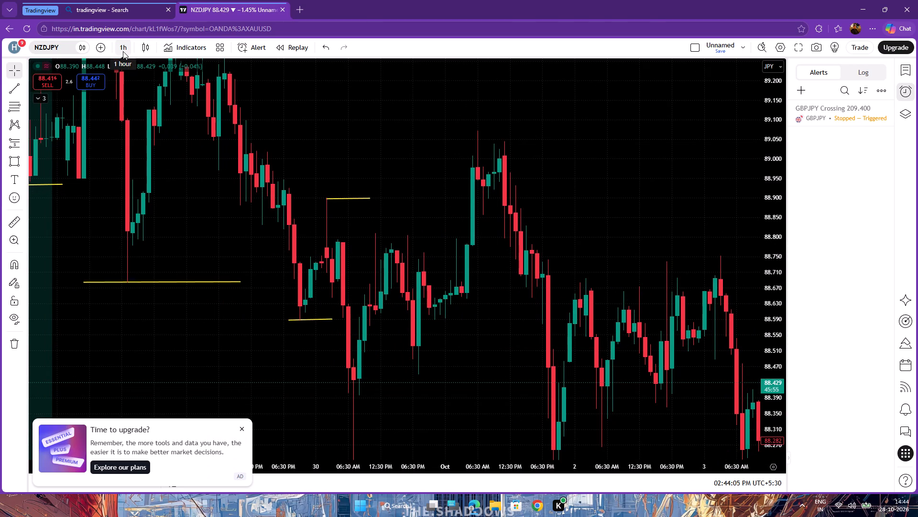
left_click_drag(430, 154, 434, 146)
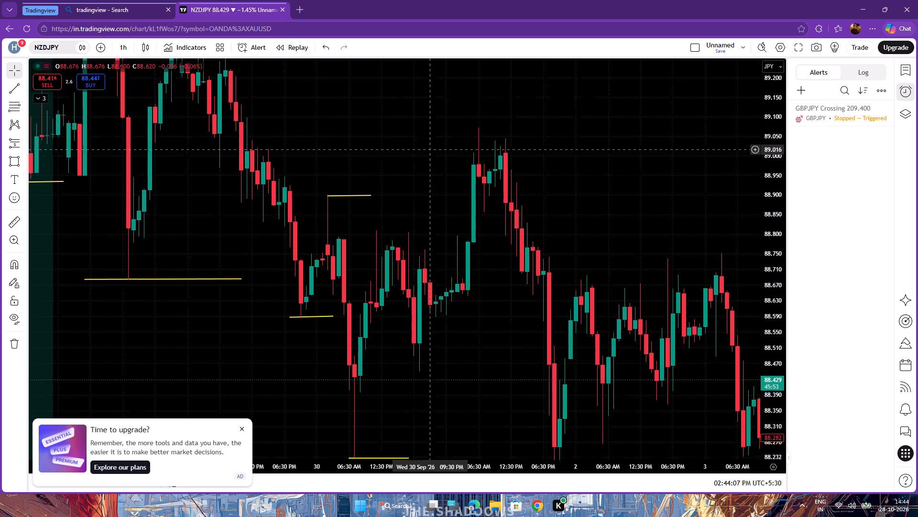
left_click_drag(434, 146, 439, 121)
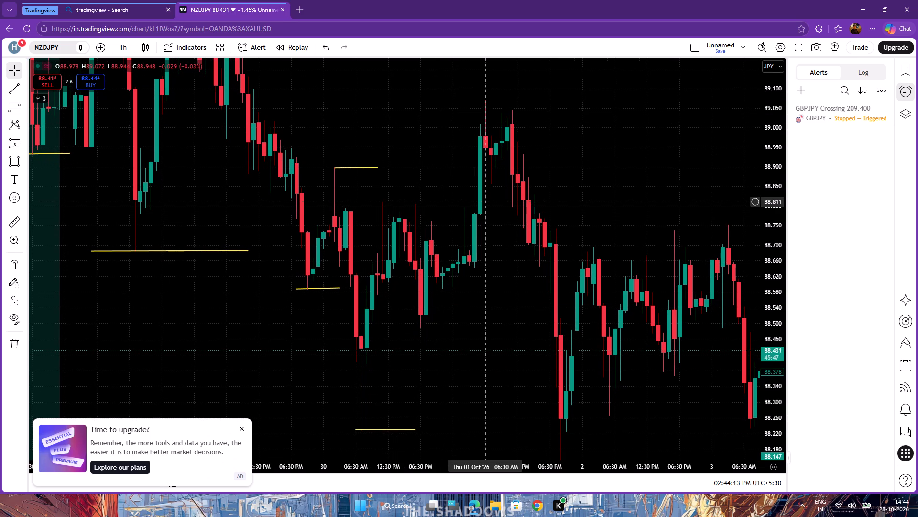
Draw a short trendline from about 89.128 on 29 September to about 89.112 on 30 September and colour it white.
left_click(2, 83)
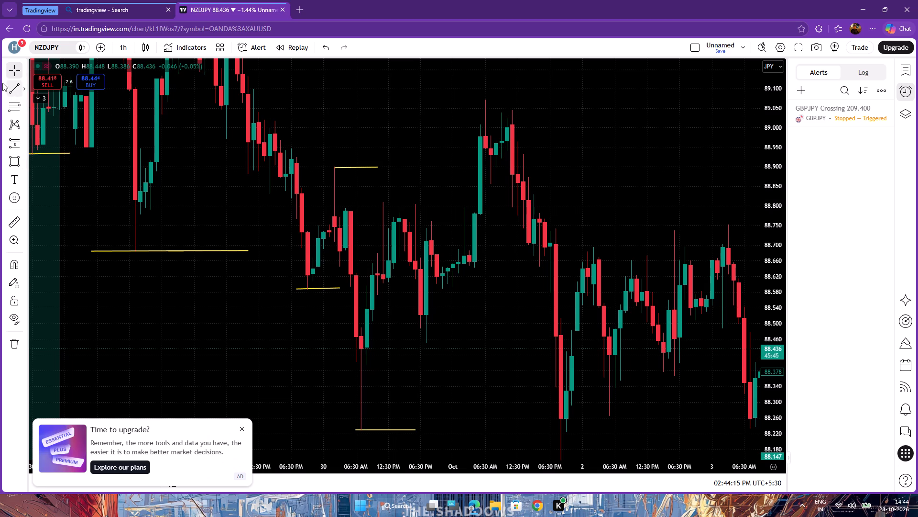
left_click_drag(304, 78, 331, 88)
left_click(362, 84)
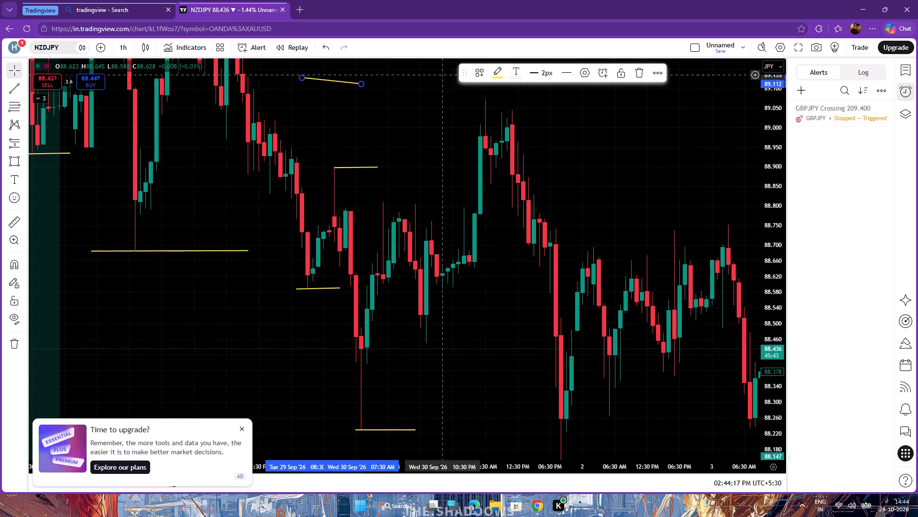
left_click(501, 78)
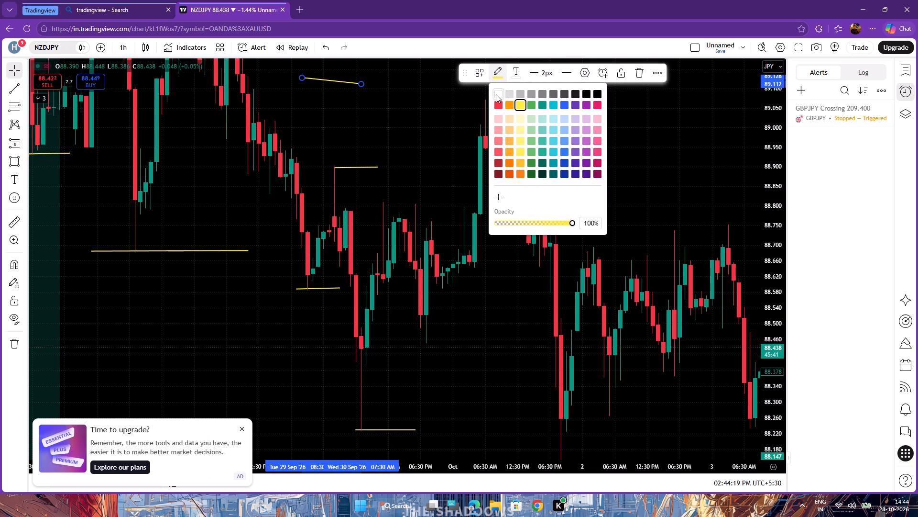
left_click(495, 94)
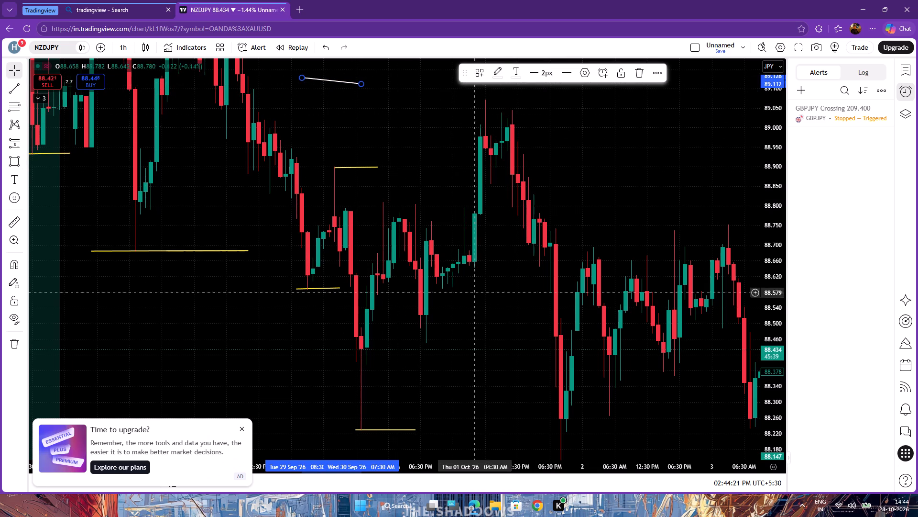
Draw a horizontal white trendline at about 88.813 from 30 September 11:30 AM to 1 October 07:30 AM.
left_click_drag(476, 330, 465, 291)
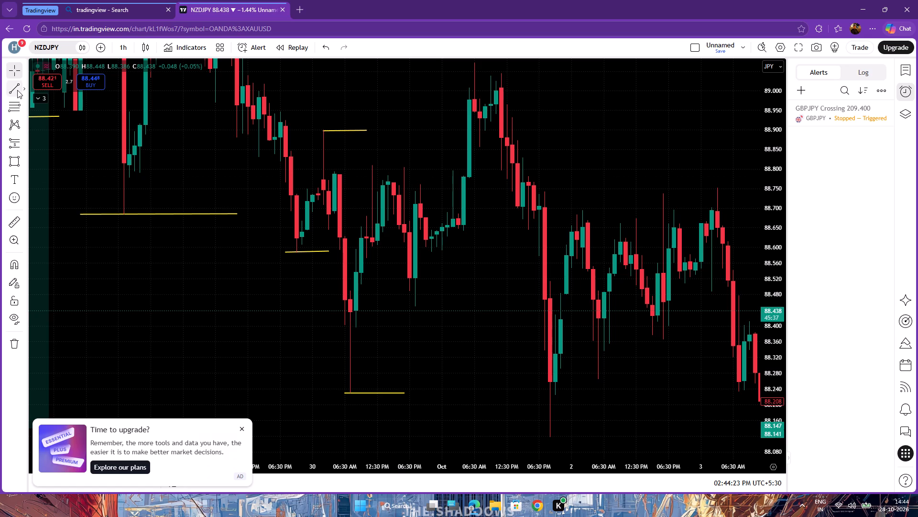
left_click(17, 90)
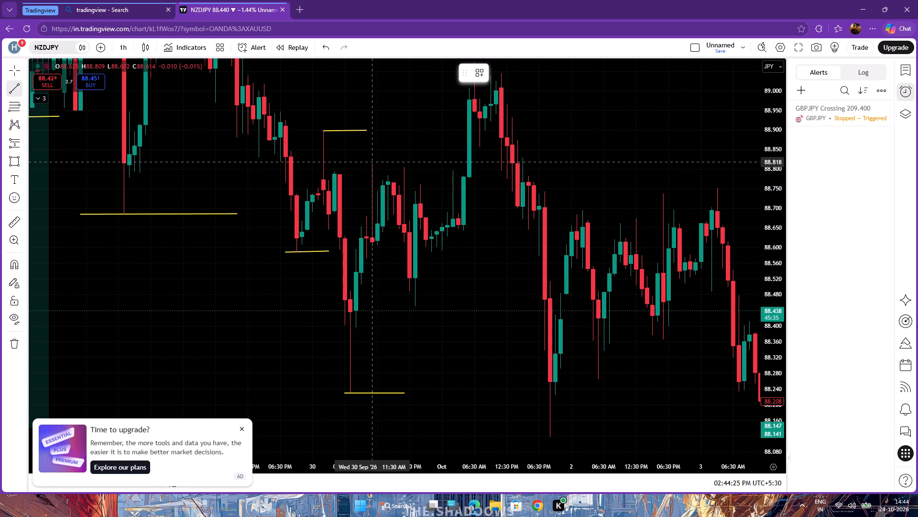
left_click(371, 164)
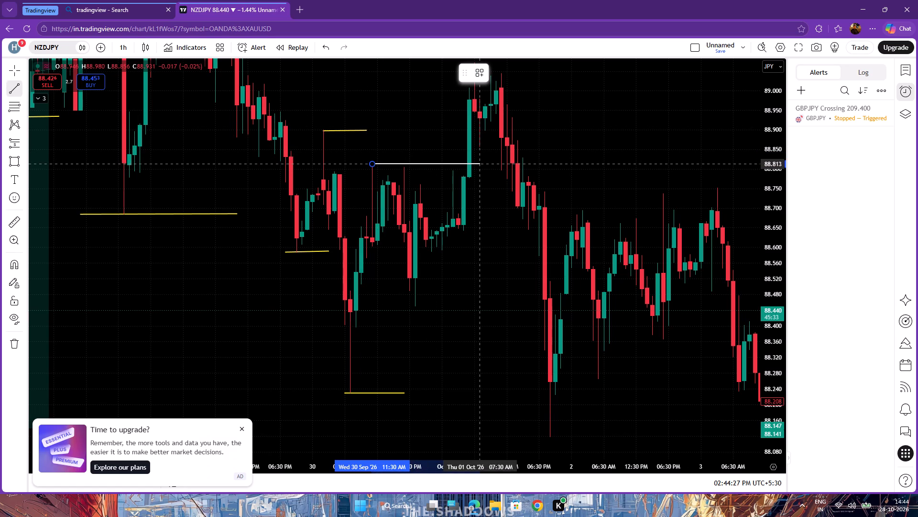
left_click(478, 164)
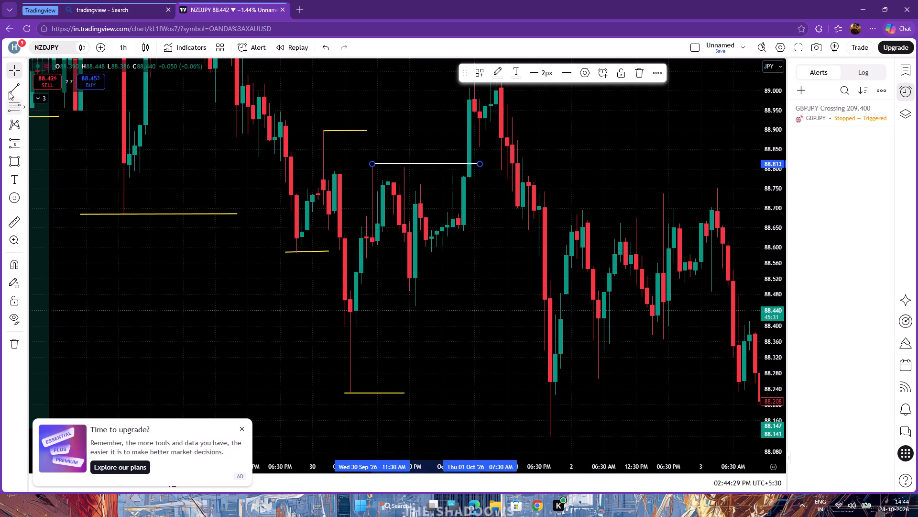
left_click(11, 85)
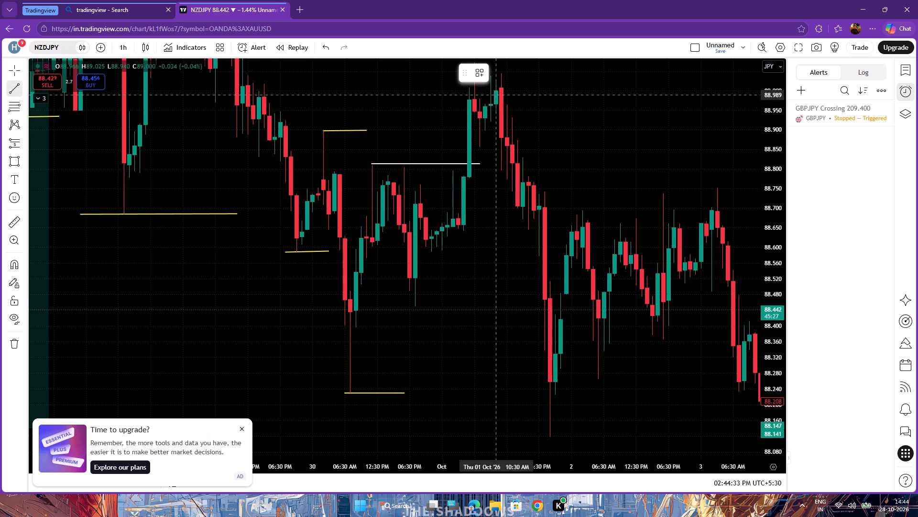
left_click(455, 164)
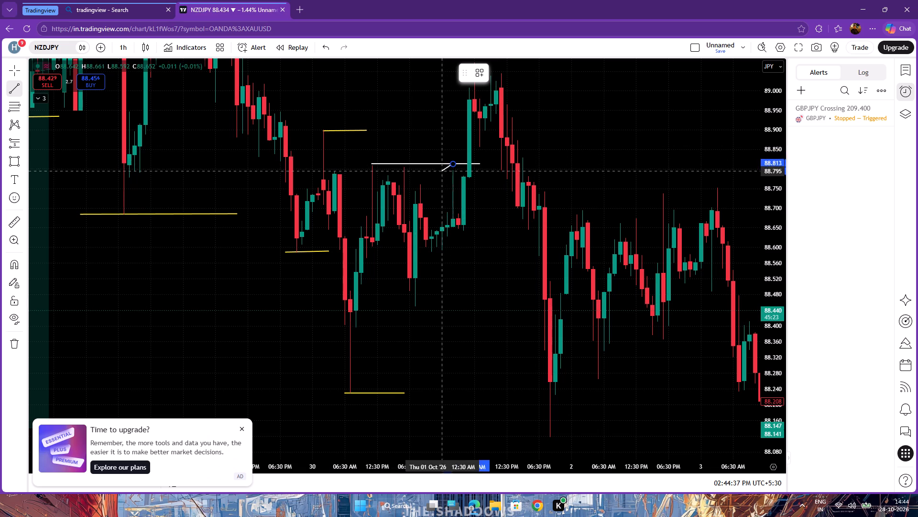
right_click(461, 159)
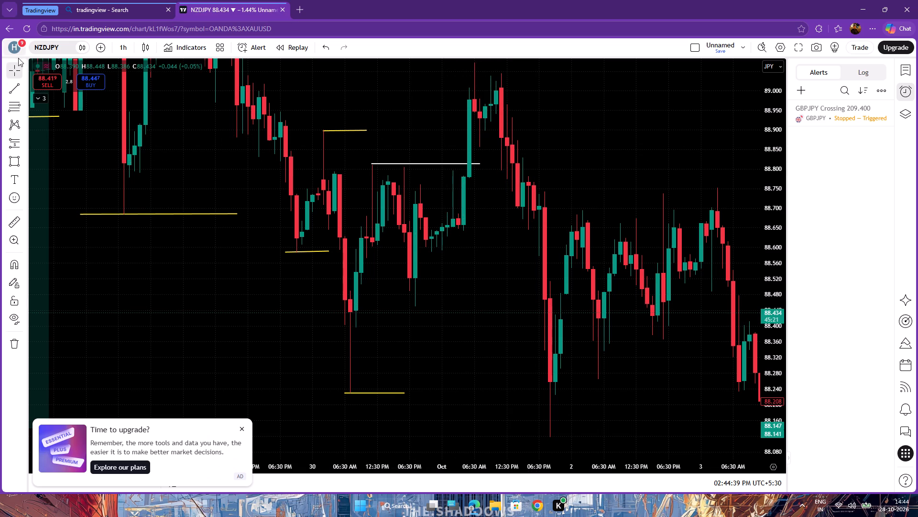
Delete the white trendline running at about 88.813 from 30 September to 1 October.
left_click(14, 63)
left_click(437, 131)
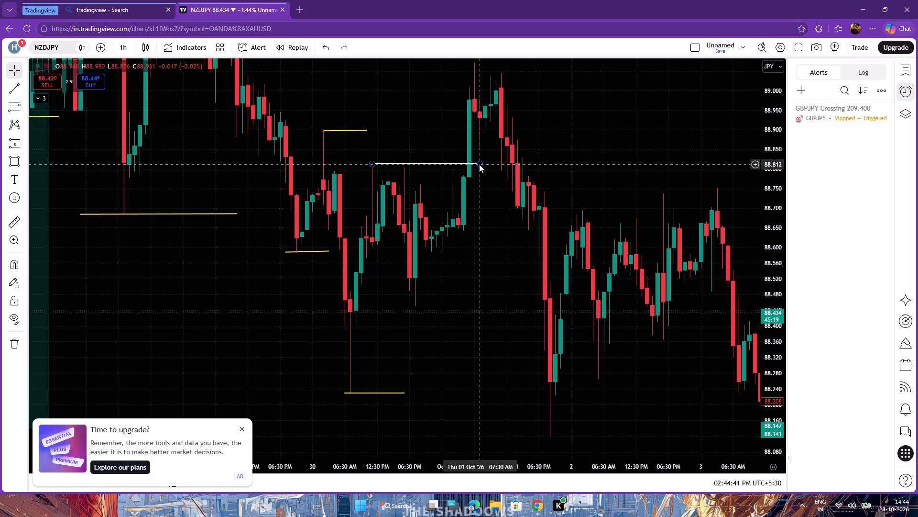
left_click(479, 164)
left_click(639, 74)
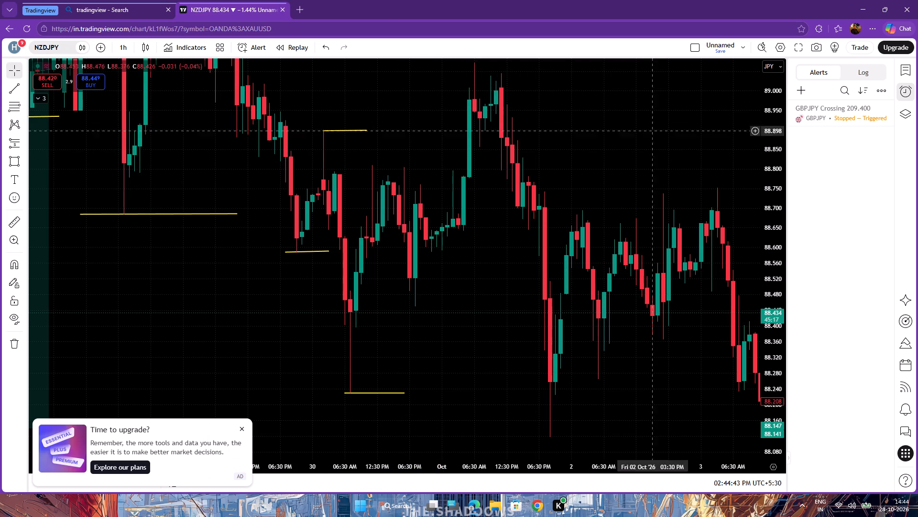
Draw a rectangle zone from about 88.437 down to the yellow 30 September swing-low line, extending it to 5 October.
left_click_drag(656, 142, 512, 83)
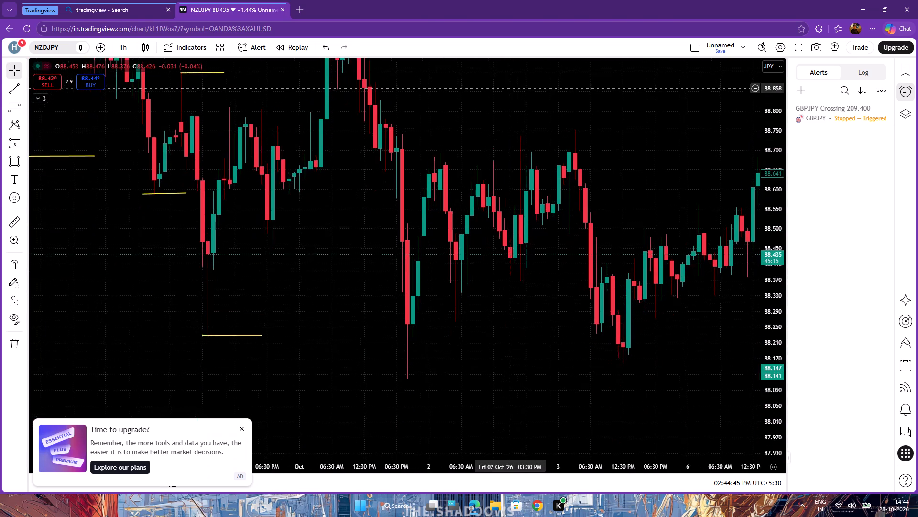
left_click_drag(512, 83, 514, 66)
left_click(15, 159)
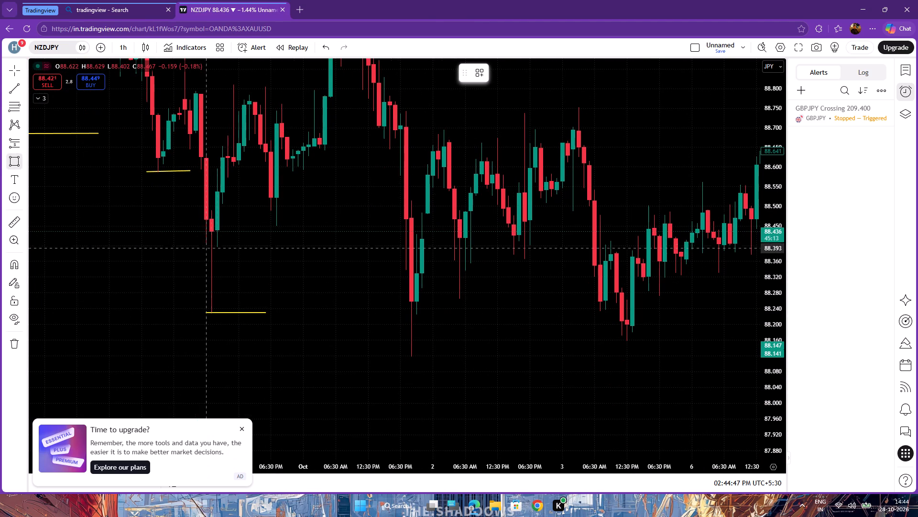
left_click(209, 231)
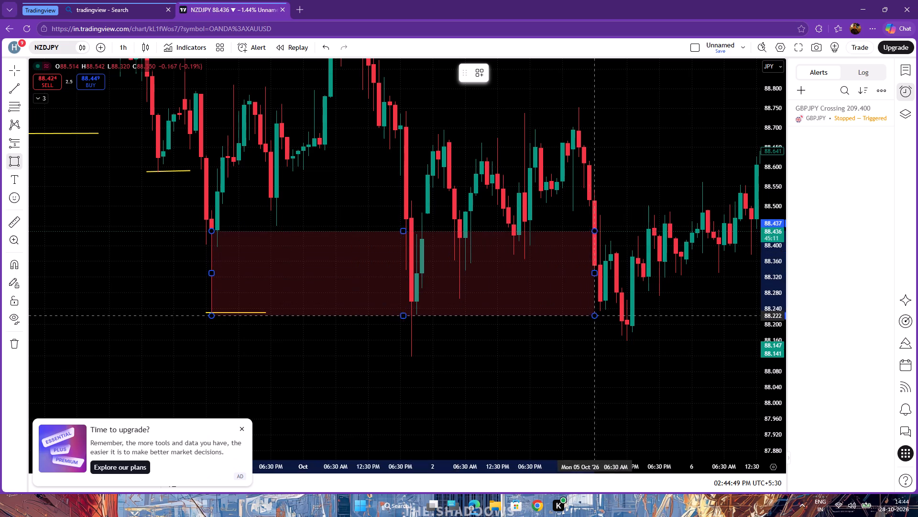
left_click(676, 312)
Examine the price swings that follow the new zone, from early October through mid-October.
left_click_drag(631, 162, 464, 289)
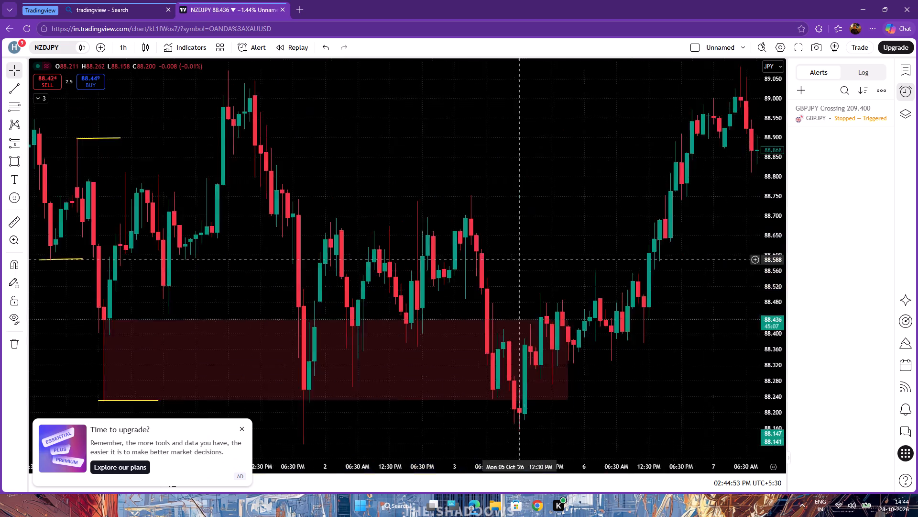
left_click_drag(464, 289, 492, 376)
scroll(497, 362, "down", 5)
left_click_drag(673, 303, 94, 351)
left_click_drag(259, 259, 527, 189)
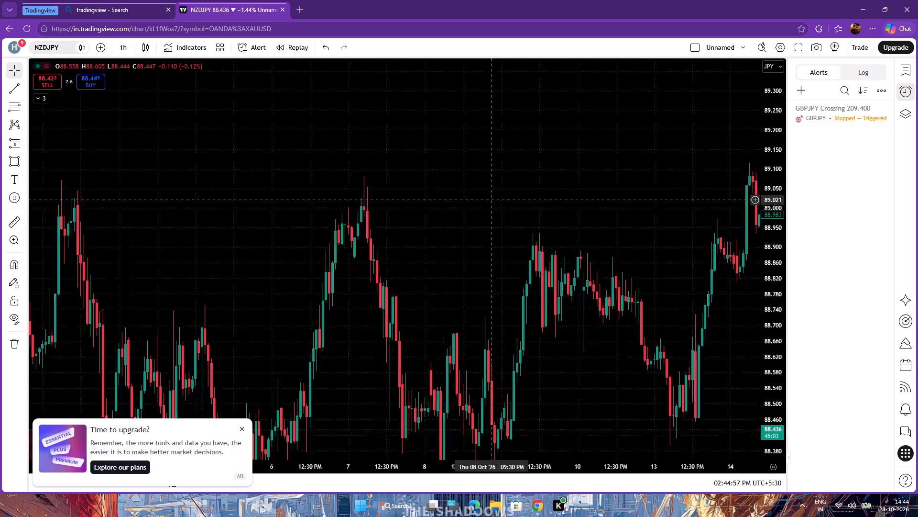
left_click_drag(527, 189, 619, 142)
left_click_drag(329, 256, 471, 302)
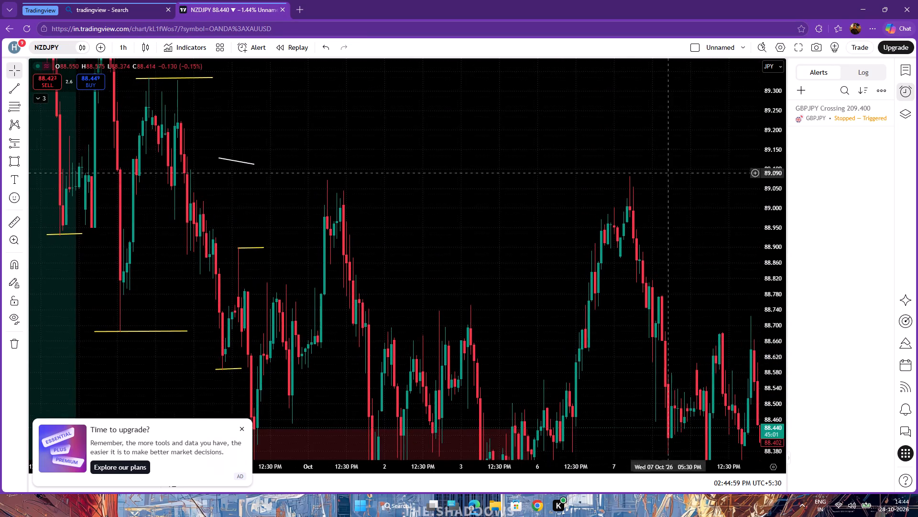
left_click_drag(780, 136, 780, 75)
scroll(239, 191, "up", 3)
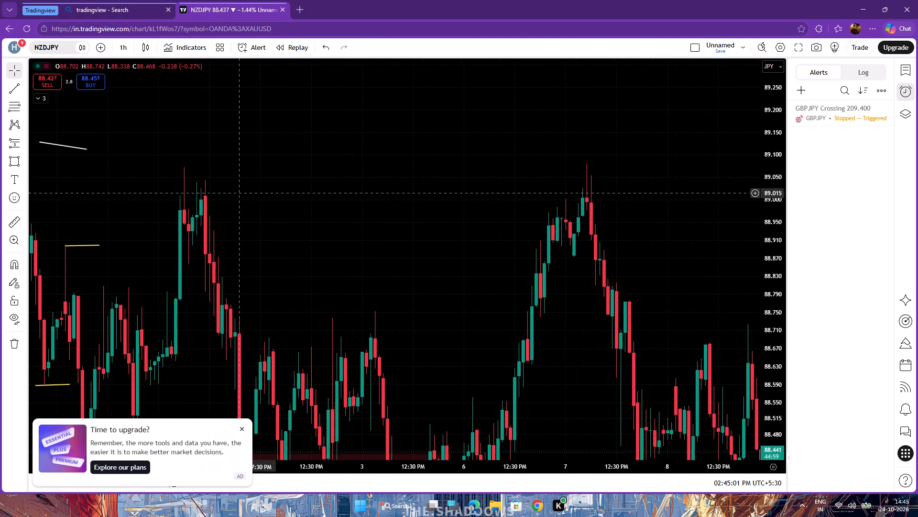
left_click_drag(329, 225, 413, 0)
left_click_drag(445, 69, 387, 354)
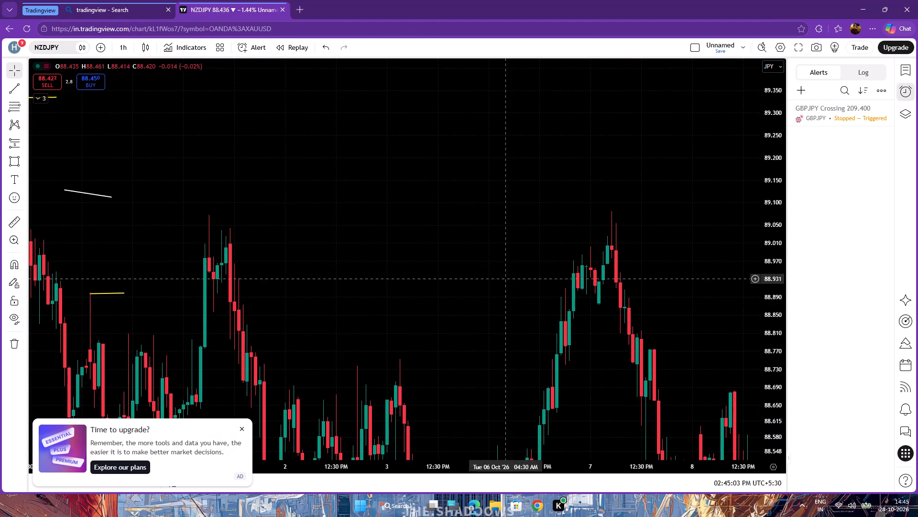
left_click_drag(614, 311, 556, 52)
left_click_drag(630, 99, 189, 303)
left_click_drag(521, 185, 189, 288)
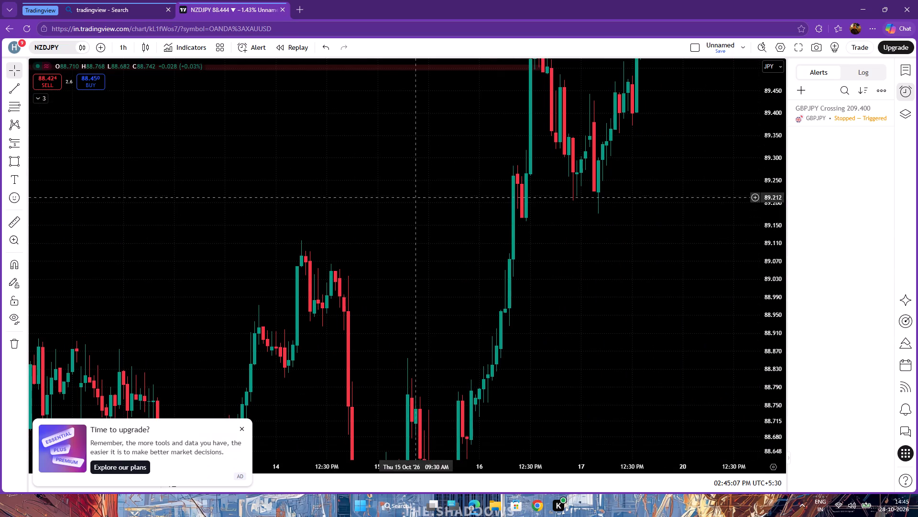
Reset the chart view and examine the wider September and October structure against the marked zones up to 28 October.
right_click(416, 191)
left_click(456, 208)
scroll(467, 191, "up", 1)
scroll(467, 191, "down", 10)
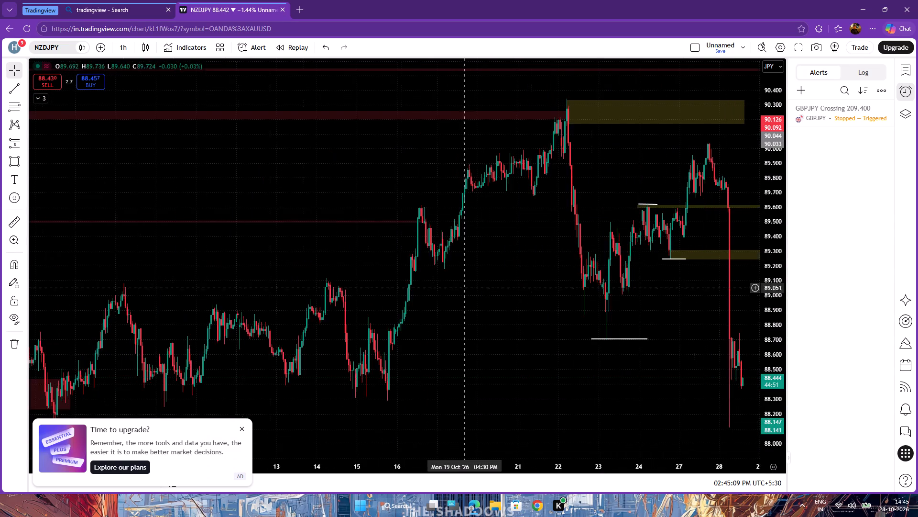
scroll(463, 293, "down", 3)
scroll(483, 398, "down", 6)
scroll(484, 408, "up", 7)
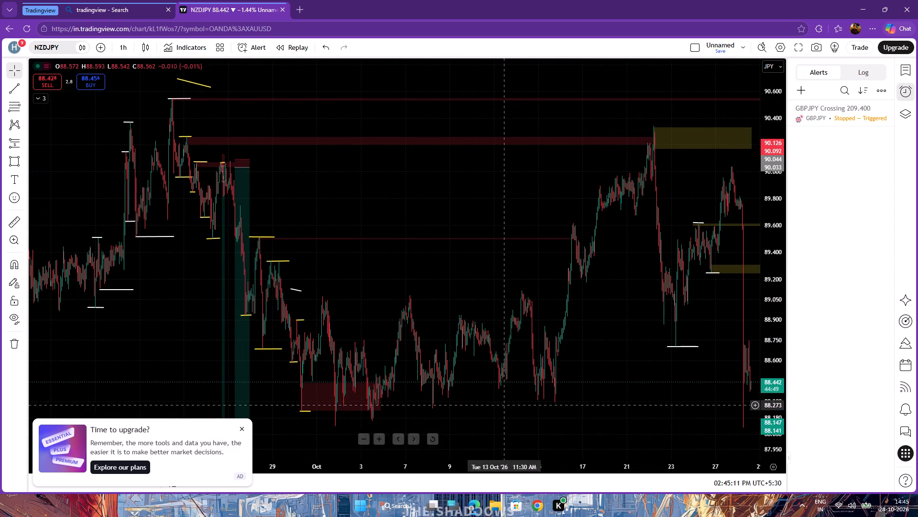
scroll(537, 390, "up", 12)
scroll(539, 394, "down", 3)
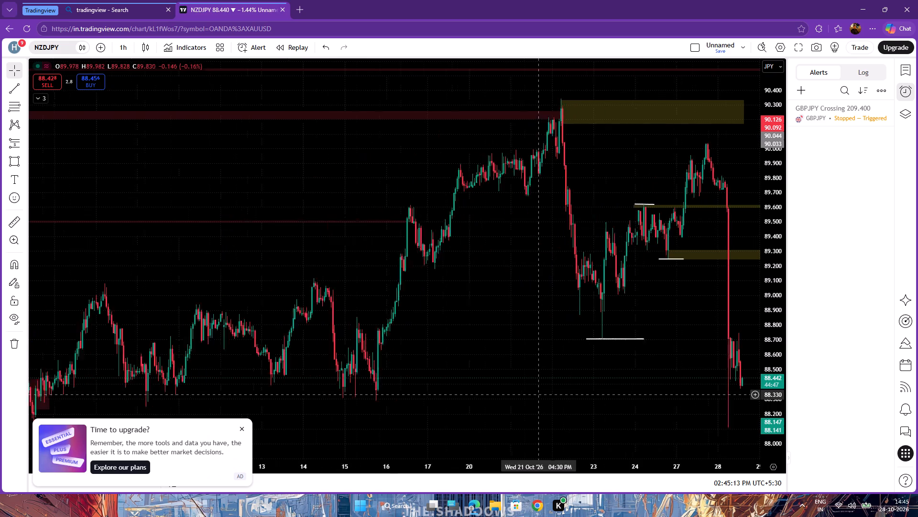
scroll(539, 394, "down", 7)
left_click_drag(769, 358, 768, 288)
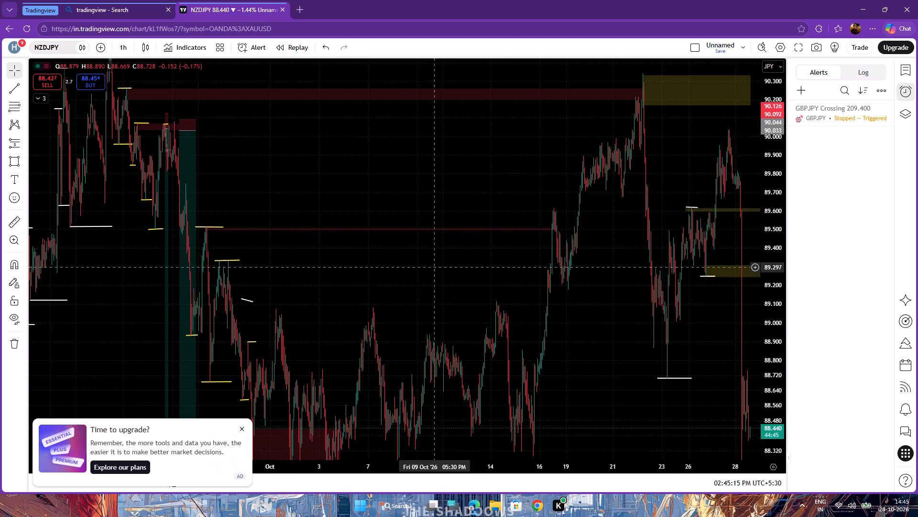
Draw a horizontal white trendline at about 89.074 across the 1 October swing high, from 02:30 AM to 08:30 PM.
left_click_drag(405, 259, 816, 164)
scroll(507, 381, "up", 12)
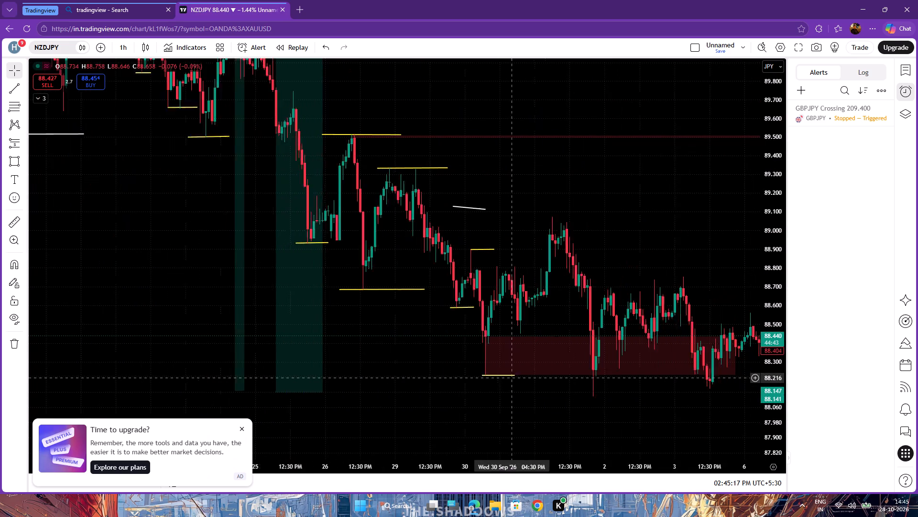
scroll(510, 378, "up", 2)
left_click_drag(630, 216, 523, 214)
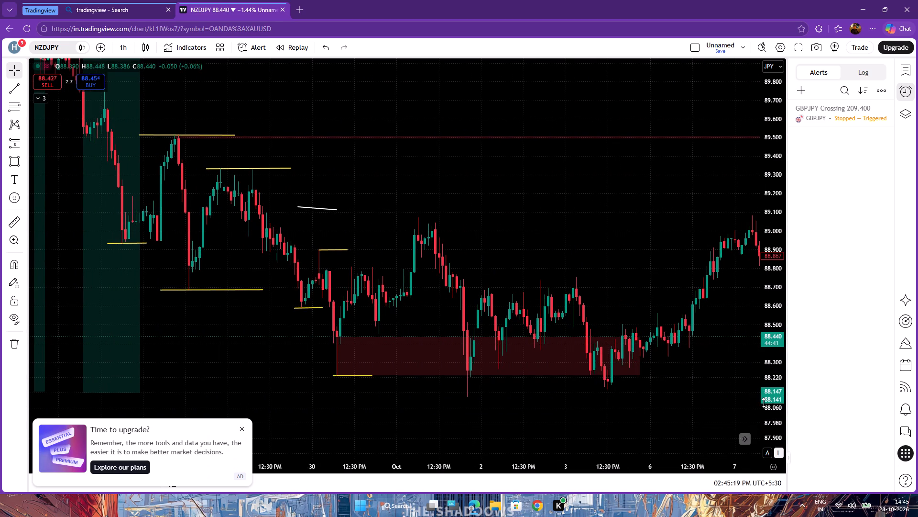
left_click_drag(775, 414, 785, 332)
left_click_drag(481, 195, 684, 207)
scroll(418, 277, "up", 4)
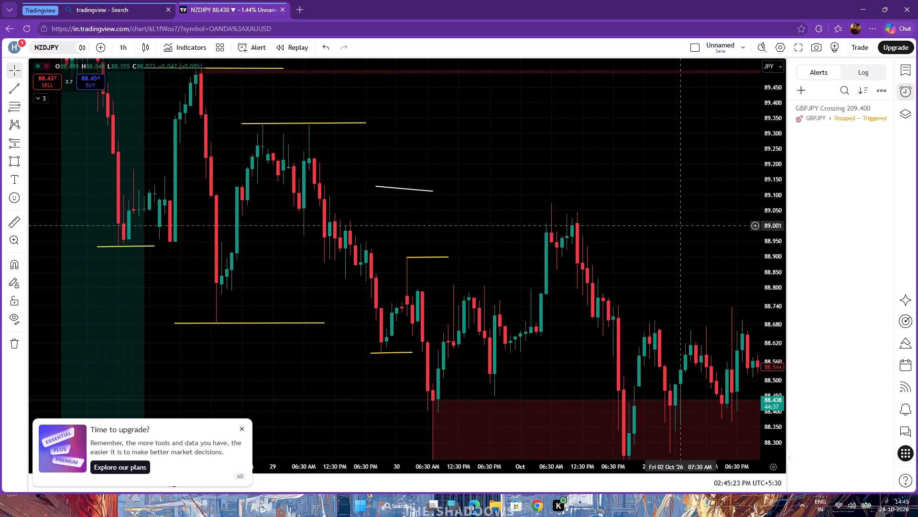
left_click_drag(702, 218, 451, 193)
left_click(9, 90)
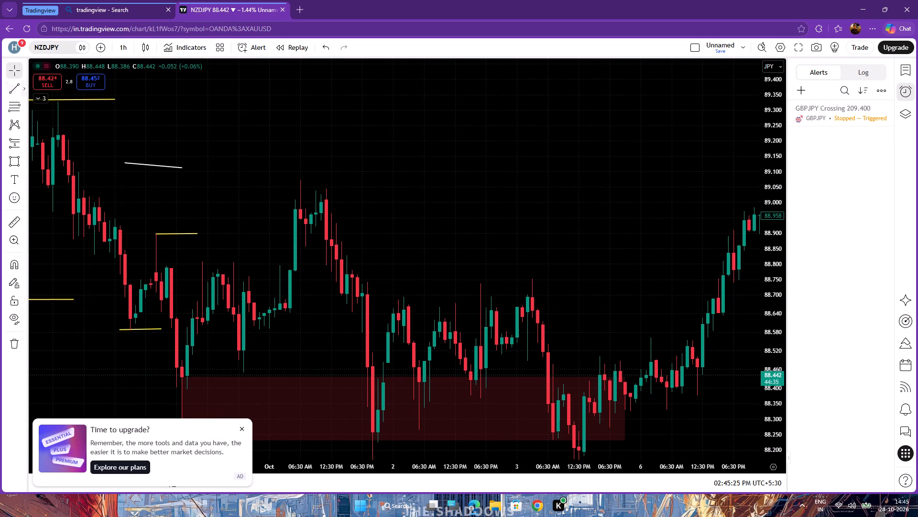
left_click(278, 180)
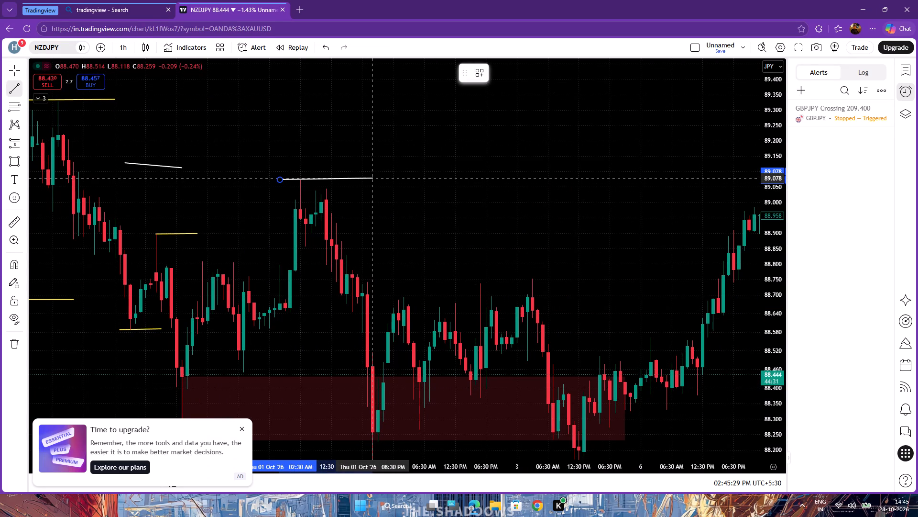
left_click(375, 180)
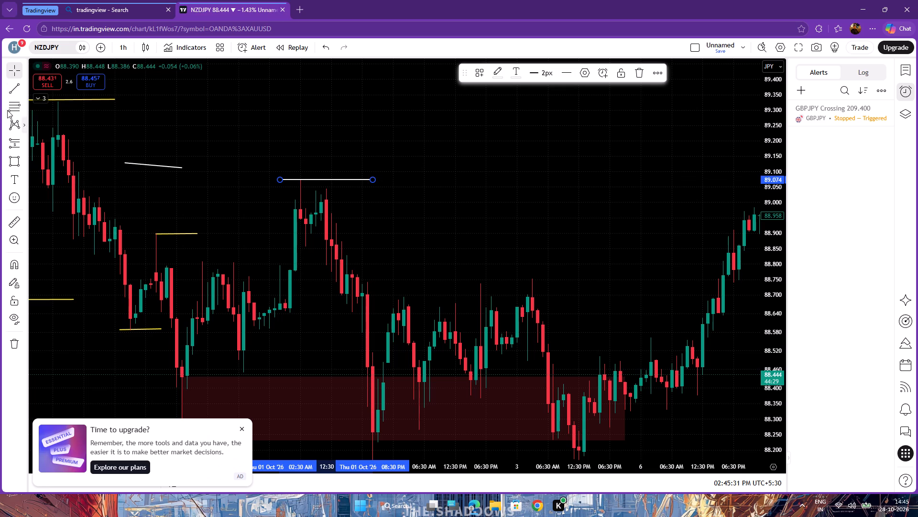
Delete the short slanted white trendline that spans 29 to 30 September.
left_click(13, 72)
left_click(167, 166)
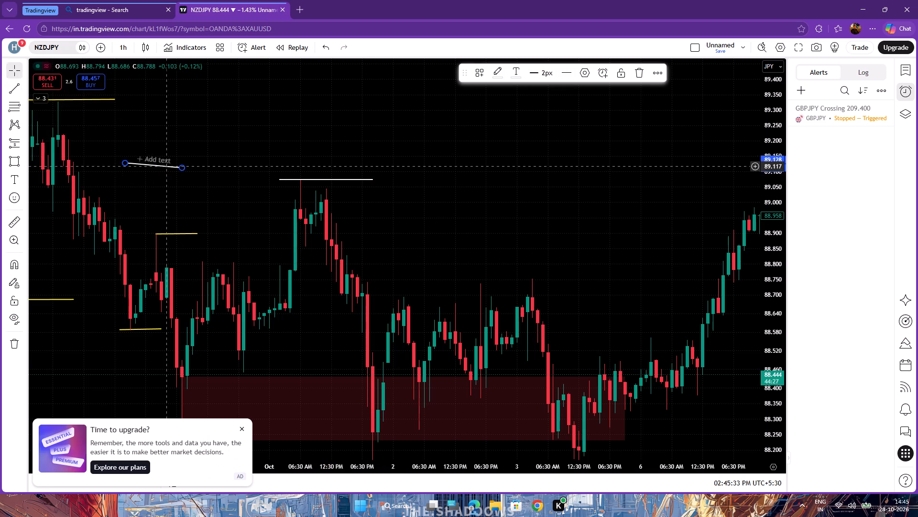
left_click(635, 72)
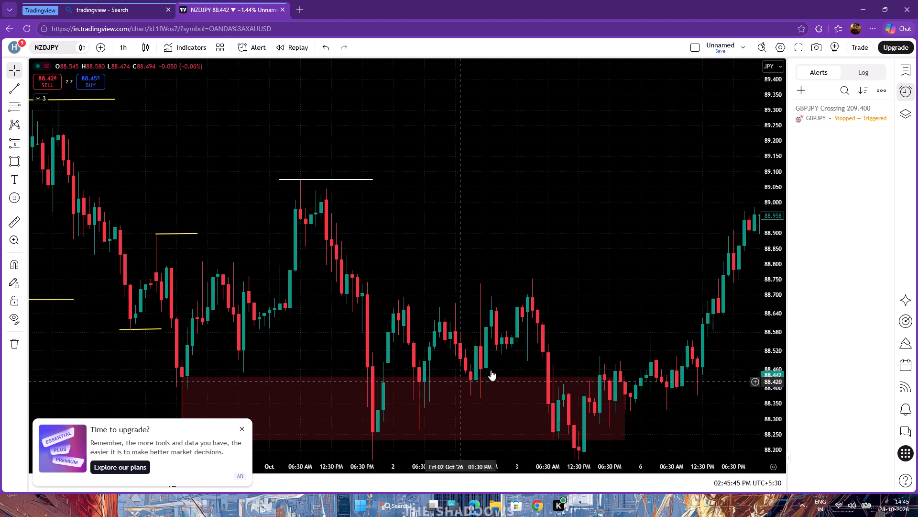
Draw a white trendline under the 1 October swing low from about 88.122 to about 88.129, ending on 2 October.
left_click_drag(491, 247, 382, 242)
left_click_drag(392, 206, 398, 183)
scroll(399, 182, "down", 3)
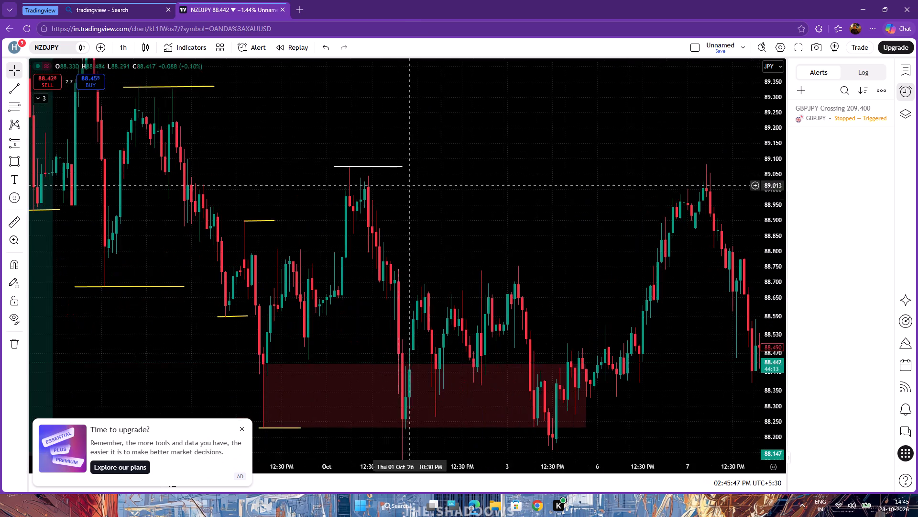
left_click_drag(484, 228, 458, 115)
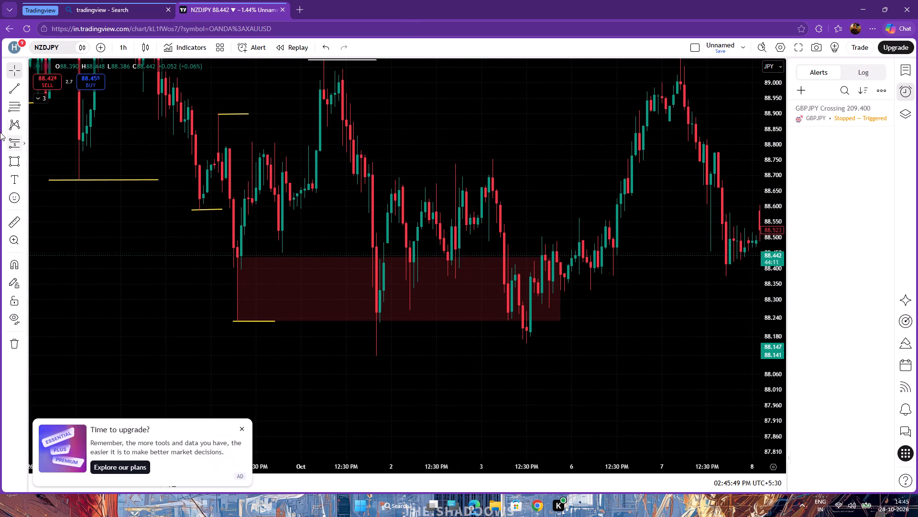
left_click(14, 91)
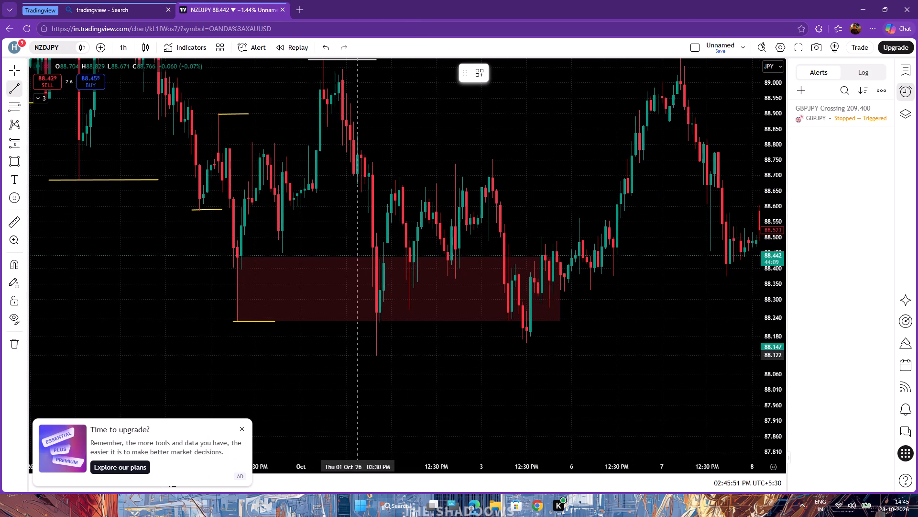
left_click_drag(361, 355, 380, 352)
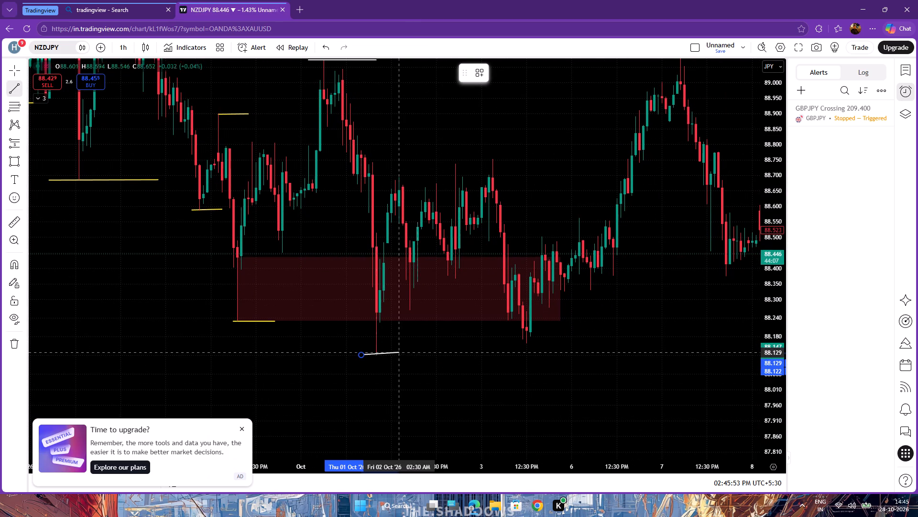
left_click(428, 352)
left_click_drag(555, 130, 471, 191)
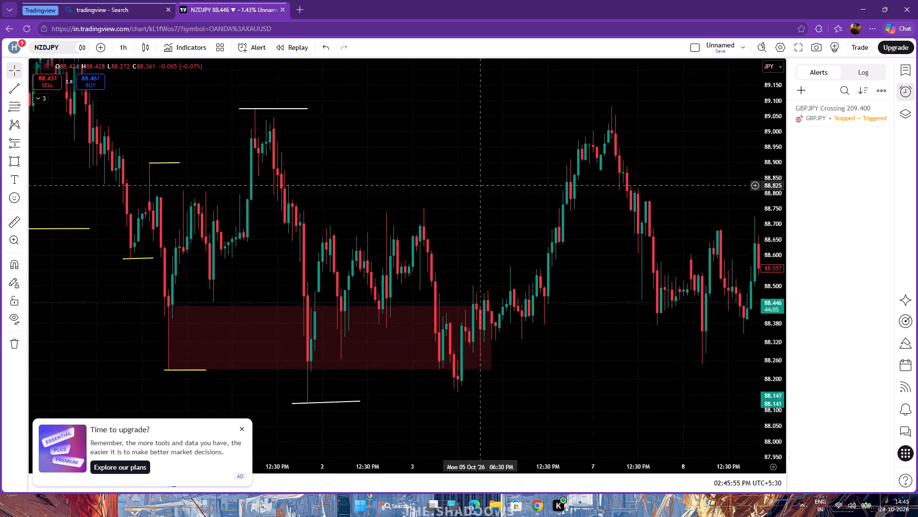
Draw a white trendline under the 5 October swing low at about 88.165, from 5 October 07:30 AM to 12 October 10:30 PM.
left_click_drag(471, 191, 424, 228)
scroll(440, 236, "down", 5)
left_click_drag(684, 194, 518, 161)
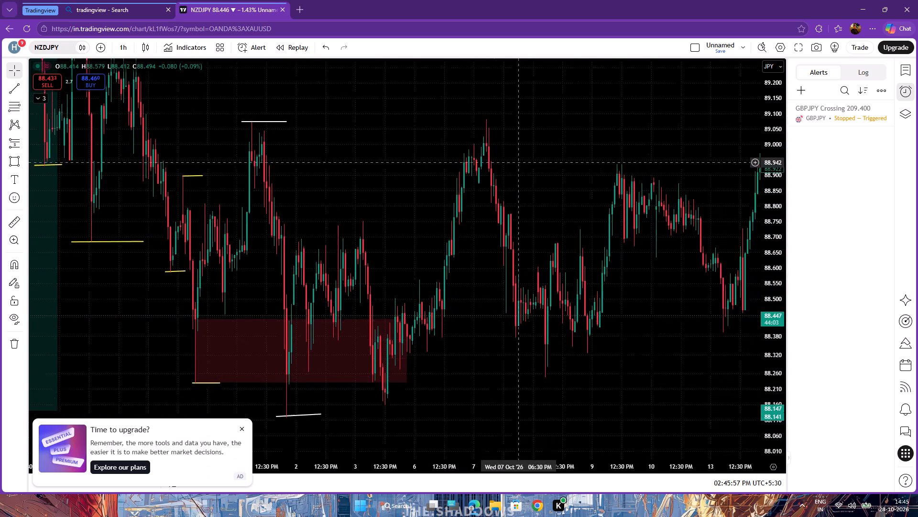
left_click_drag(518, 161, 427, 147)
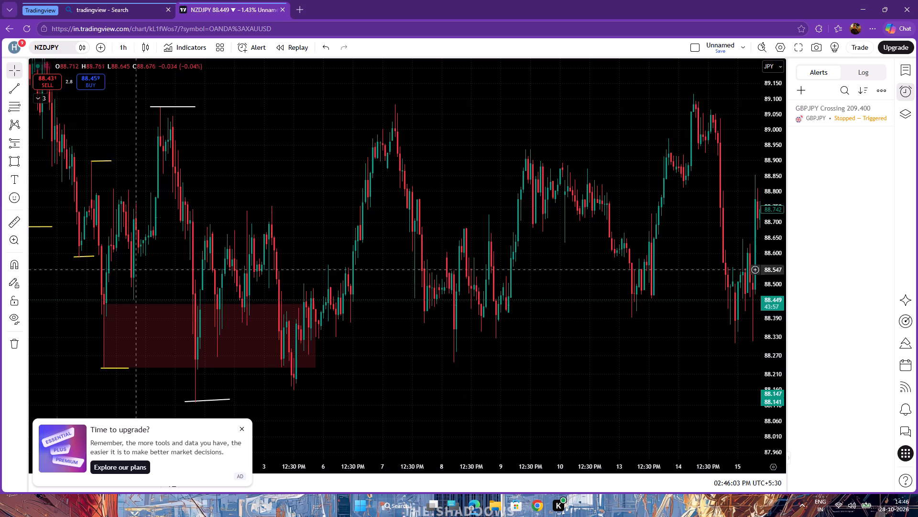
left_click(13, 90)
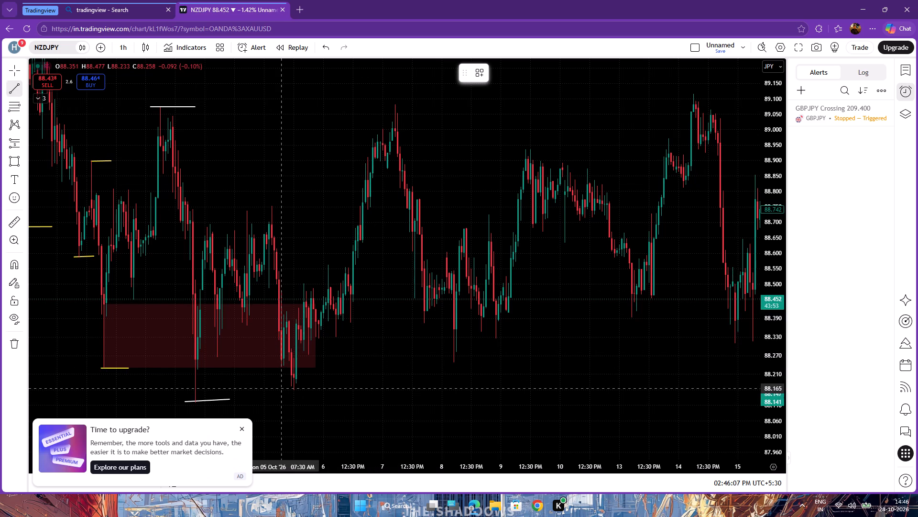
left_click_drag(281, 388, 285, 389)
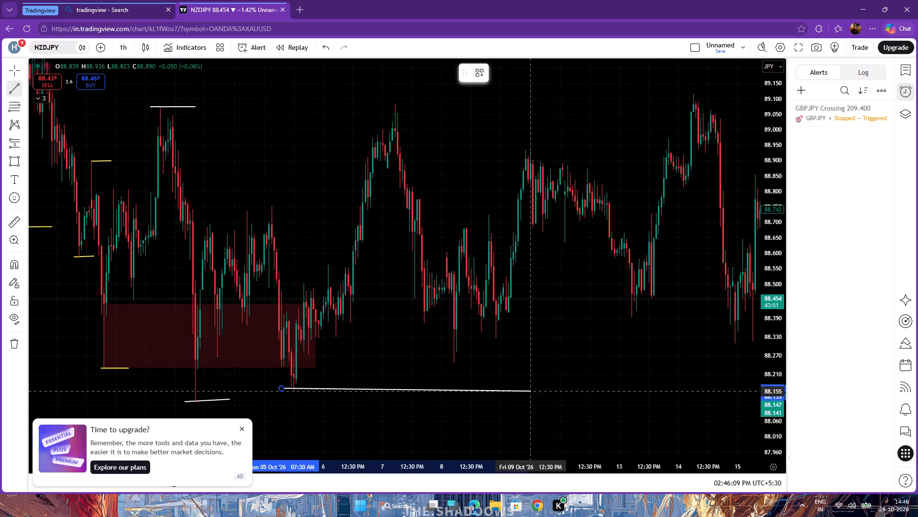
left_click(615, 387)
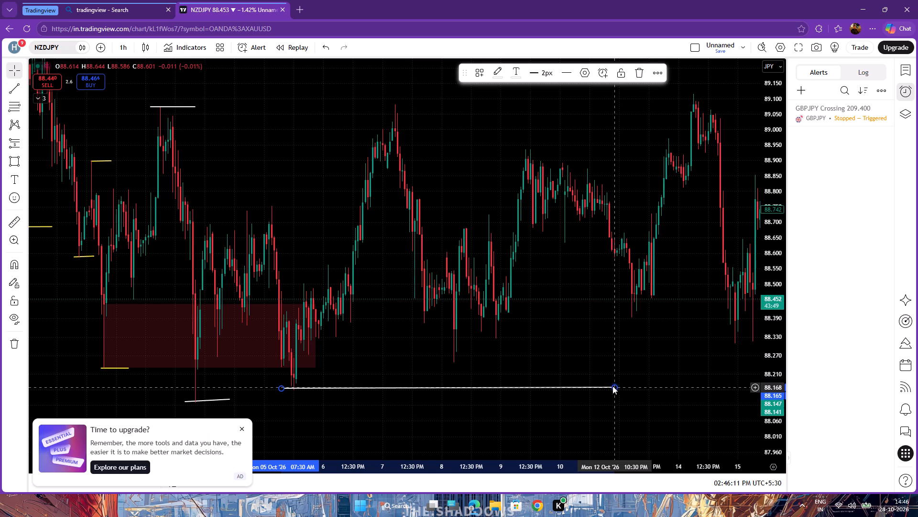
left_click(13, 72)
Draw a short white trendline across the 14 October swing high at about 89.114, from late 13 October into 14 October.
left_click_drag(426, 129, 370, 137)
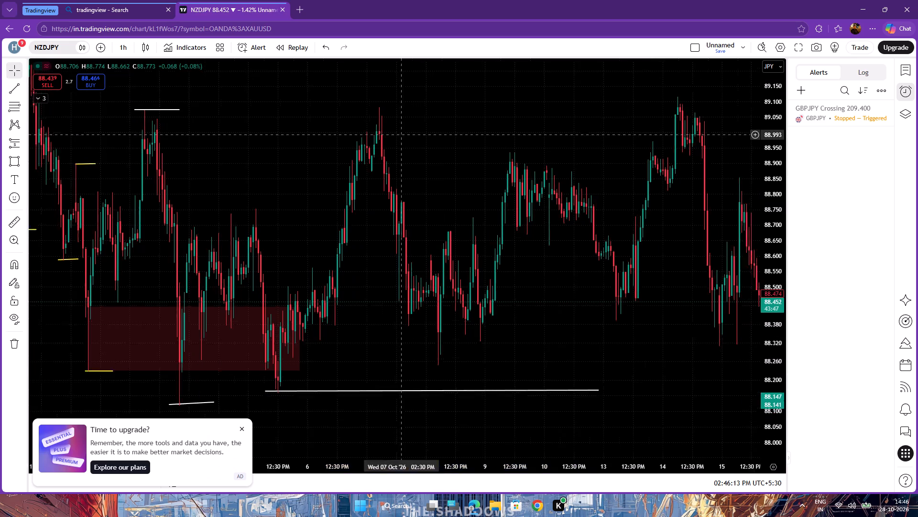
left_click_drag(370, 137, 202, 138)
left_click(6, 89)
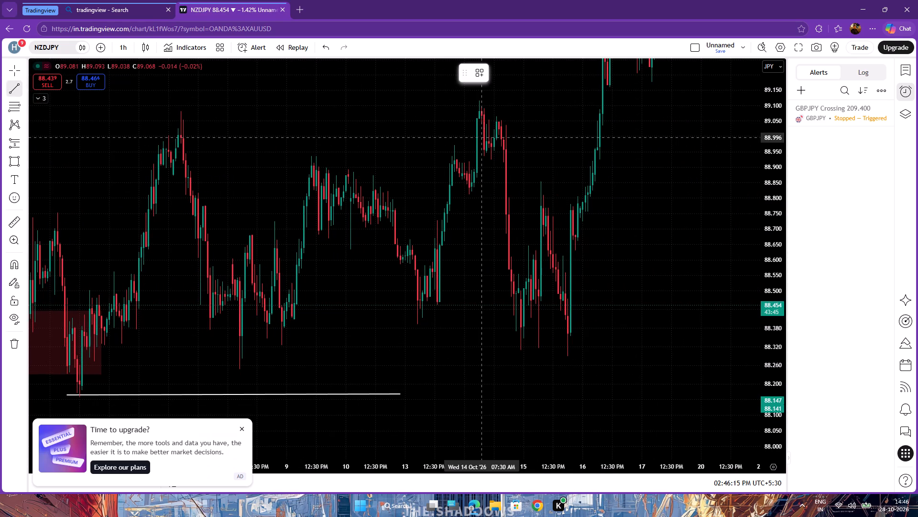
left_click(459, 101)
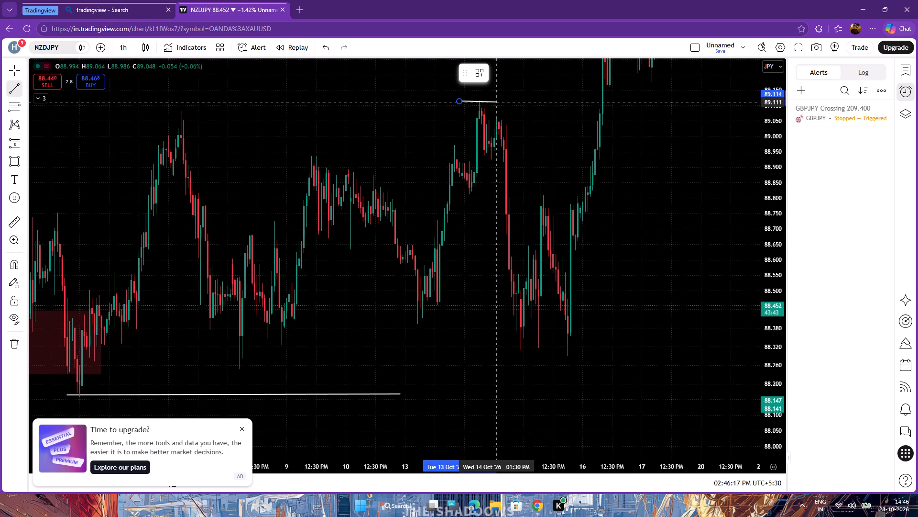
left_click(516, 101)
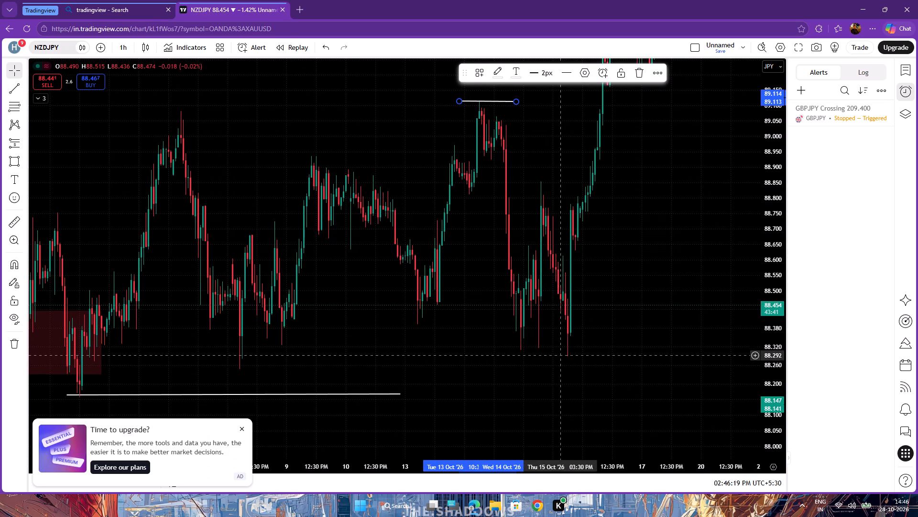
Draw a white trendline under the 15 October swing low at about 88.288, starting at 15 October 01:30 PM.
left_click_drag(564, 355, 595, 355)
left_click_drag(701, 252, 429, 207)
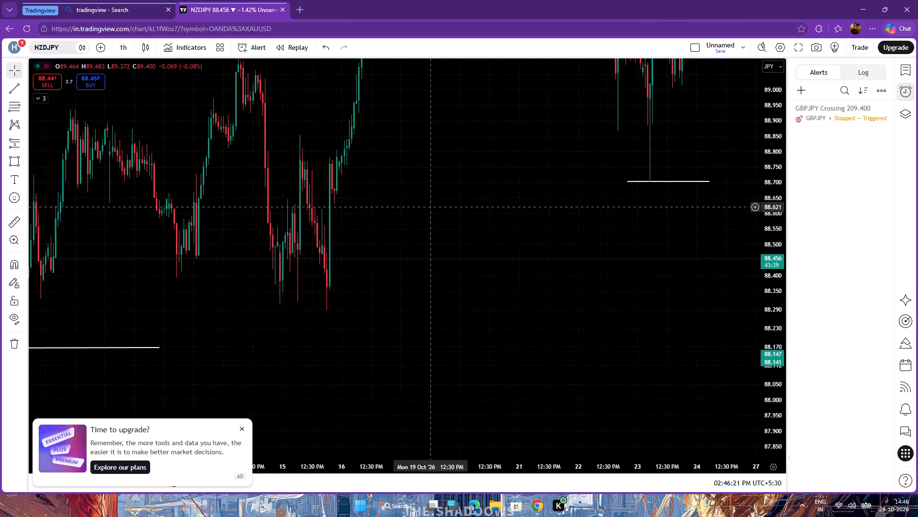
left_click_drag(429, 207, 425, 223)
left_click(16, 70)
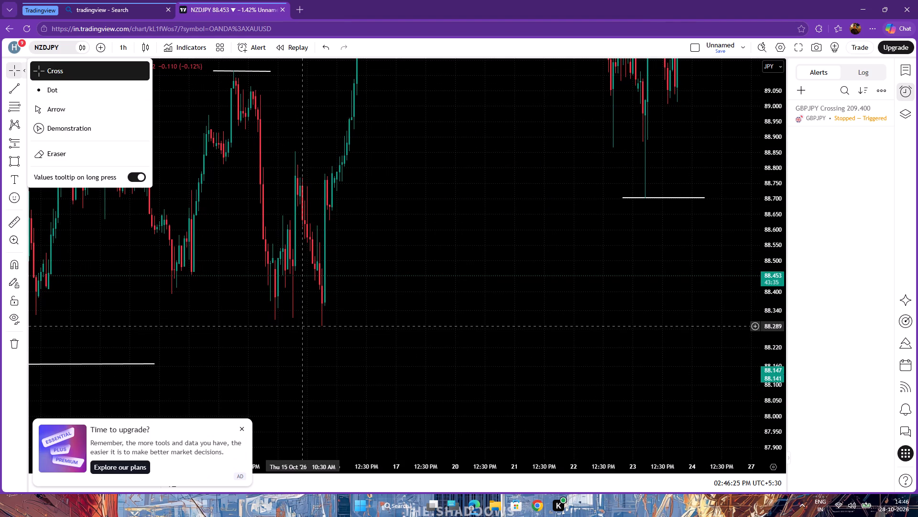
left_click(301, 326)
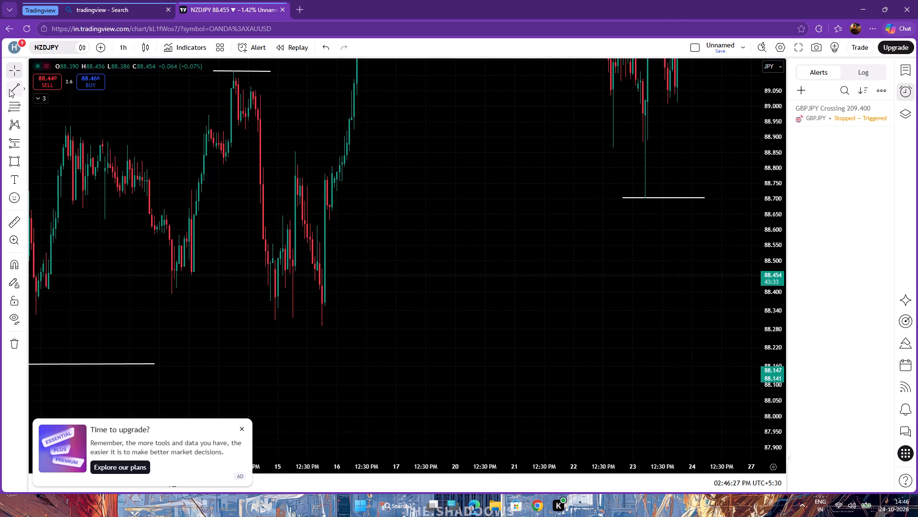
left_click(12, 90)
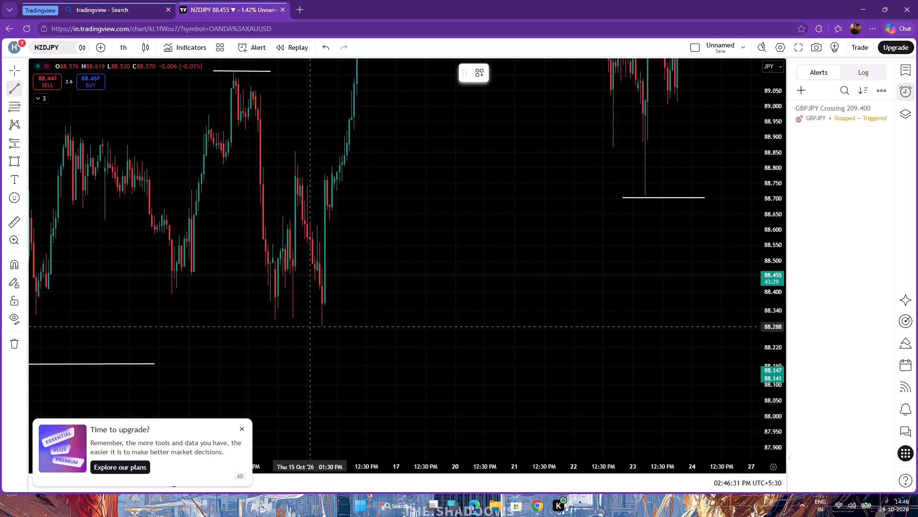
left_click(310, 326)
left_click(376, 326)
Draw a horizontal white trendline across the 16 October swing high at about 89.616, from 16 October 01:30 AM to 19 October 08:30 AM.
left_click_drag(424, 187, 365, 410)
scroll(376, 376, "down", 4)
left_click_drag(778, 180, 766, 359)
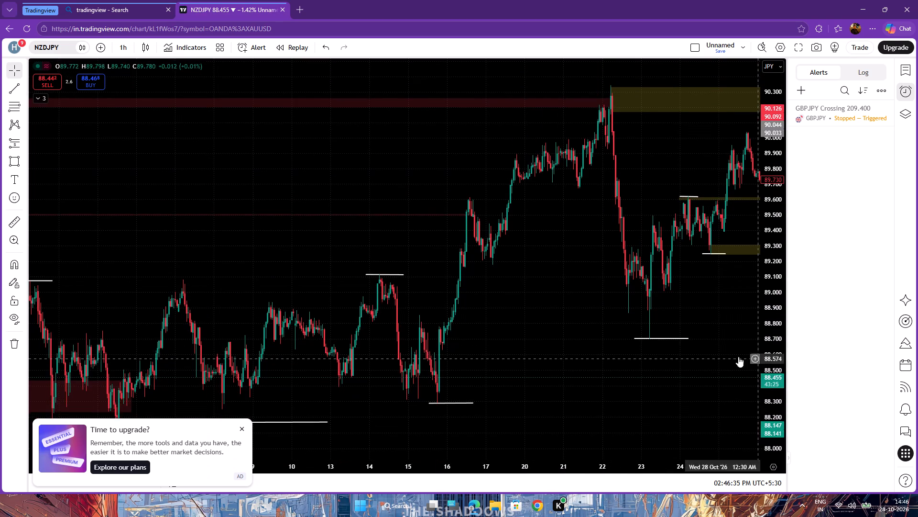
scroll(479, 384, "up", 3)
left_click_drag(459, 315, 456, 396)
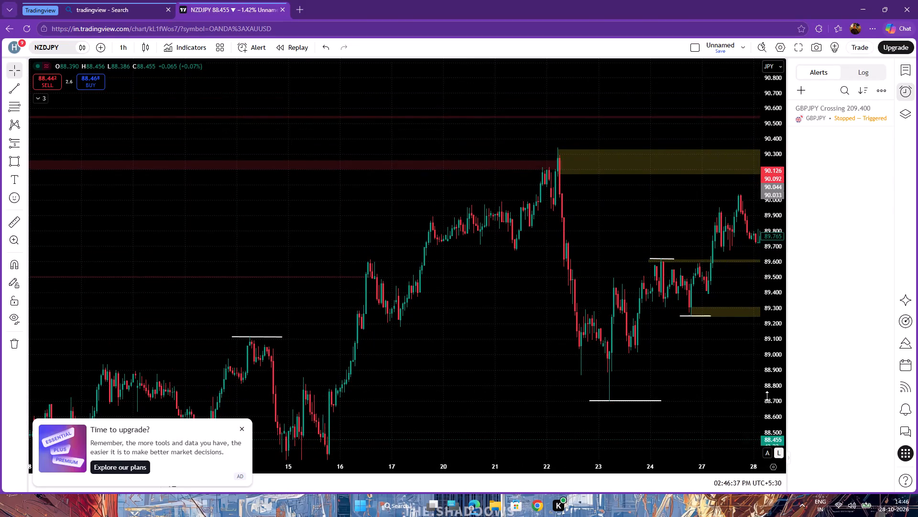
left_click_drag(776, 399, 759, 320)
left_click_drag(369, 369, 374, 326)
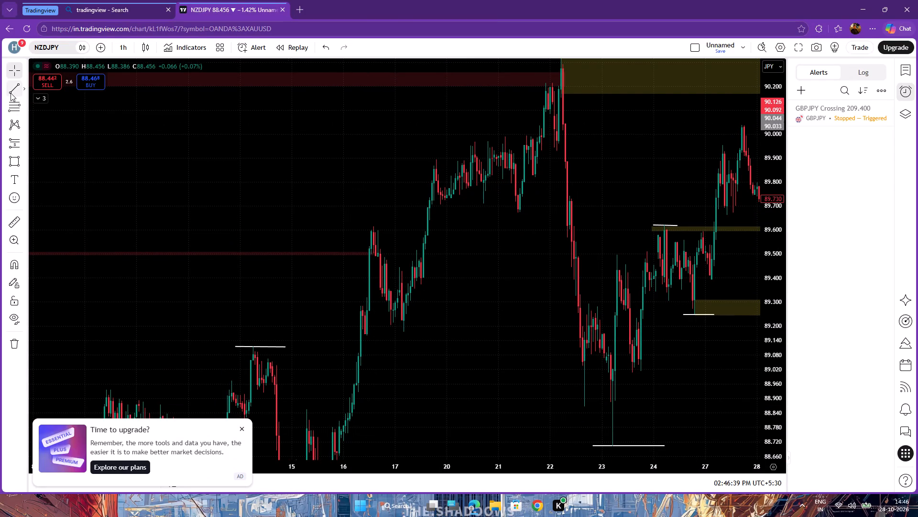
left_click(11, 93)
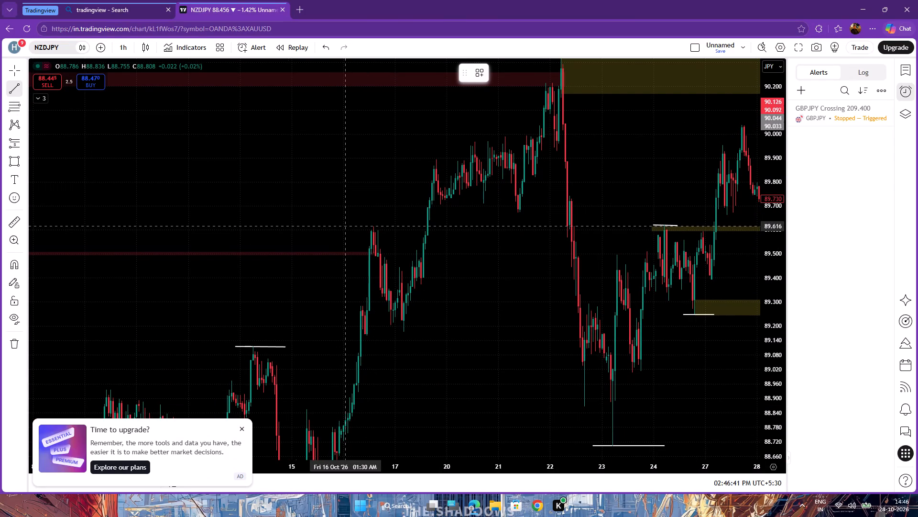
left_click_drag(345, 226, 356, 225)
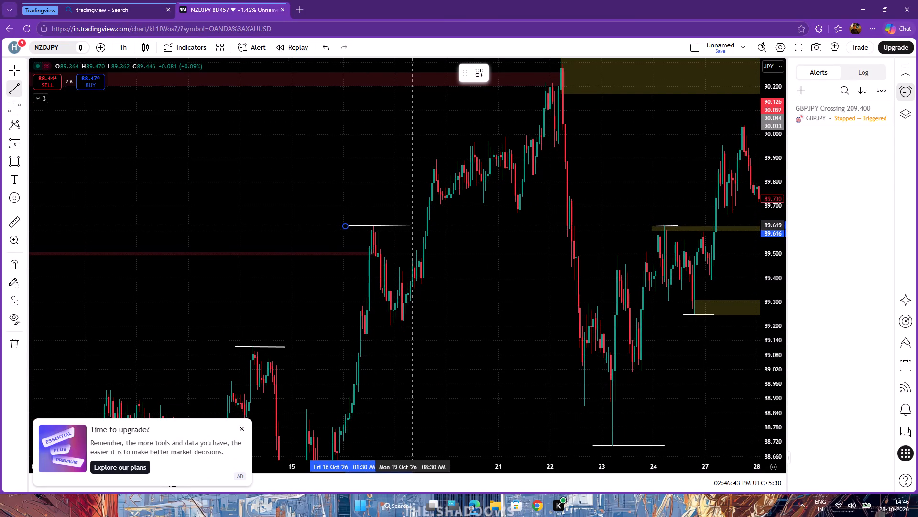
left_click(411, 226)
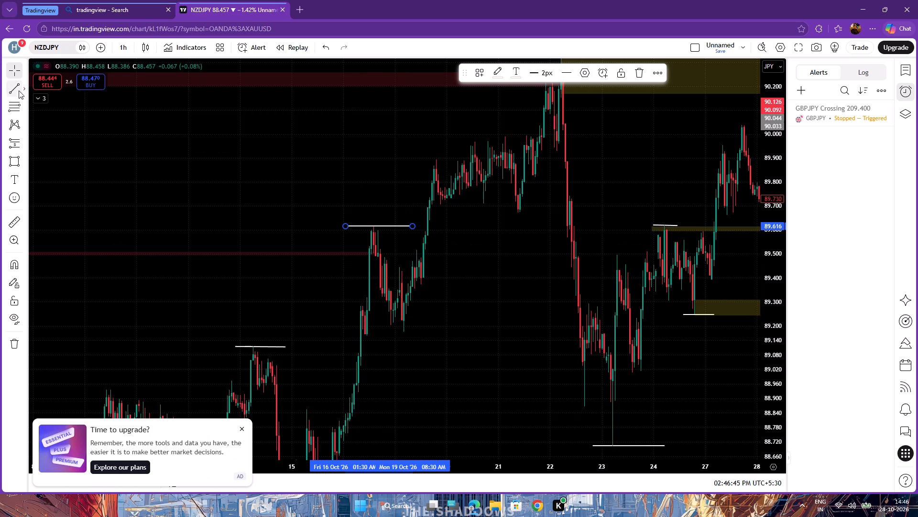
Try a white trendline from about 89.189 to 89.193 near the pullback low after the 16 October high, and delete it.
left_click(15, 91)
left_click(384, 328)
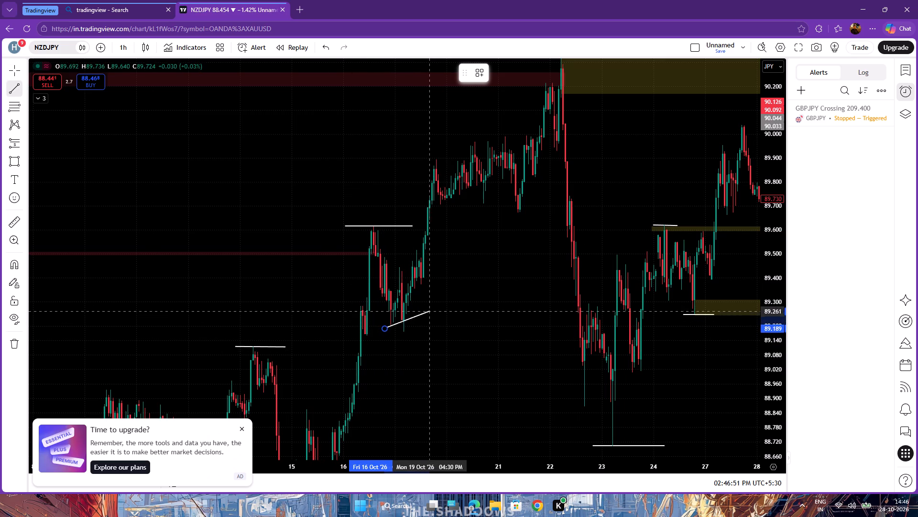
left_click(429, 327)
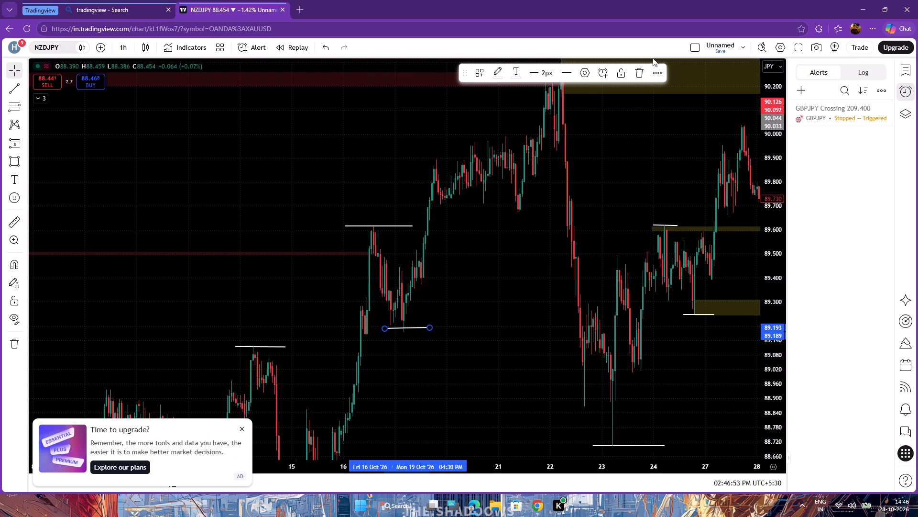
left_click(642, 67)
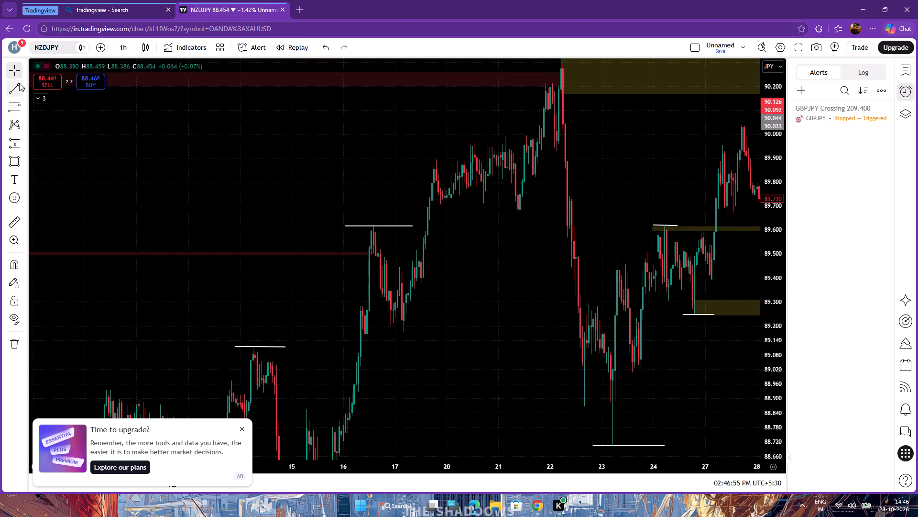
Draw a white trendline from the 19 October swing low, about 89.177 at 04:30 AM to about 89.183 at 05:30 PM.
left_click(16, 86)
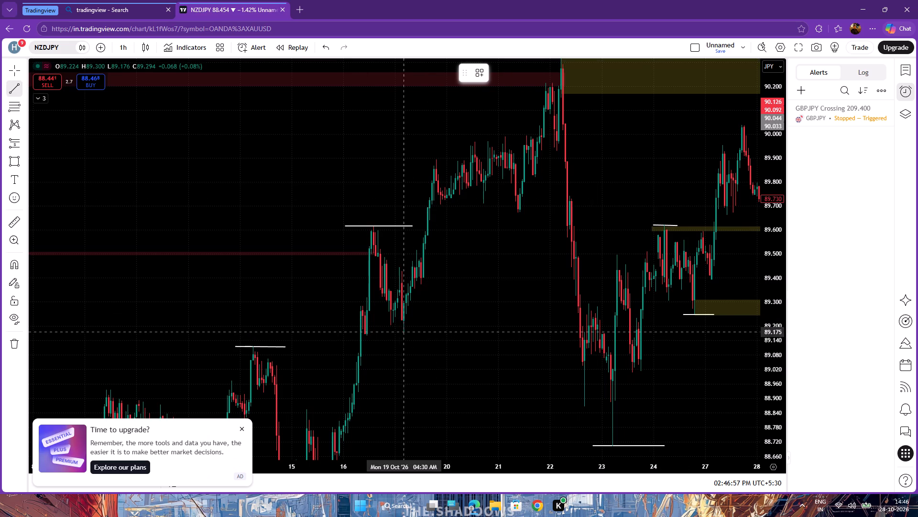
left_click(404, 331)
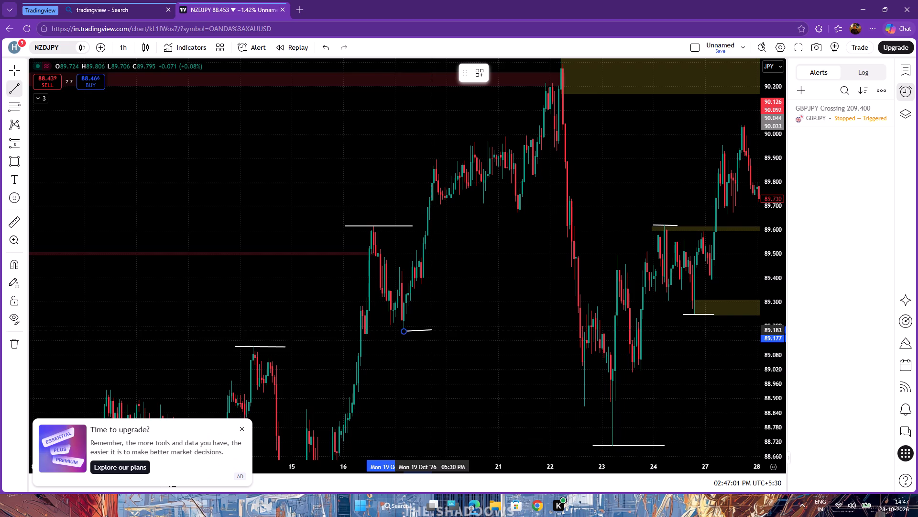
left_click(431, 330)
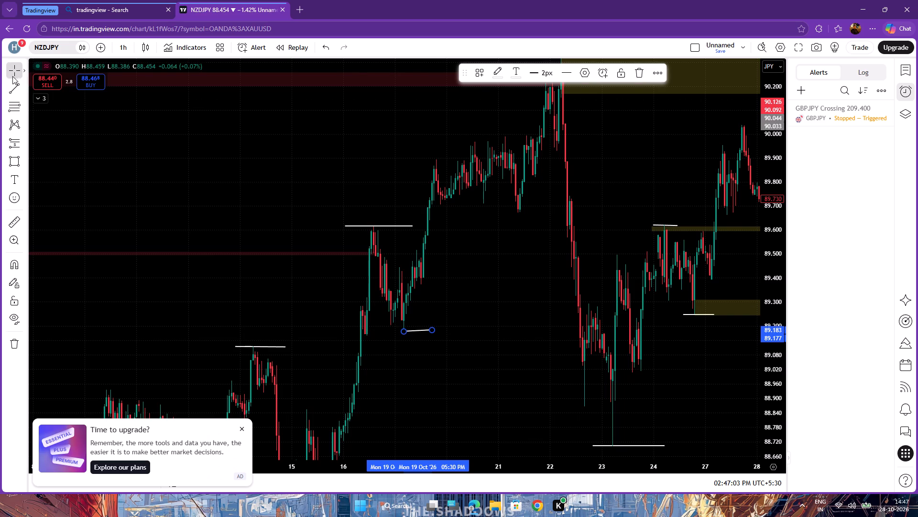
Draw a short white trendline over the 19 October swing high at about 89.89, from 04:30 PM to 20 October 12:30 AM.
left_click_drag(482, 252, 456, 298)
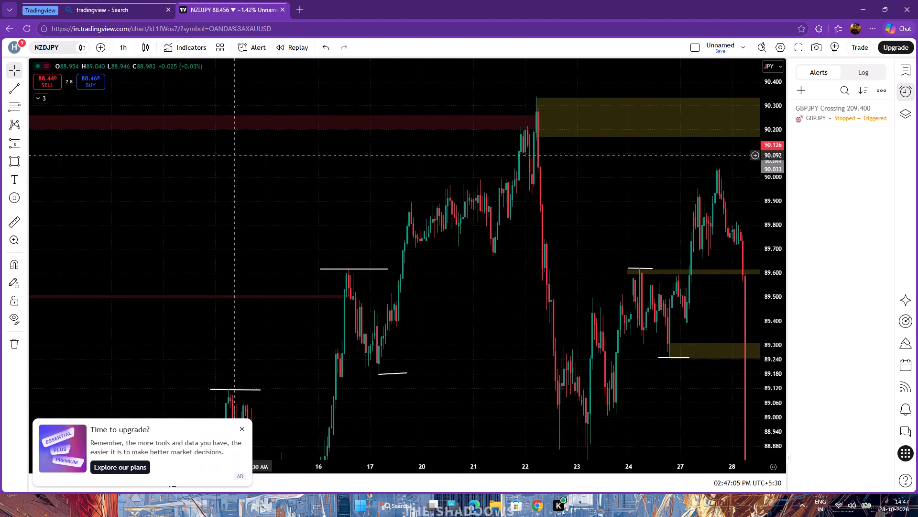
left_click(10, 88)
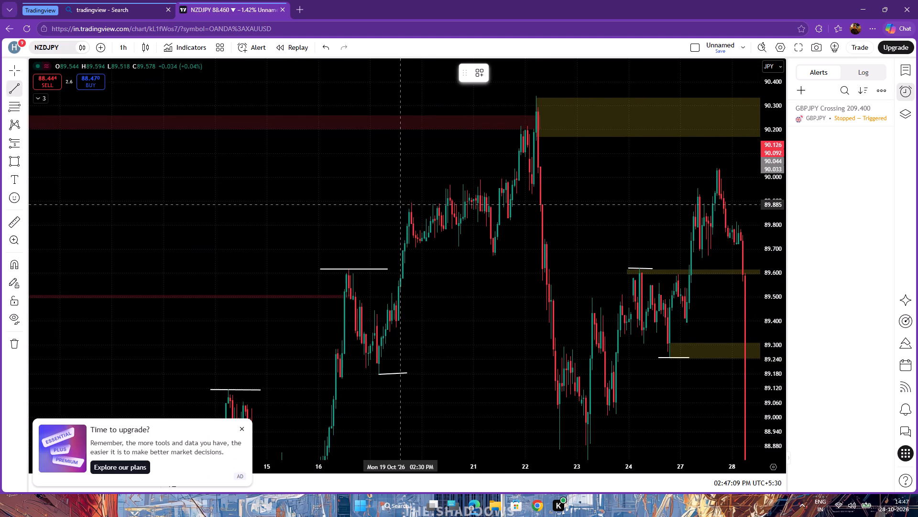
left_click(404, 203)
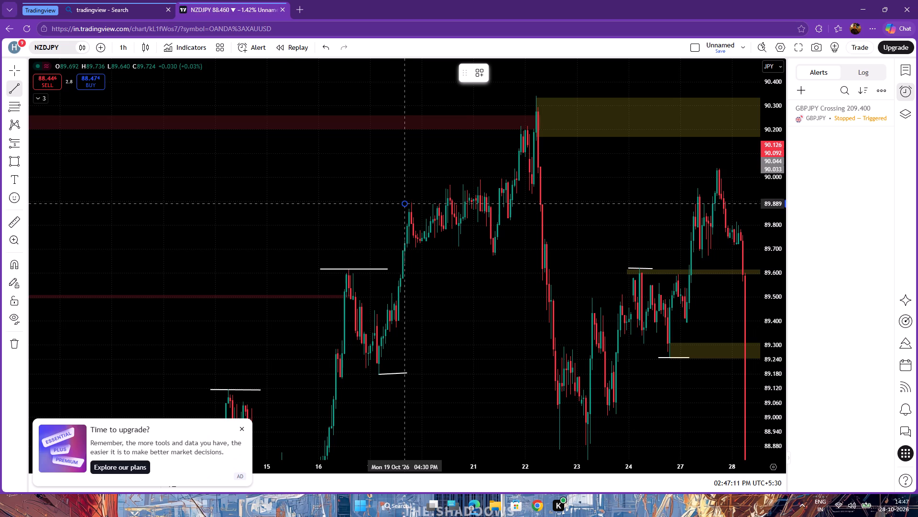
left_click(421, 203)
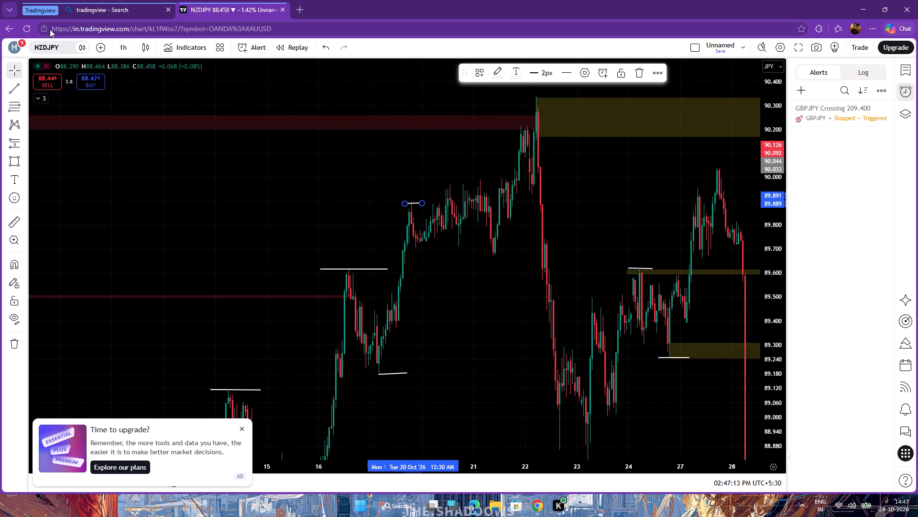
Draw a short white trendline under the following pullback low, from about 89.711 on 19 October to about 89.717 at 20 October 01:30 AM.
left_click(13, 84)
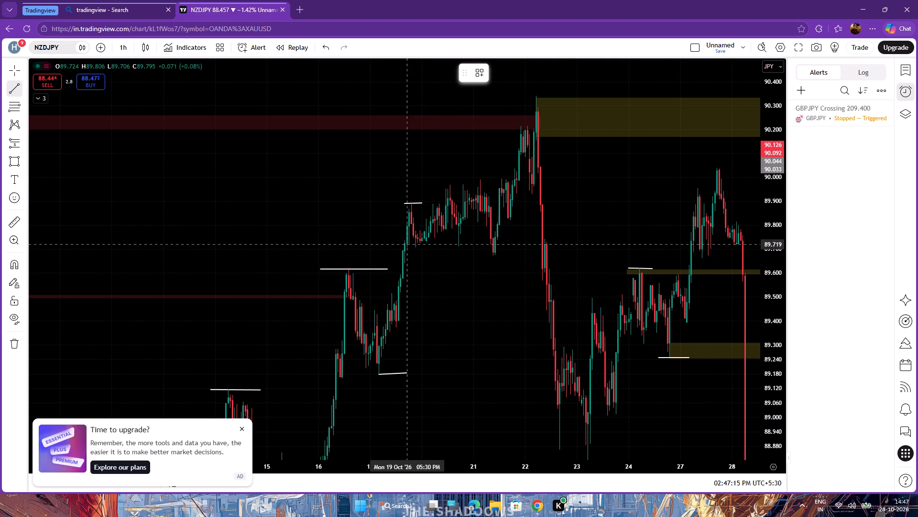
left_click(409, 246)
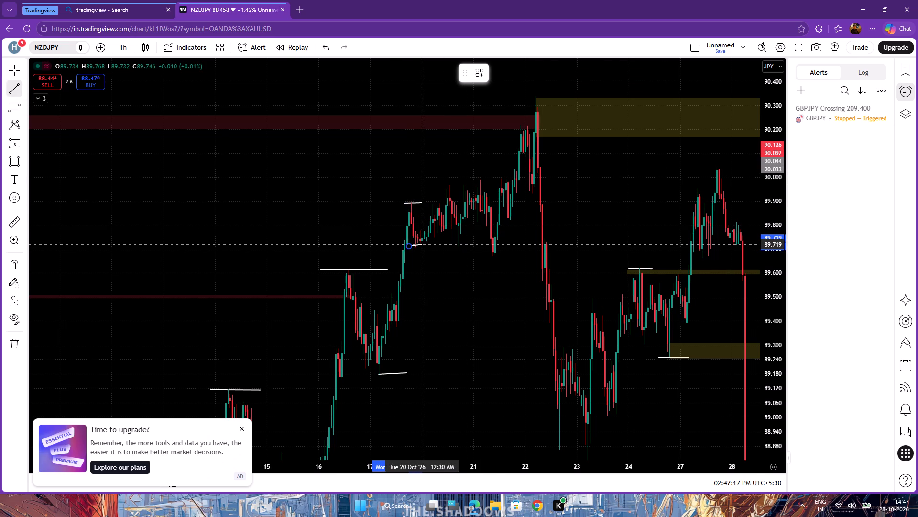
left_click(424, 245)
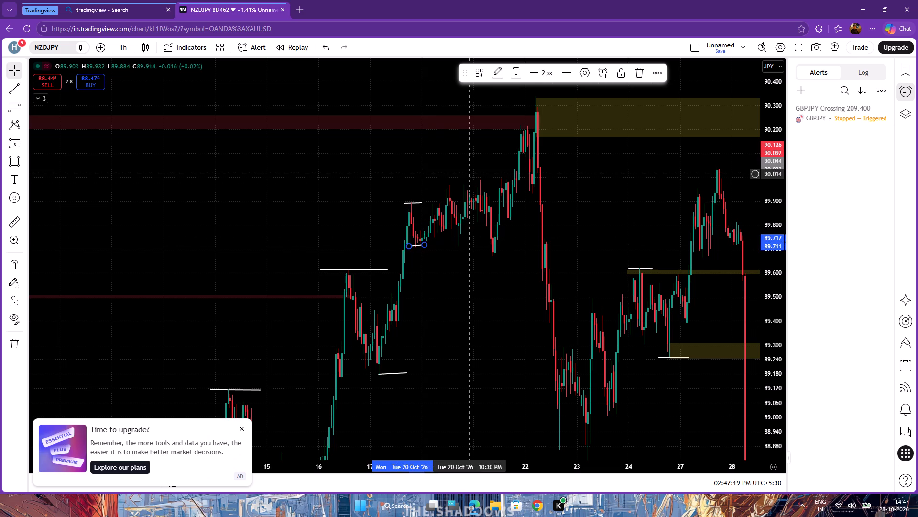
Draw a short white trendline across the 20 October swing high at about 89.97, starting at 10:30 AM.
left_click(18, 90)
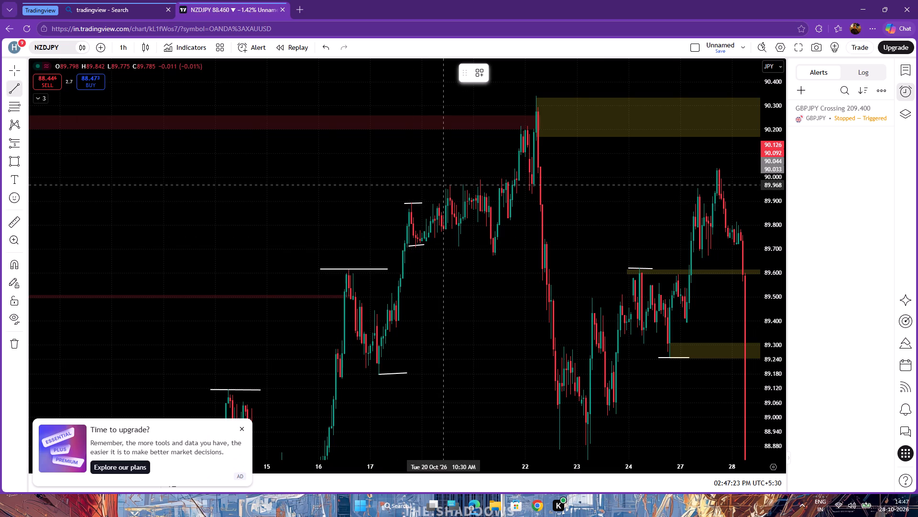
left_click(444, 185)
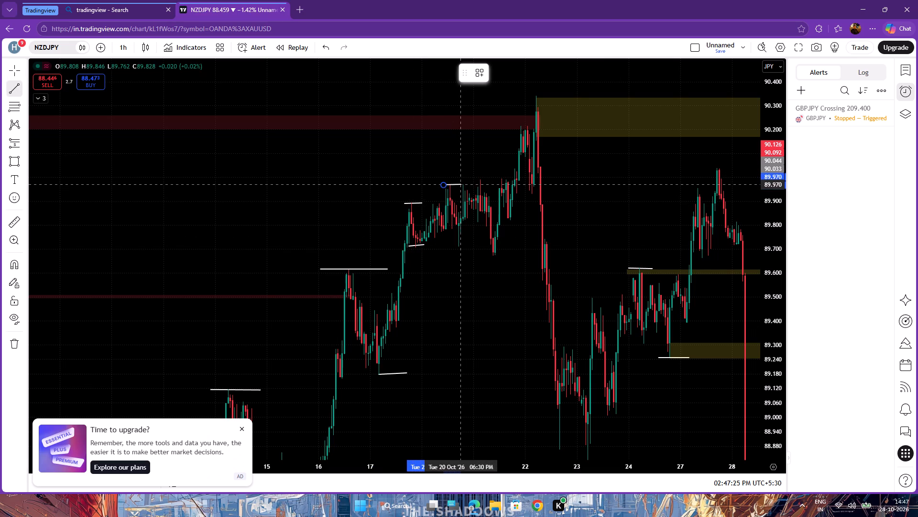
left_click(456, 185)
scroll(411, 218, "up", 2)
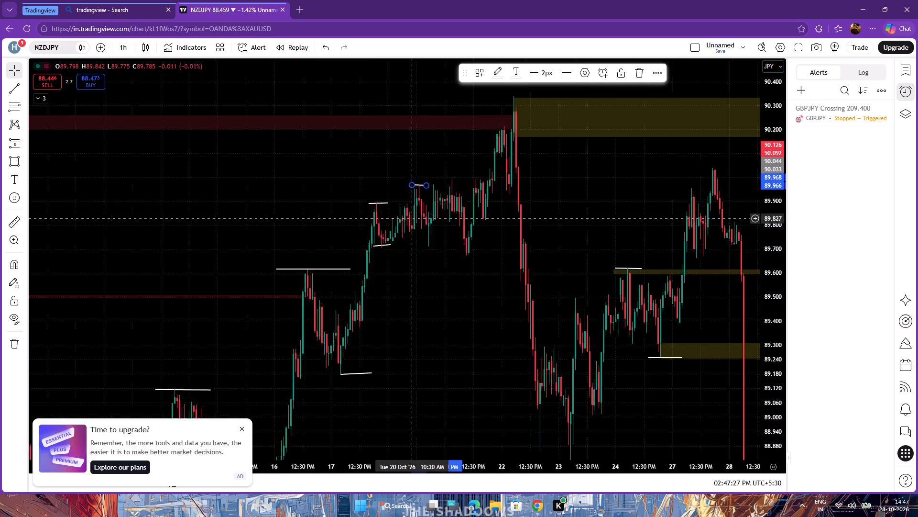
Draw a white trendline under the 20 October low at about 89.710, from 03:30 PM to 21 October 12:30 AM.
scroll(409, 220, "up", 5)
left_click_drag(113, 353, 541, 398)
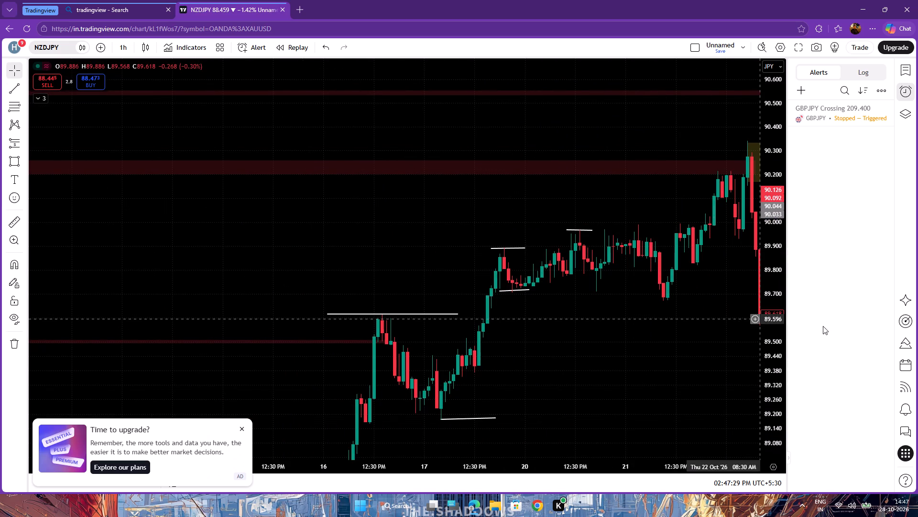
left_click_drag(777, 405, 754, 200)
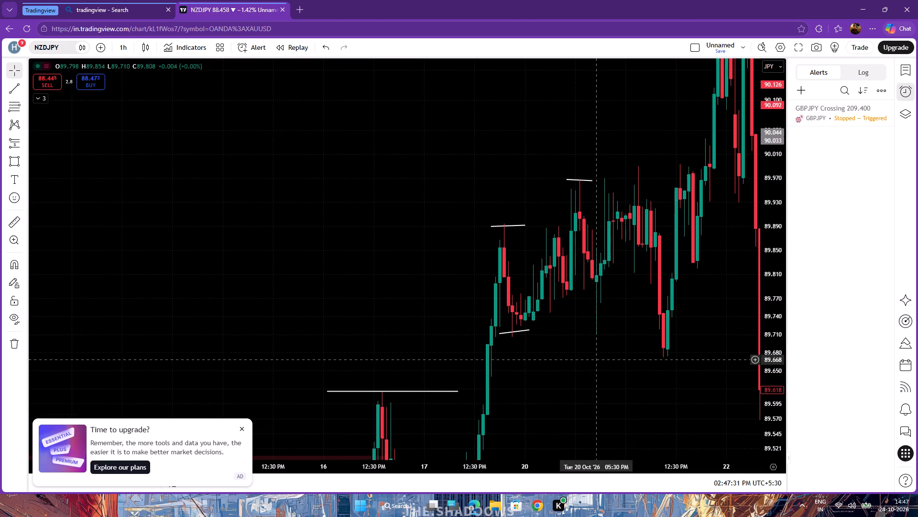
left_click_drag(577, 368, 443, 313)
left_click(399, 274)
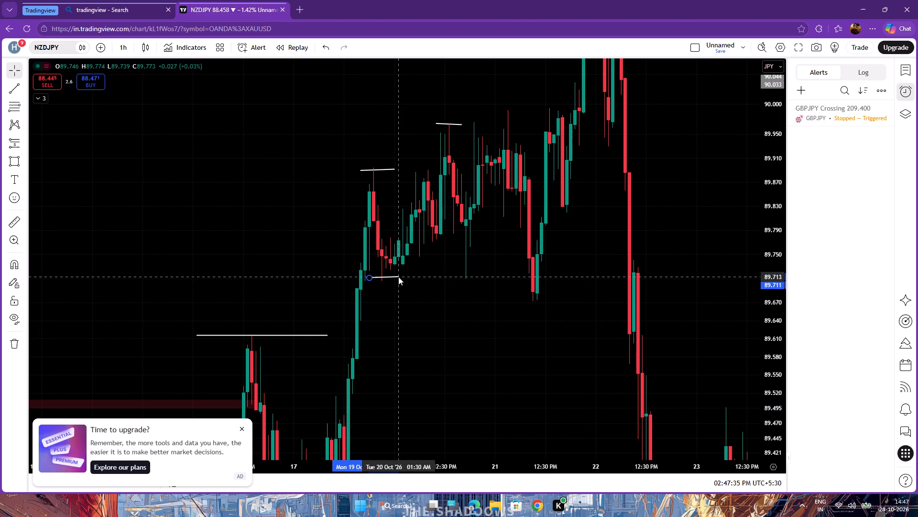
left_click_drag(450, 307, 409, 347)
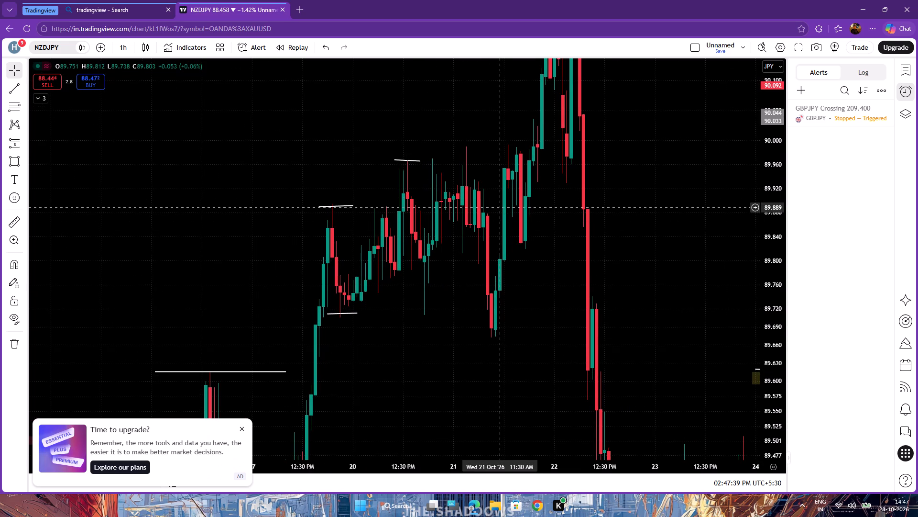
left_click(8, 83)
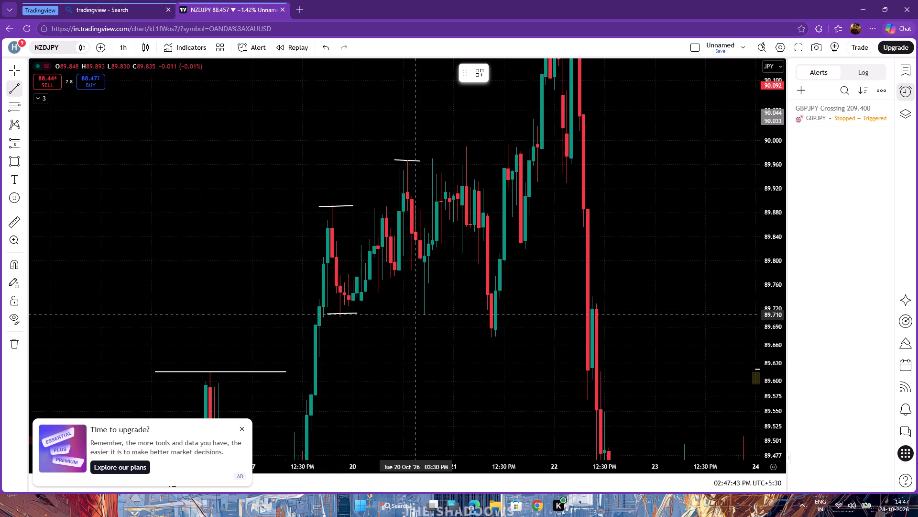
left_click_drag(414, 315, 423, 315)
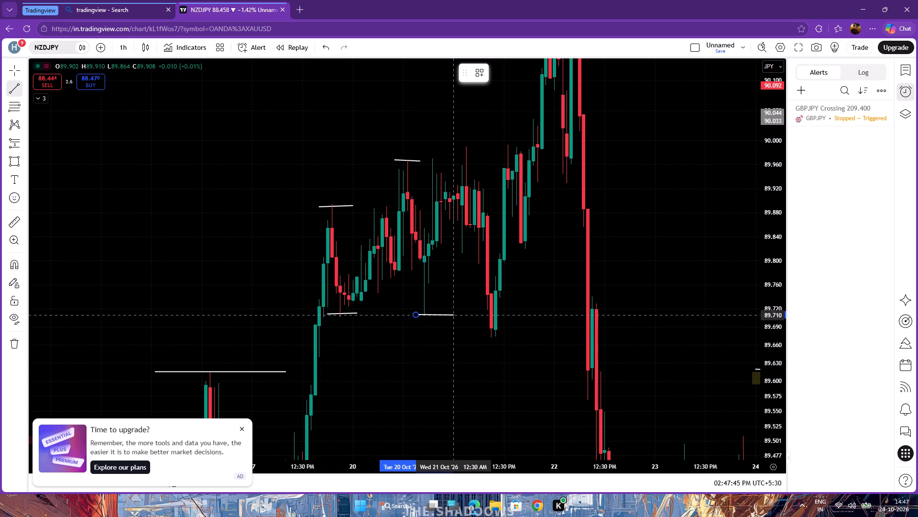
left_click(453, 315)
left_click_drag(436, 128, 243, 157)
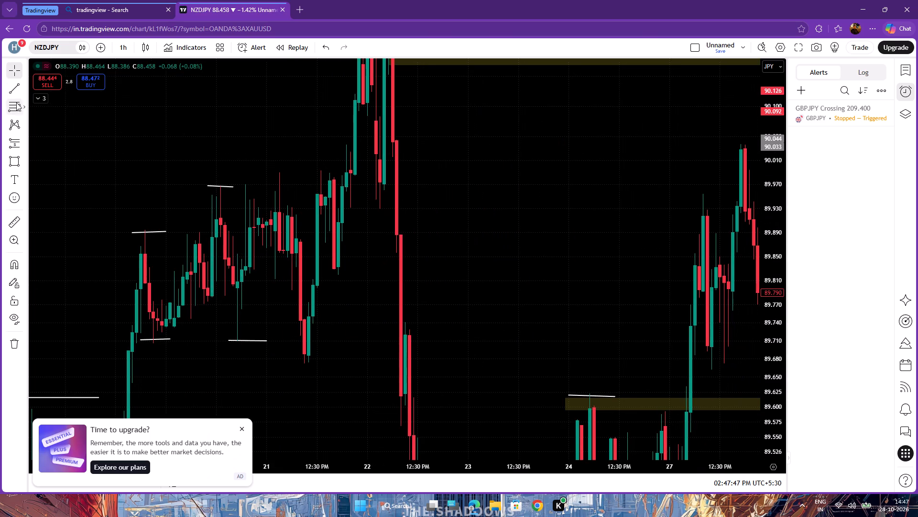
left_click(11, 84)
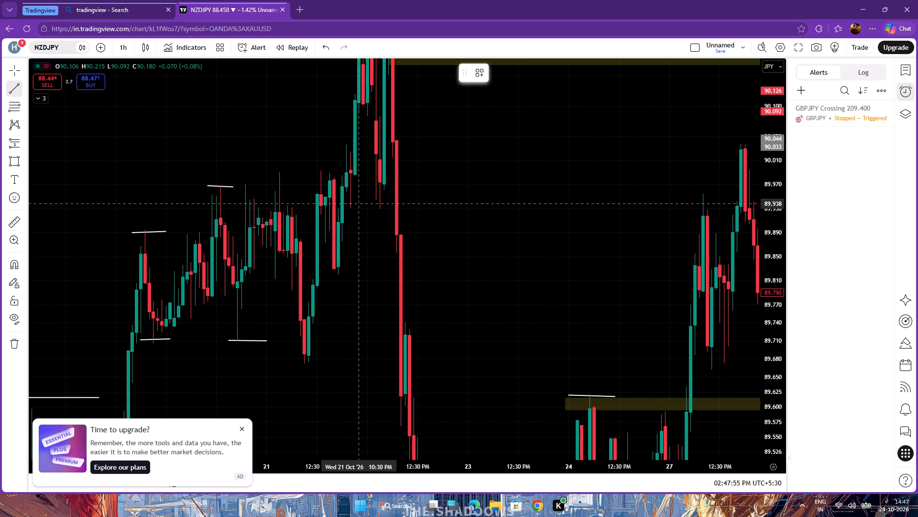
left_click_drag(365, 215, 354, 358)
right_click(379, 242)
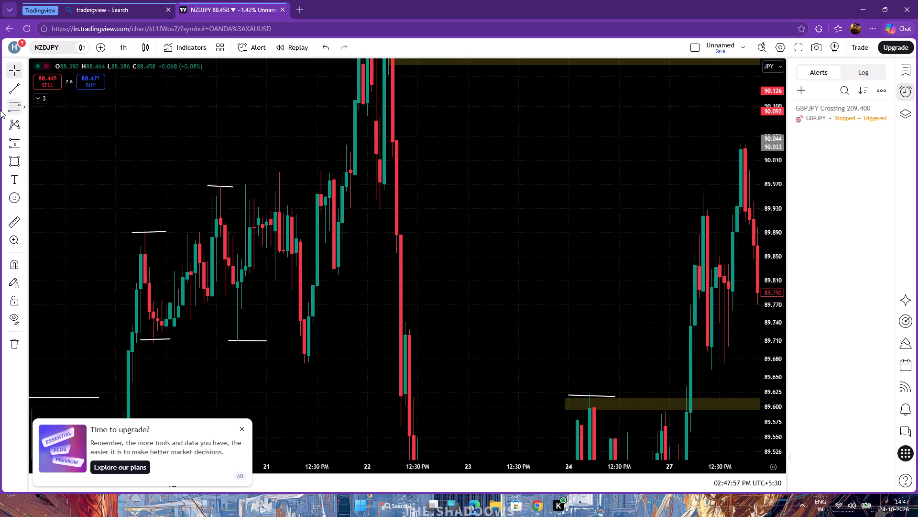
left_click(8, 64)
Draw a white trendline across the 22 October swing high at about 90.342, just above the yellow zone.
left_click_drag(515, 191, 516, 353)
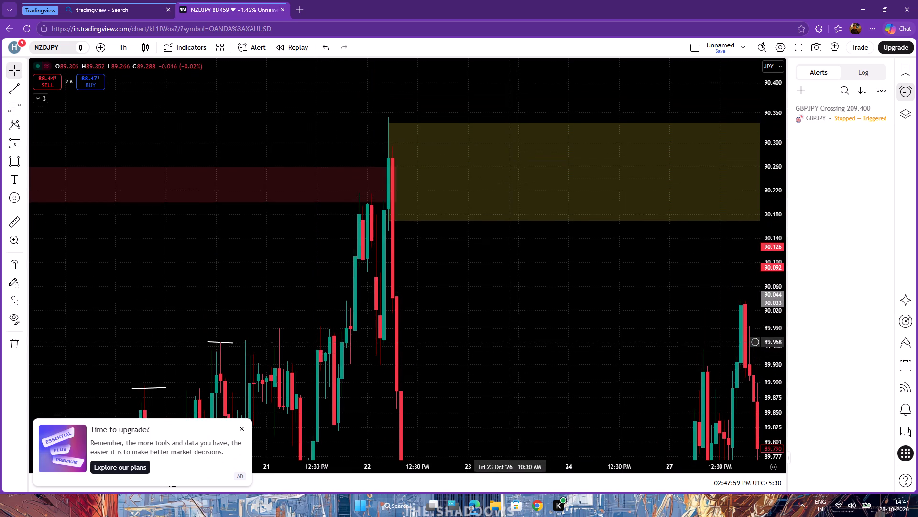
left_click_drag(509, 341, 342, 320)
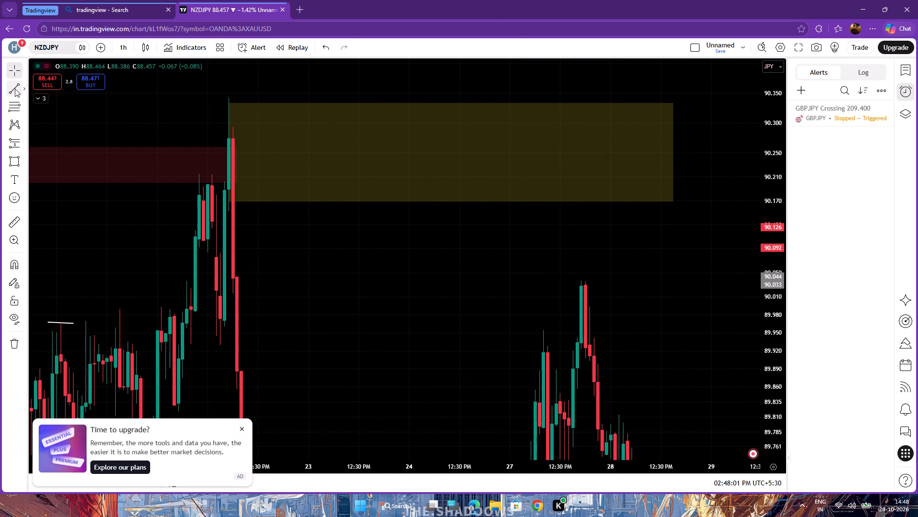
left_click(15, 89)
left_click(218, 98)
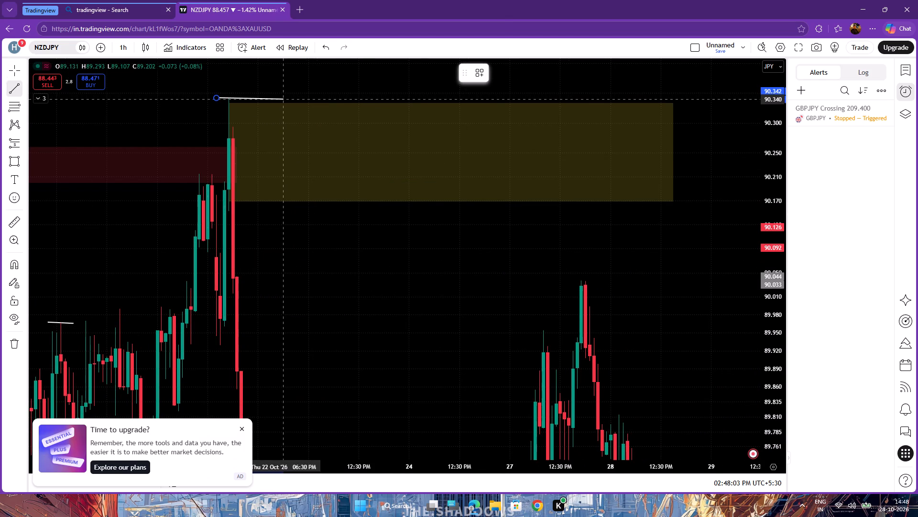
left_click(286, 98)
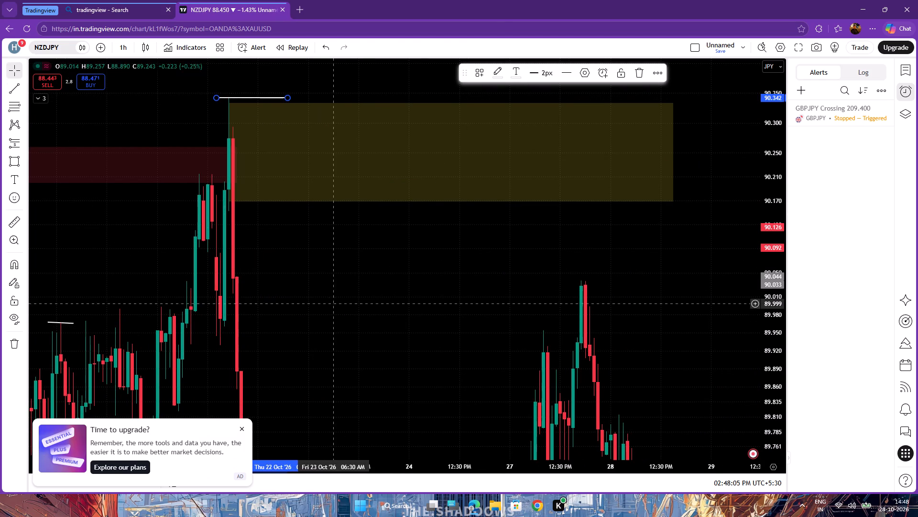
Move the white trendline under the 20 October low to just beneath the 21 October swing low, at about 89.67.
left_click_drag(339, 323, 461, 293)
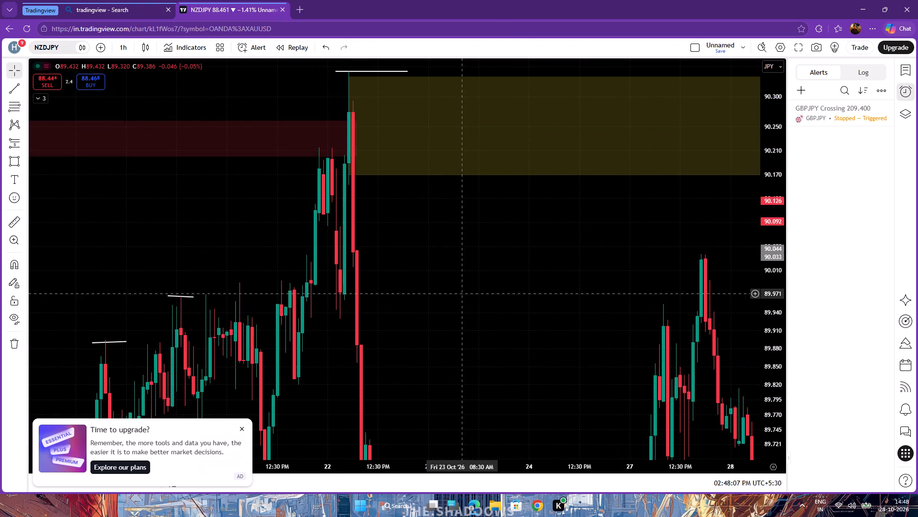
left_click_drag(779, 114, 773, 292)
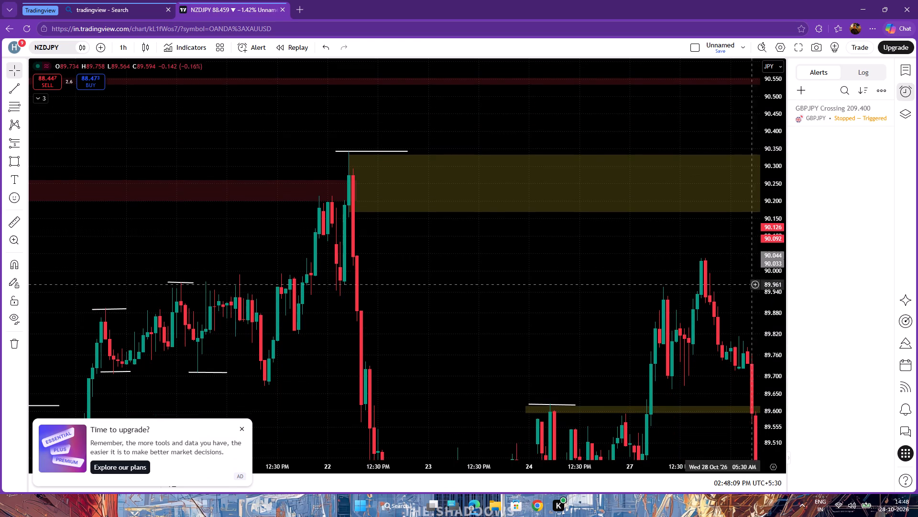
left_click_drag(468, 276, 468, 218)
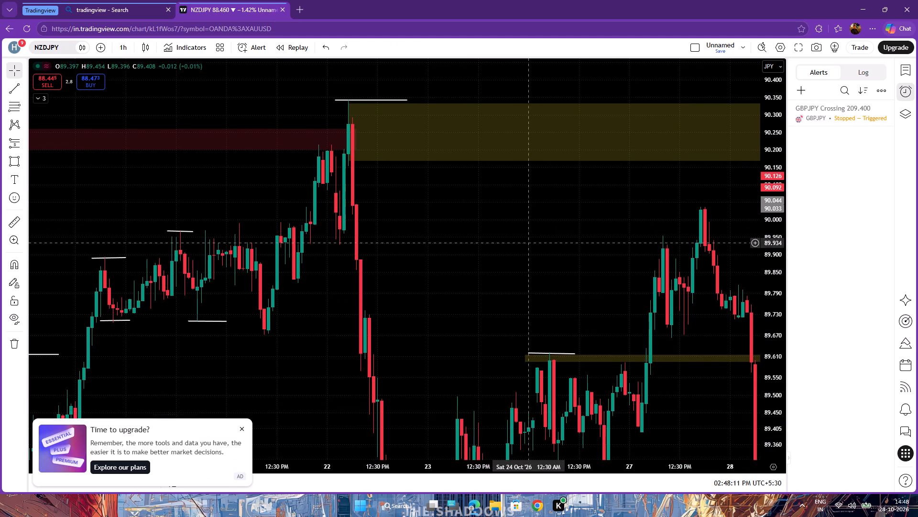
left_click_drag(528, 248, 443, 260)
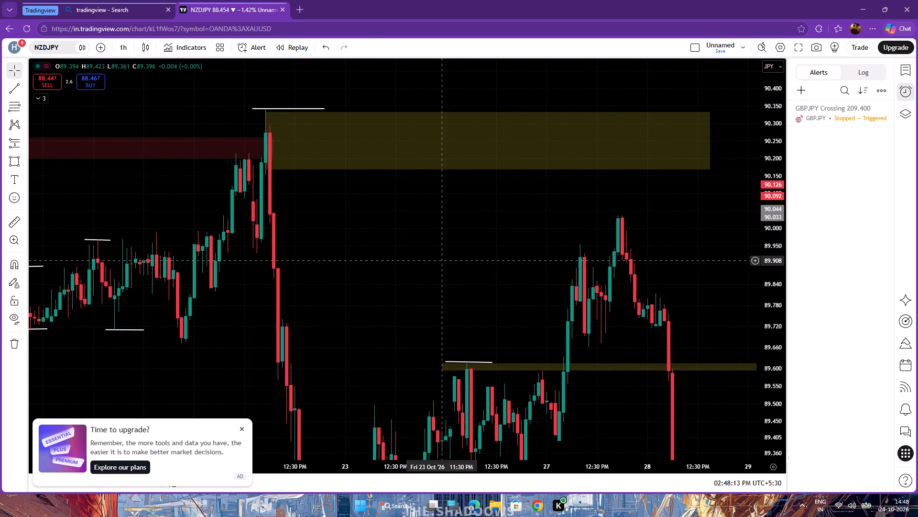
left_click_drag(443, 260, 437, 258)
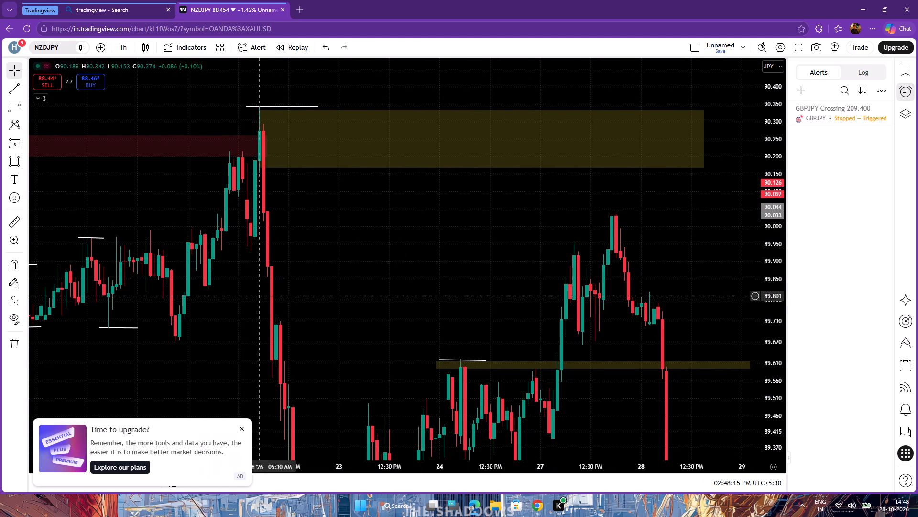
left_click_drag(112, 329, 172, 346)
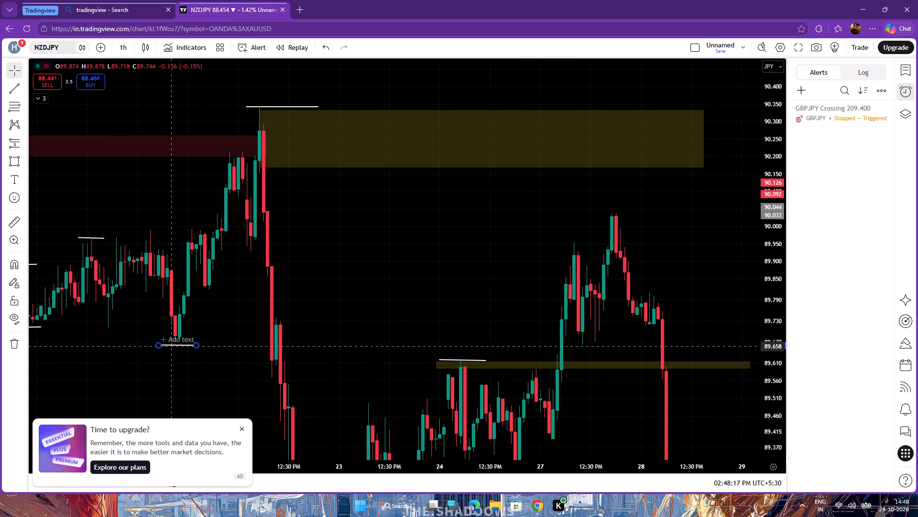
left_click_drag(172, 346, 173, 344)
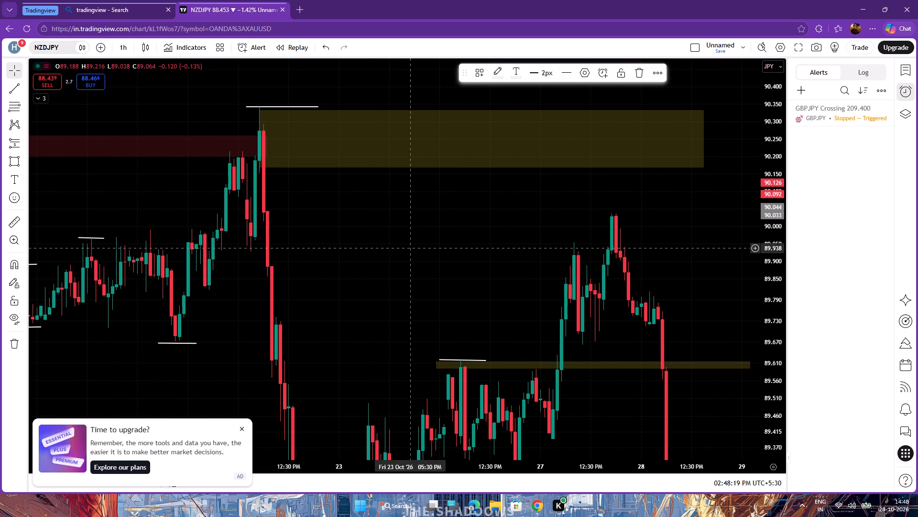
left_click(409, 248)
Draw a thin red rectangle zone from the 21 October swing low to 28 October 06:30 AM, between about 89.685 and 89.664.
left_click_drag(454, 288, 423, 237)
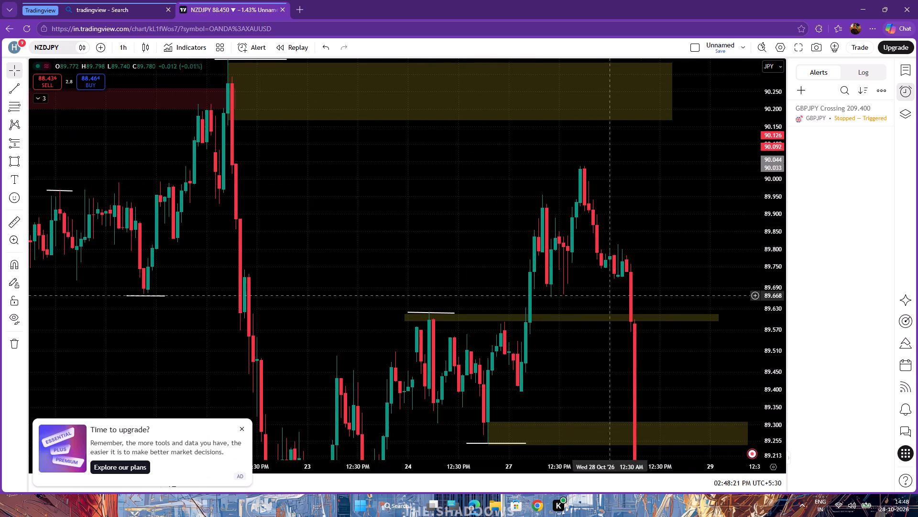
left_click(14, 162)
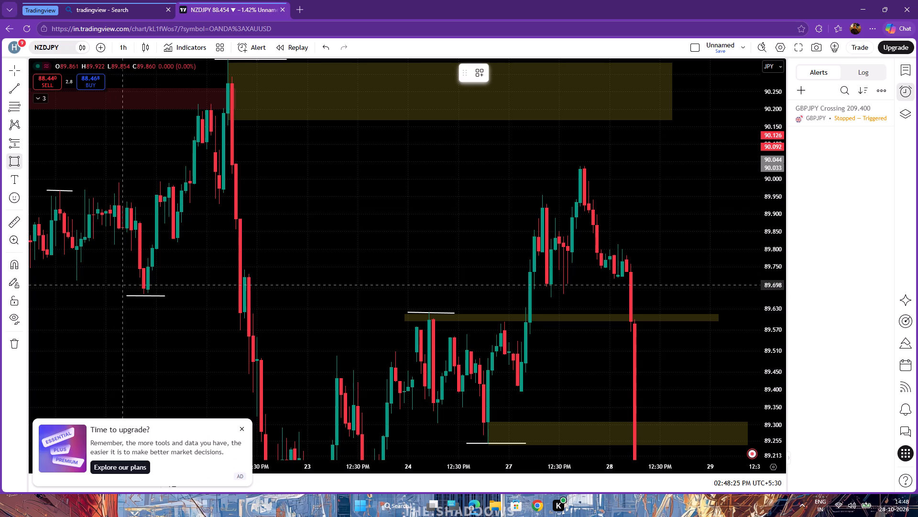
left_click(121, 289)
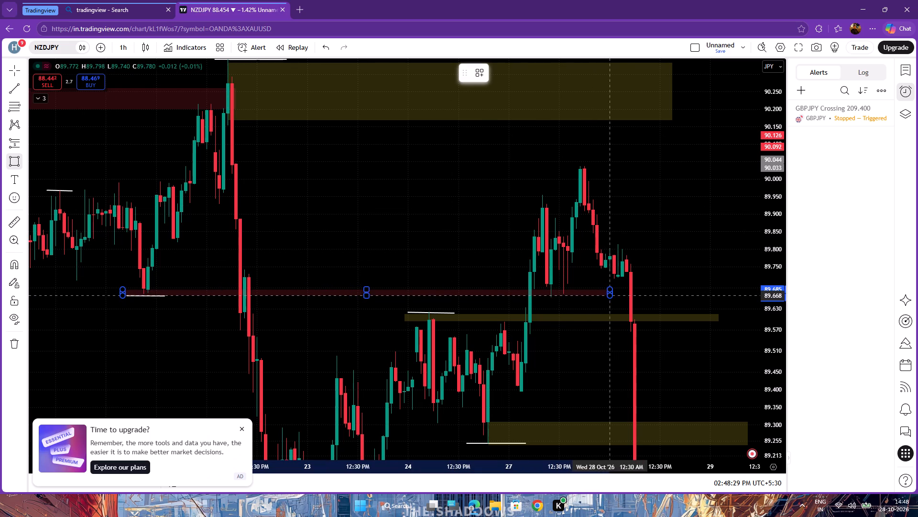
left_click(633, 297)
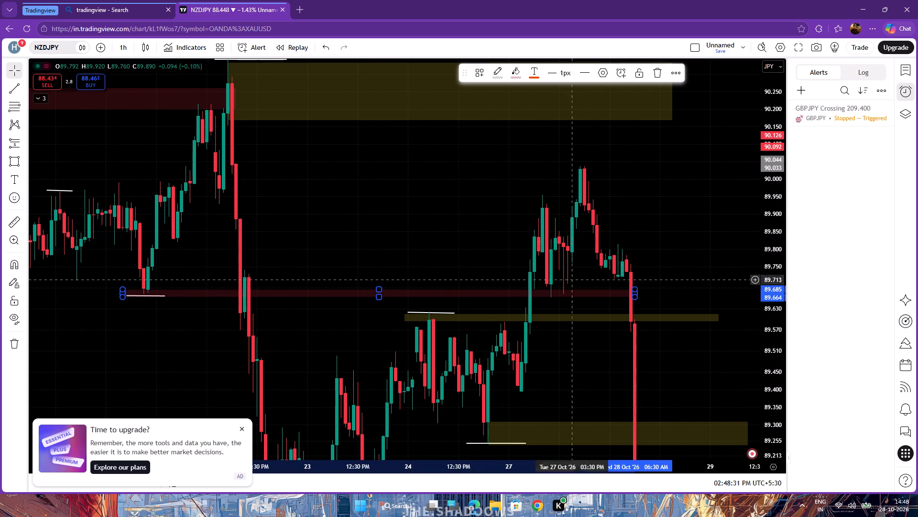
Examine NZDJPY's price action around the marked zones, from the 22 October high through the 28 October drop.
left_click_drag(309, 209, 324, 162)
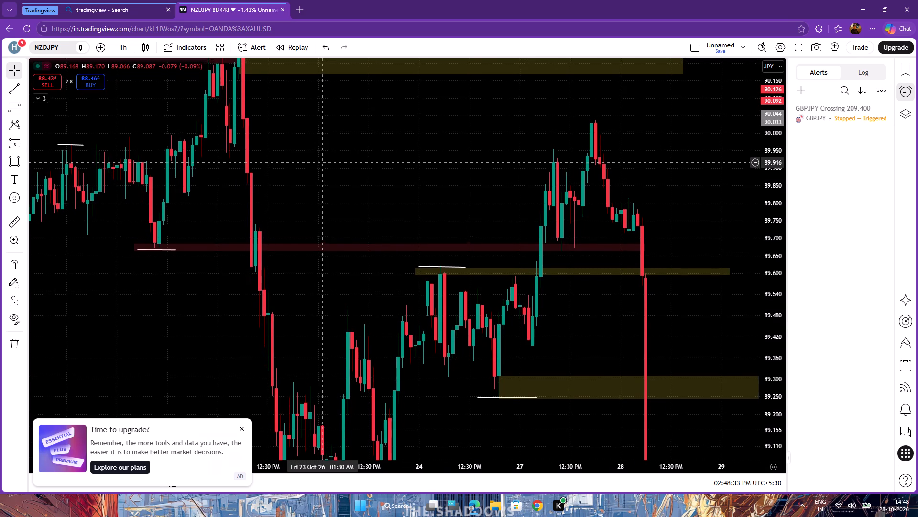
left_click_drag(324, 162, 361, 154)
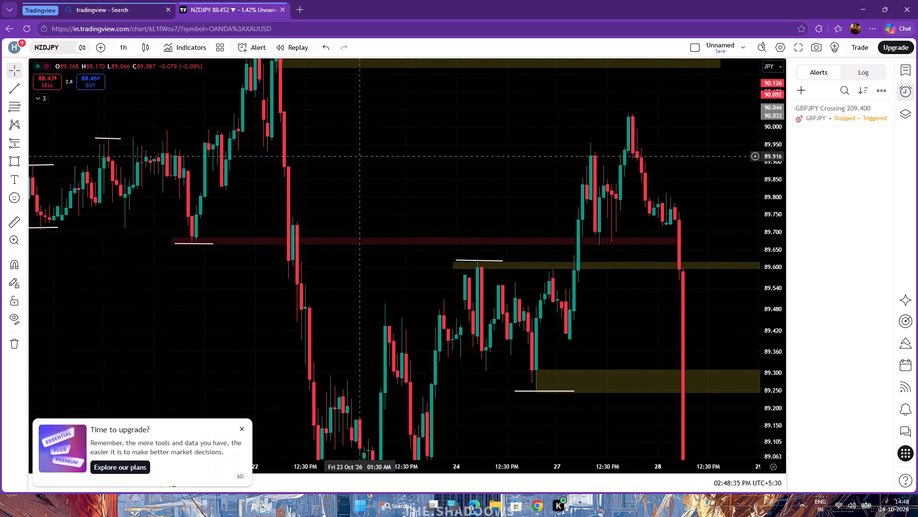
left_click_drag(361, 154, 299, 31)
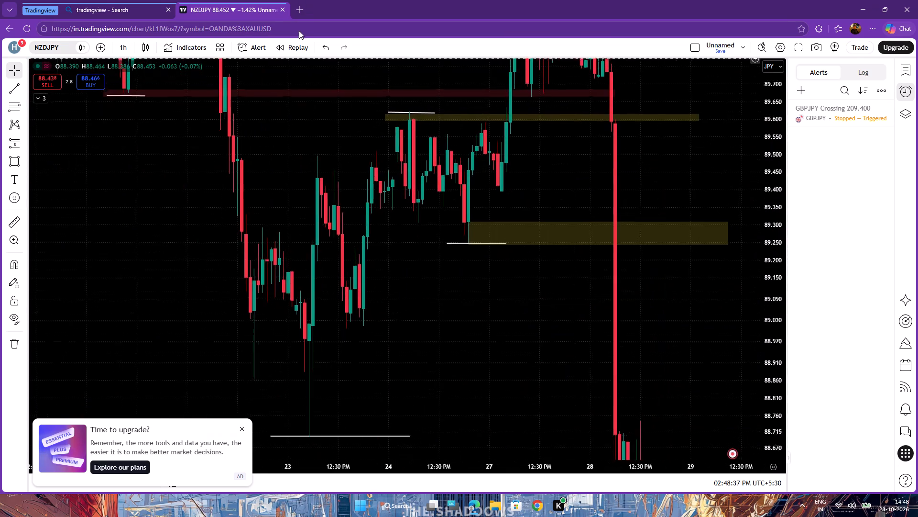
left_click_drag(299, 31, 366, 290)
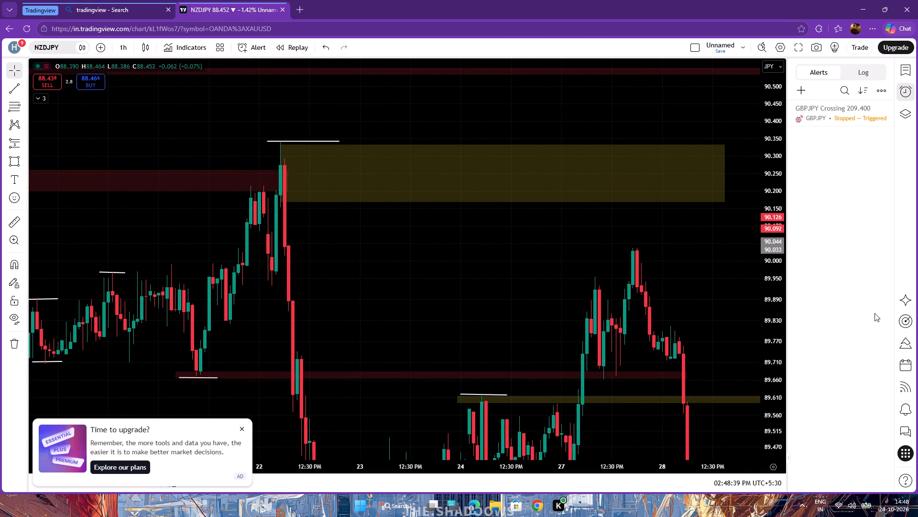
left_click_drag(790, 166, 760, 288)
left_click_drag(778, 206, 771, 298)
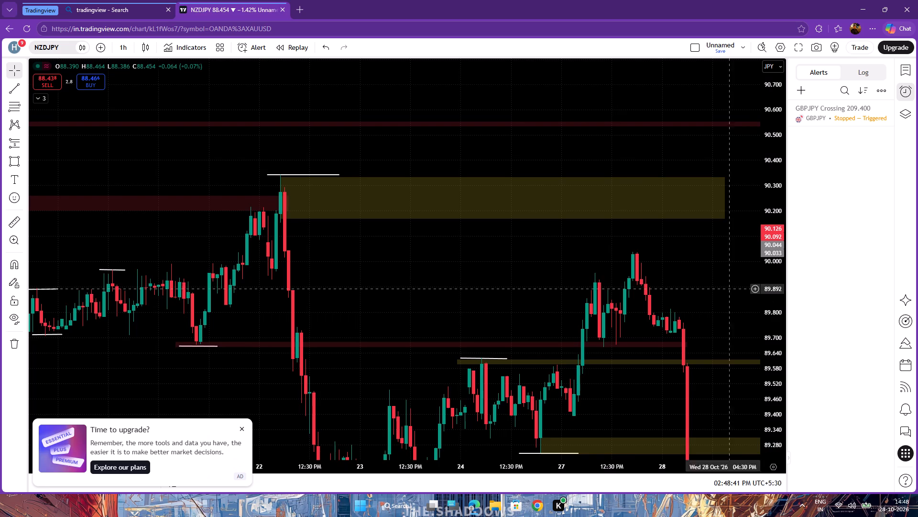
left_click_drag(514, 275, 559, 123)
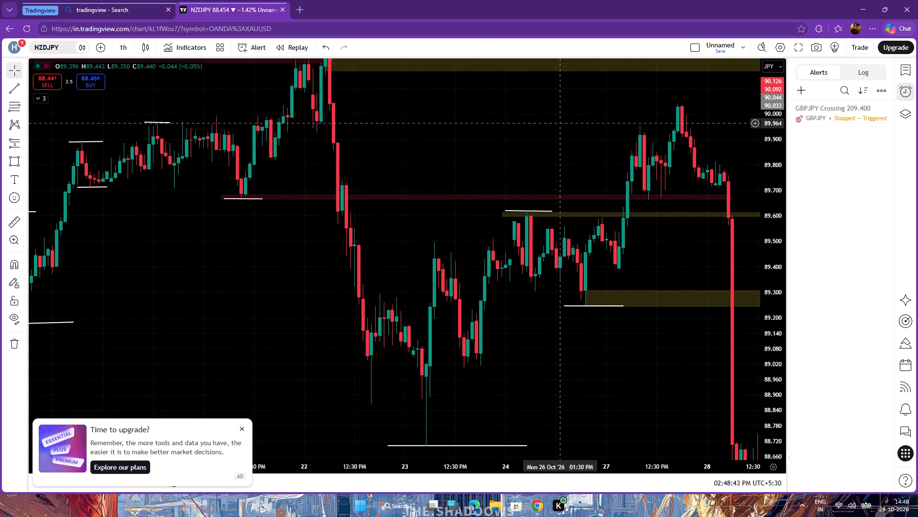
left_click_drag(559, 123, 535, 125)
left_click_drag(446, 149, 428, 207)
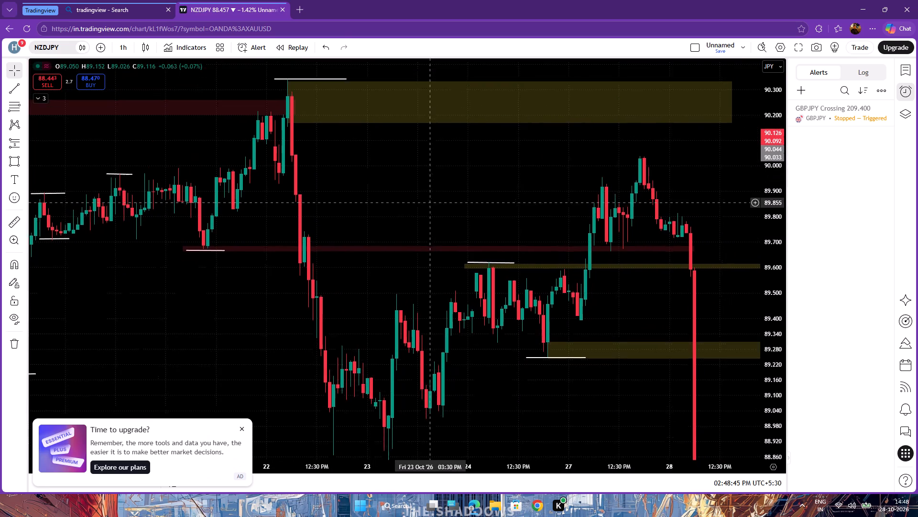
left_click_drag(428, 207, 417, 274)
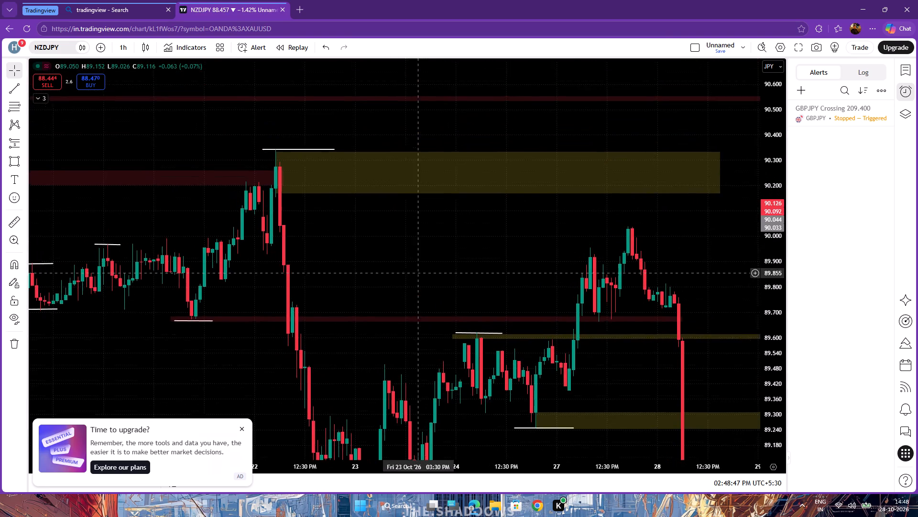
left_click_drag(417, 274, 366, 85)
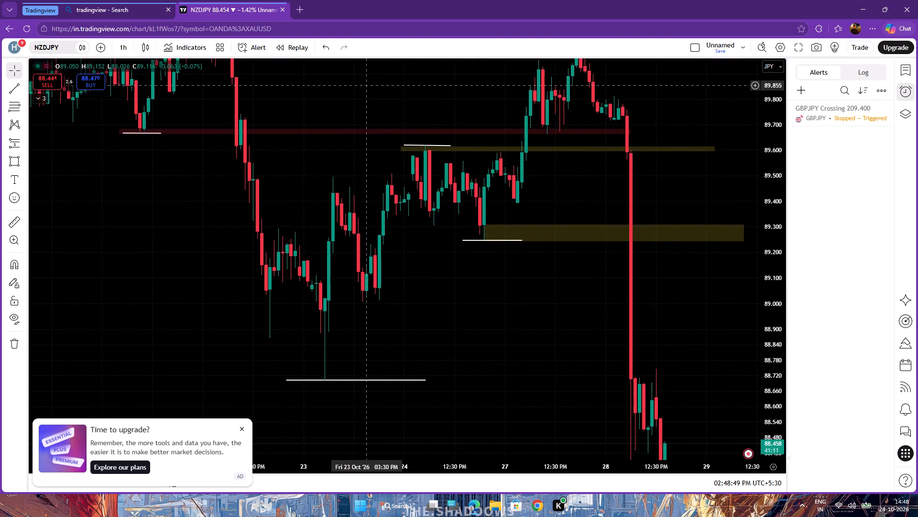
left_click_drag(366, 85, 382, 95)
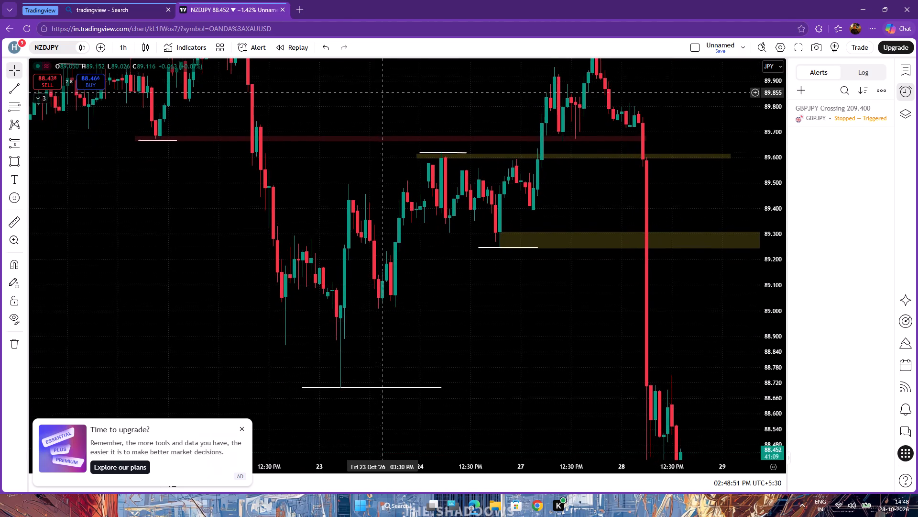
left_click_drag(382, 95, 381, 131)
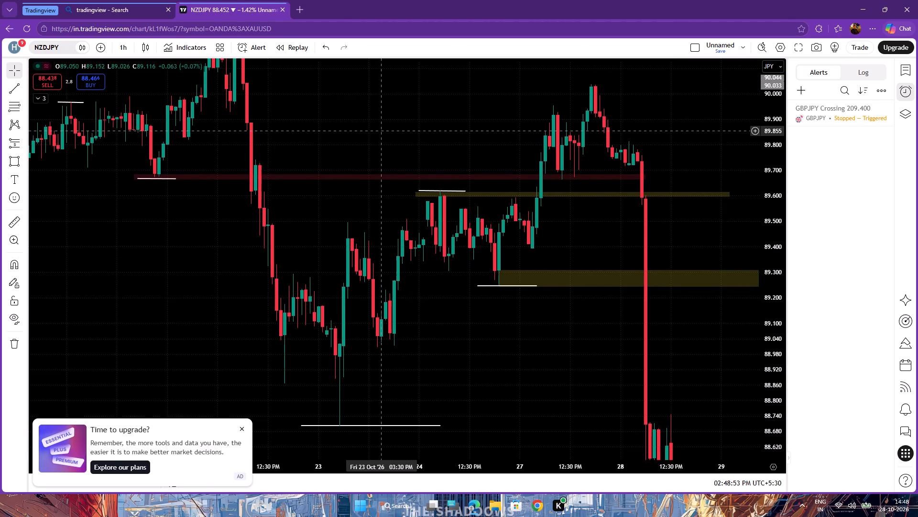
Draw a white trendline across the 27 October swing high at about 90.038, from 27 October 09:30 AM to late 28 October.
left_click_drag(381, 131, 387, 143)
left_click_drag(603, 371, 500, 355)
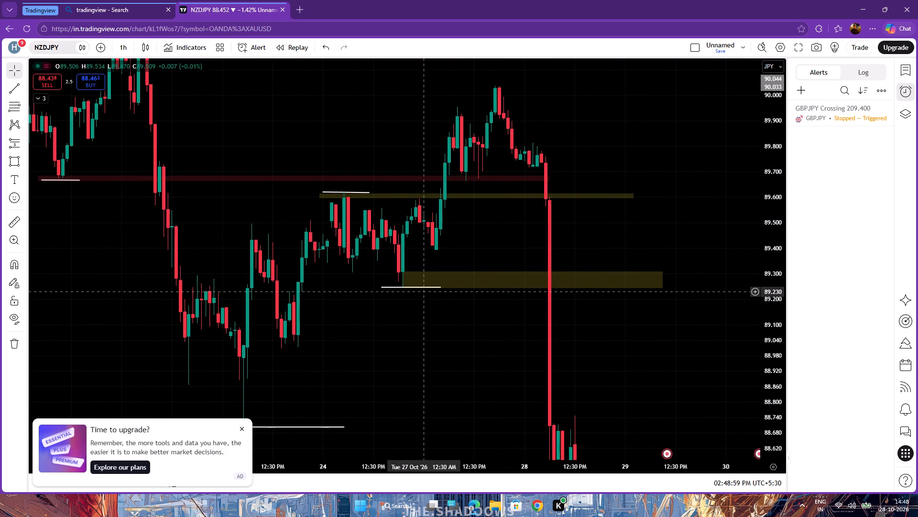
left_click_drag(638, 175, 655, 252)
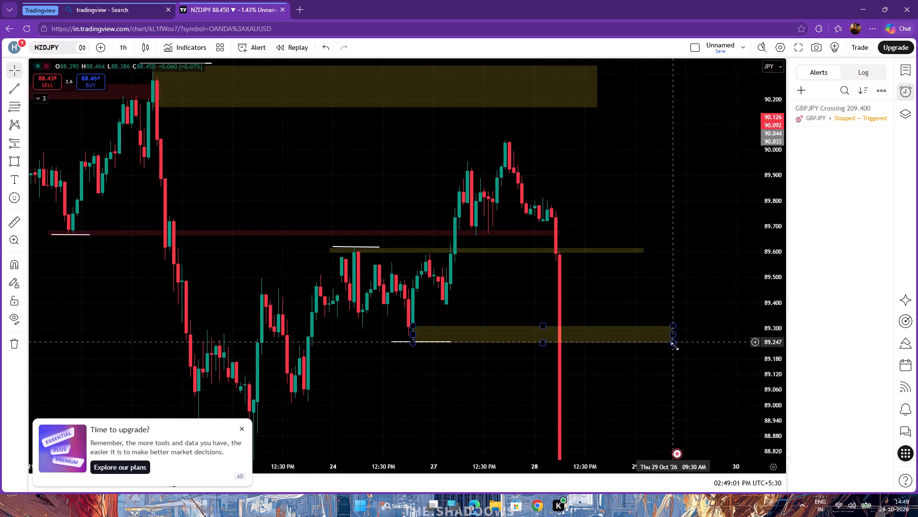
scroll(684, 371, "down", 3)
left_click_drag(690, 394, 621, 232)
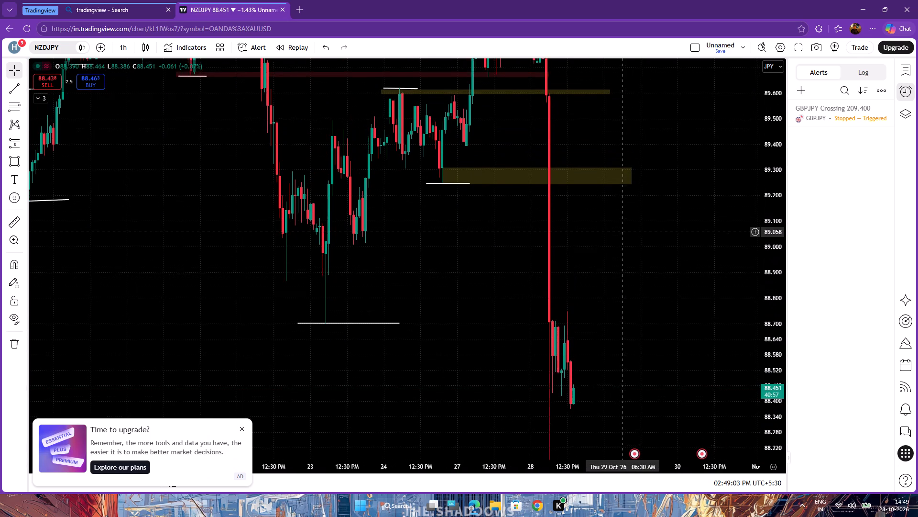
left_click_drag(621, 232, 621, 234)
left_click_drag(686, 294, 618, 382)
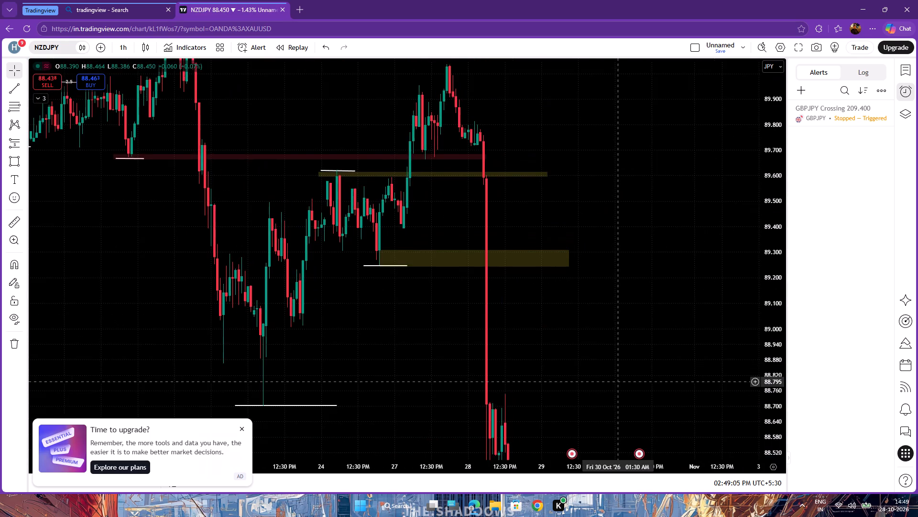
left_click_drag(655, 210, 636, 325)
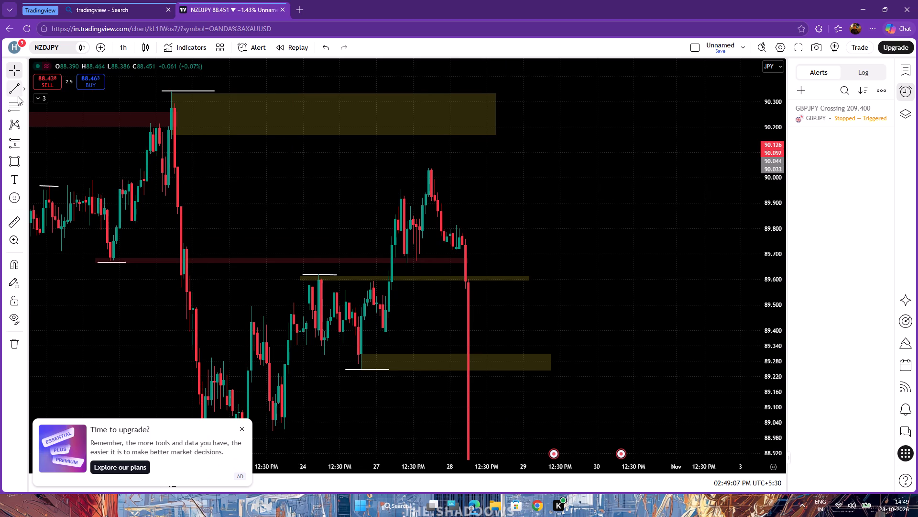
left_click(7, 91)
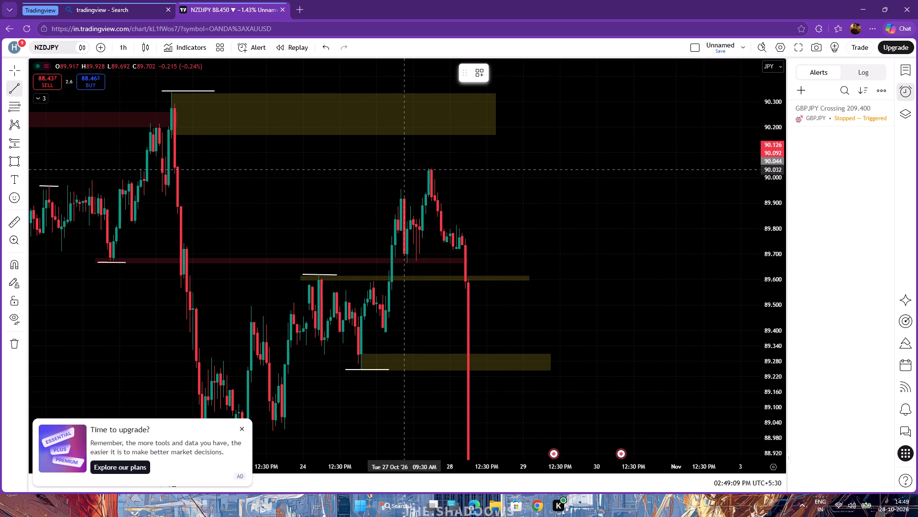
left_click(404, 168)
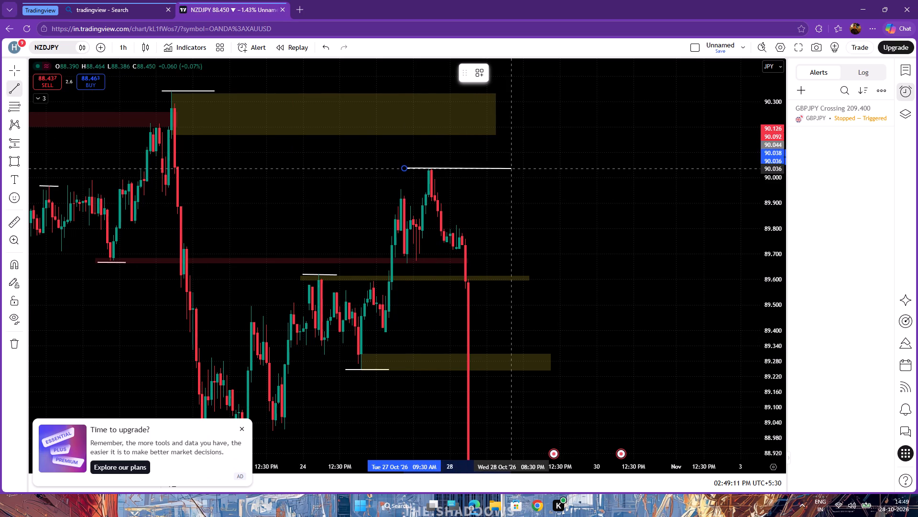
left_click(514, 168)
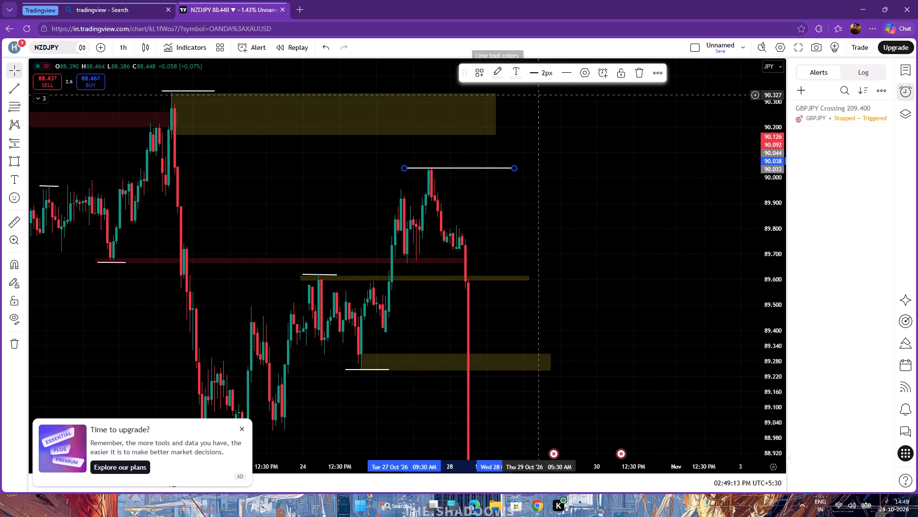
left_click(555, 101)
Draw a yellow trendline above the upper yellow zone, from 23 October 11:30 PM at about 90.431 to 28 October 07:30 PM at about 90.416.
left_click_drag(555, 104, 647, 146)
left_click(9, 90)
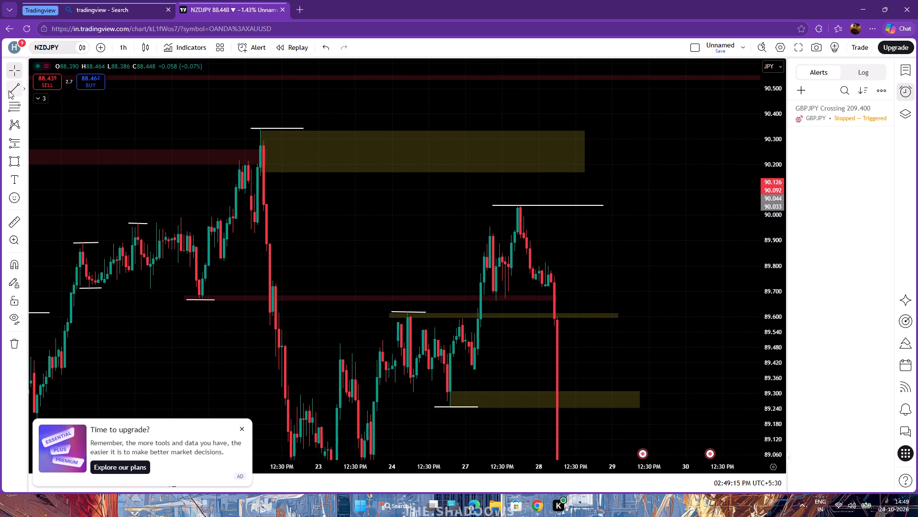
left_click_drag(390, 106, 406, 106)
left_click(598, 110)
left_click(498, 74)
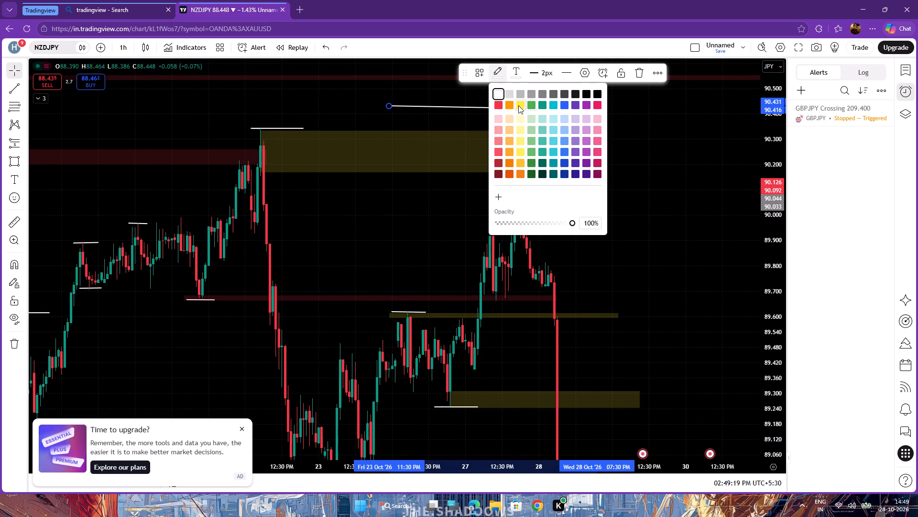
left_click(518, 105)
left_click(6, 67)
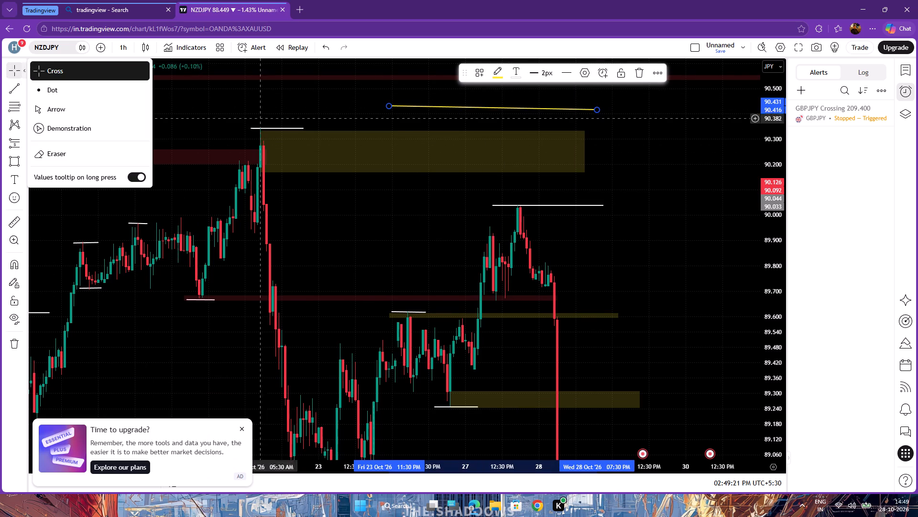
Draw a short yellow trendline across the 23 October swing high, at about 89.49.
left_click_drag(376, 202, 483, 42)
scroll(386, 301, "up", 4)
left_click_drag(448, 336, 458, 324)
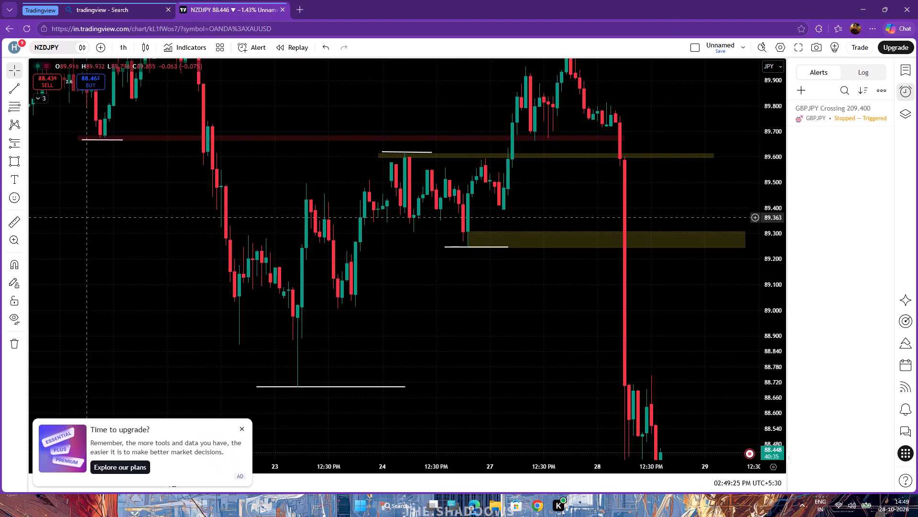
left_click(18, 86)
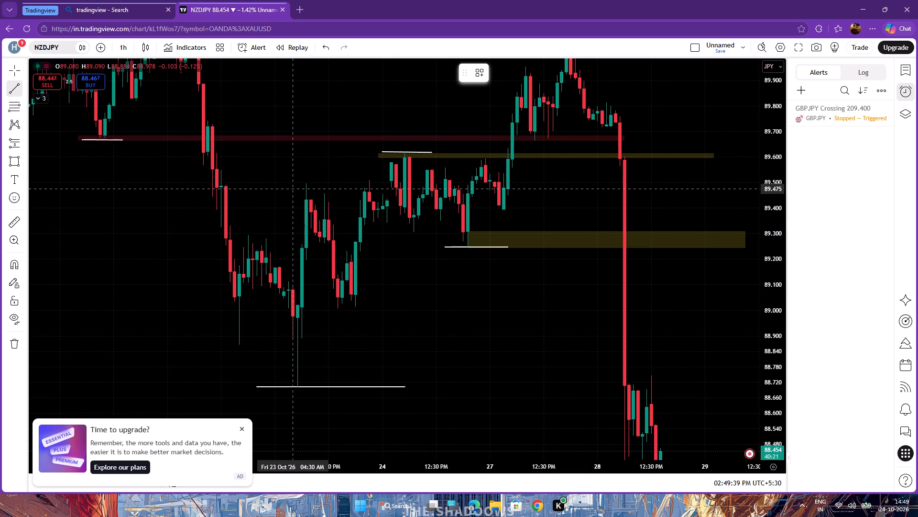
left_click_drag(295, 184, 301, 181)
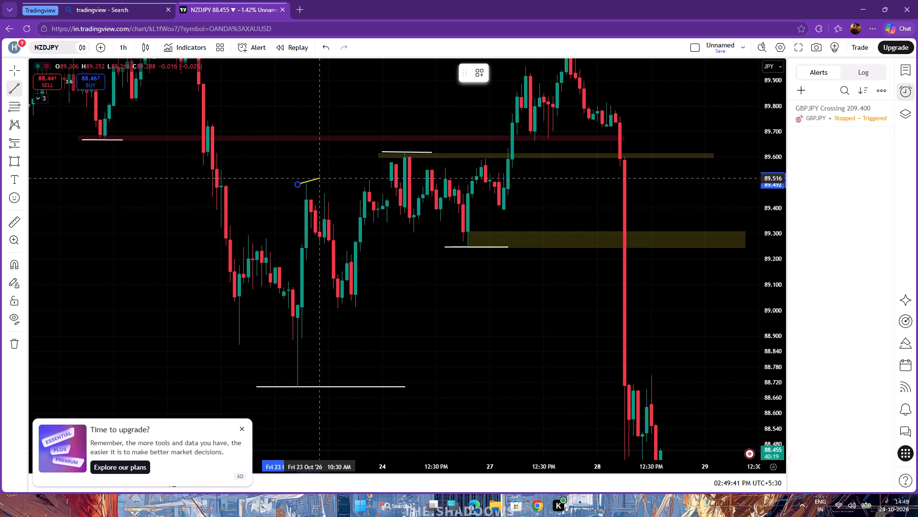
left_click(330, 185)
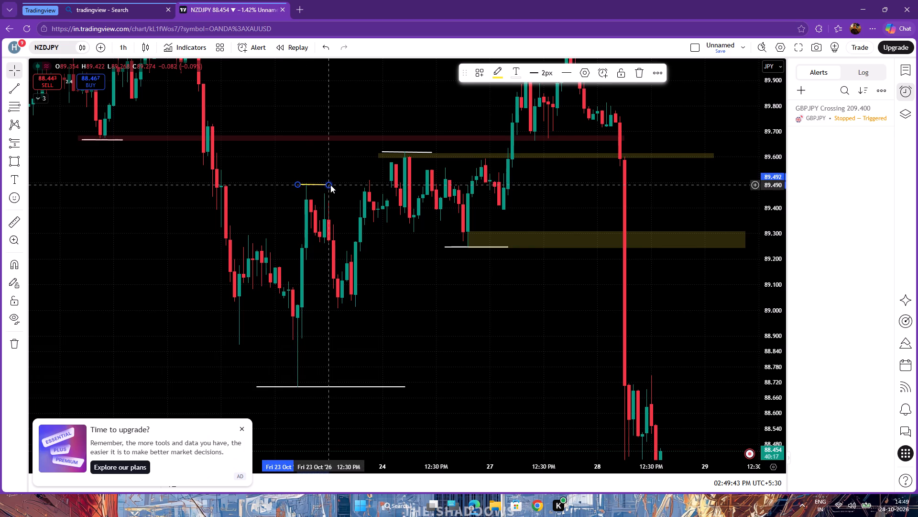
left_click(0, 67)
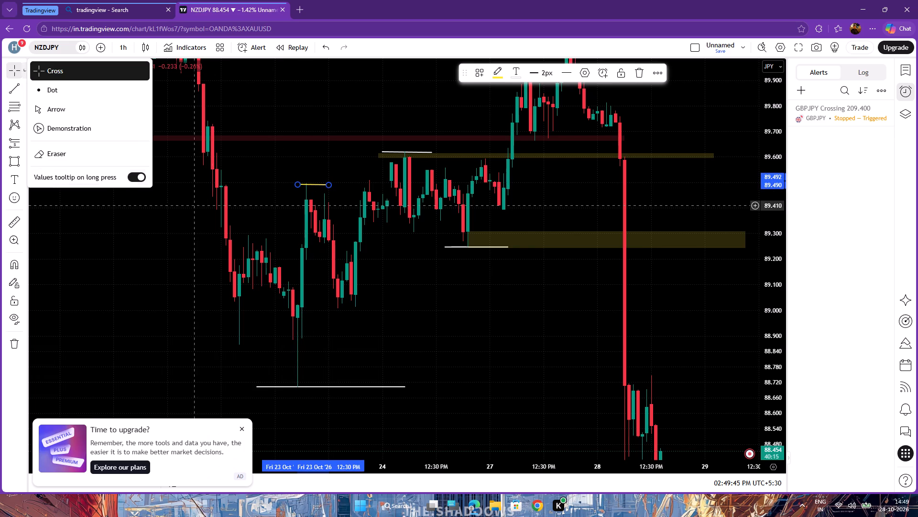
left_click(289, 286)
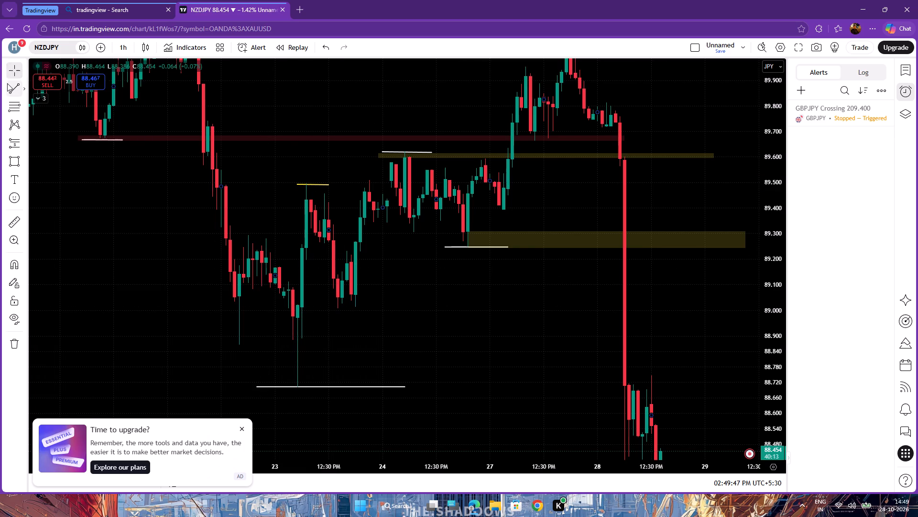
Draw a yellow trendline beneath the 23 October double low at about 89.006, from 10:30 AM to 09:30 PM.
left_click(7, 84)
left_click(319, 309)
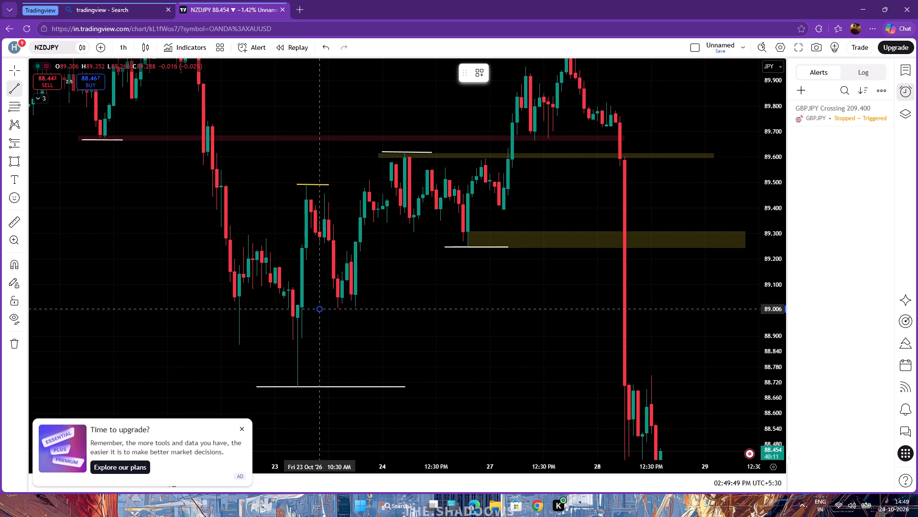
left_click(368, 308)
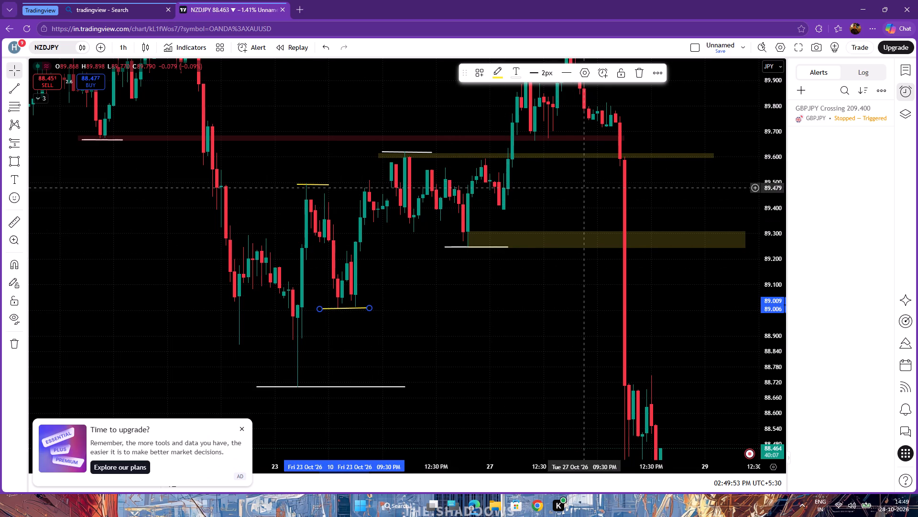
Examine NZDJPY's marked swings and zones at different scales, from mid-October through the sharp 28 October drop.
left_click_drag(579, 196, 516, 281)
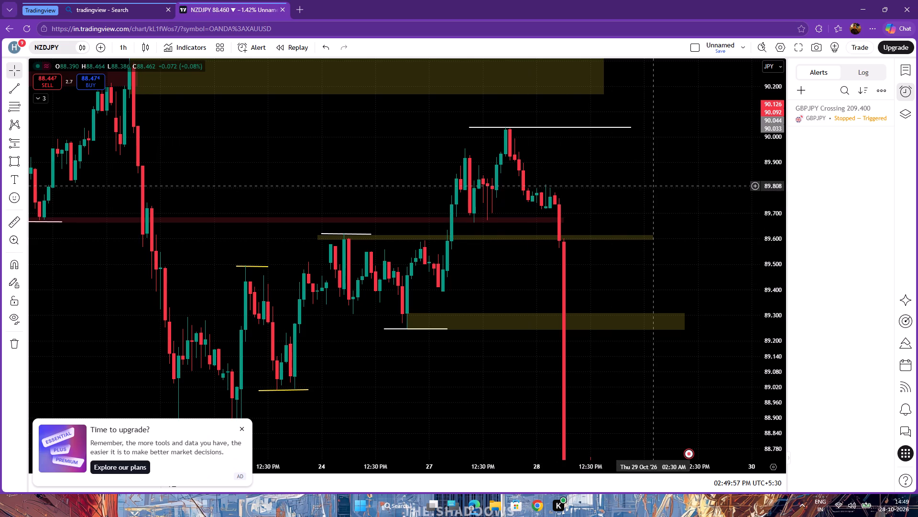
left_click_drag(653, 186, 585, 203)
left_click_drag(784, 392, 767, 347)
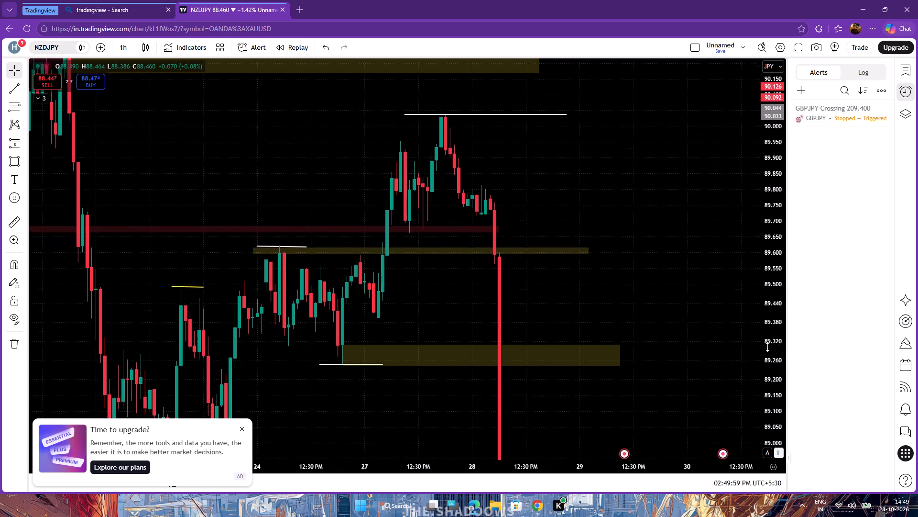
left_click_drag(767, 347, 766, 323)
left_click_drag(585, 344, 595, 289)
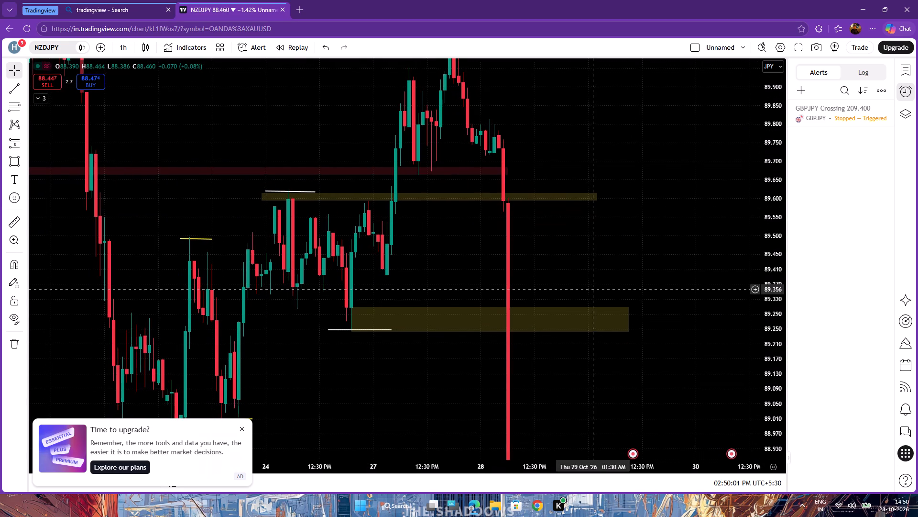
left_click_drag(595, 289, 604, 343)
left_click_drag(647, 320, 506, 117)
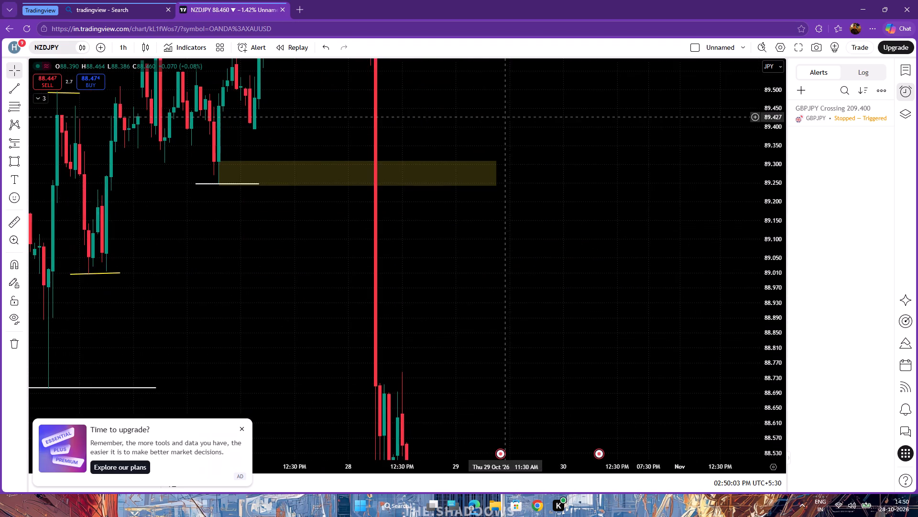
scroll(570, 207, "down", 2)
left_click_drag(617, 193, 620, 260)
left_click_drag(766, 107, 756, 308)
left_click_drag(713, 281, 688, 220)
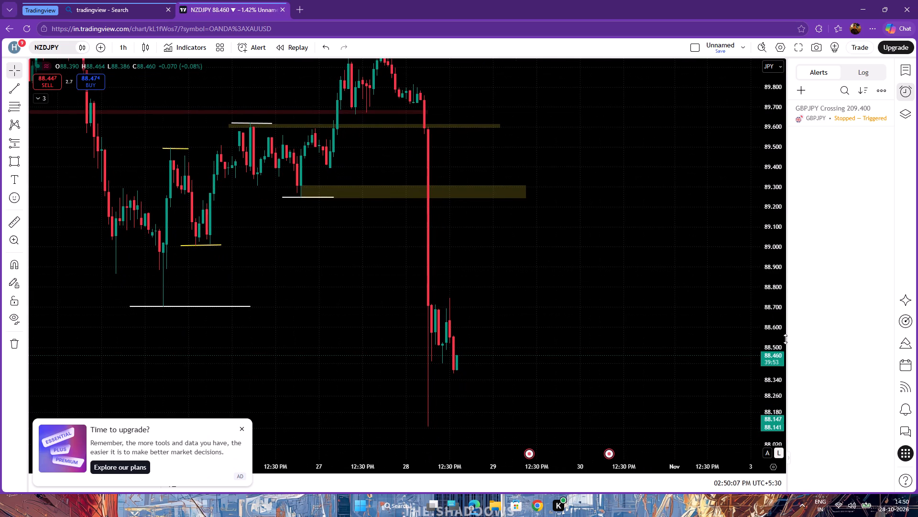
left_click_drag(785, 337, 779, 278)
left_click_drag(610, 263, 623, 239)
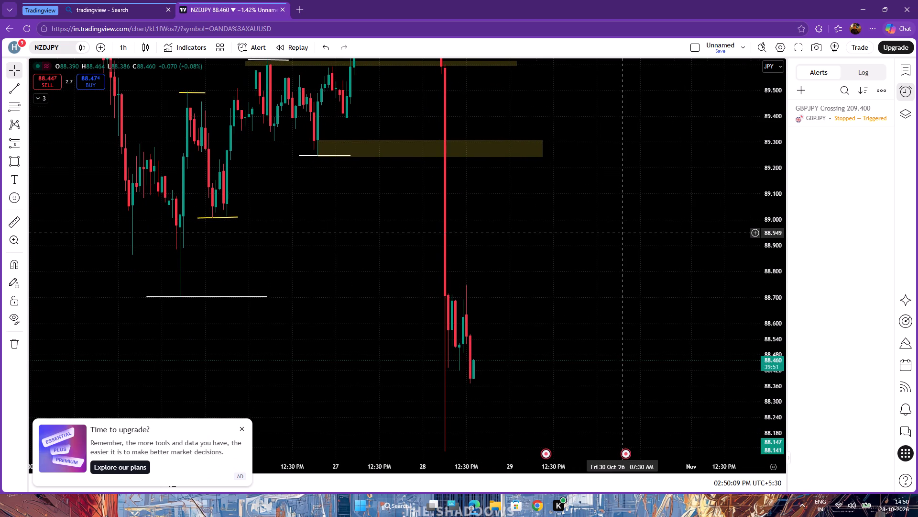
scroll(631, 227, "down", 3)
scroll(631, 227, "up", 2)
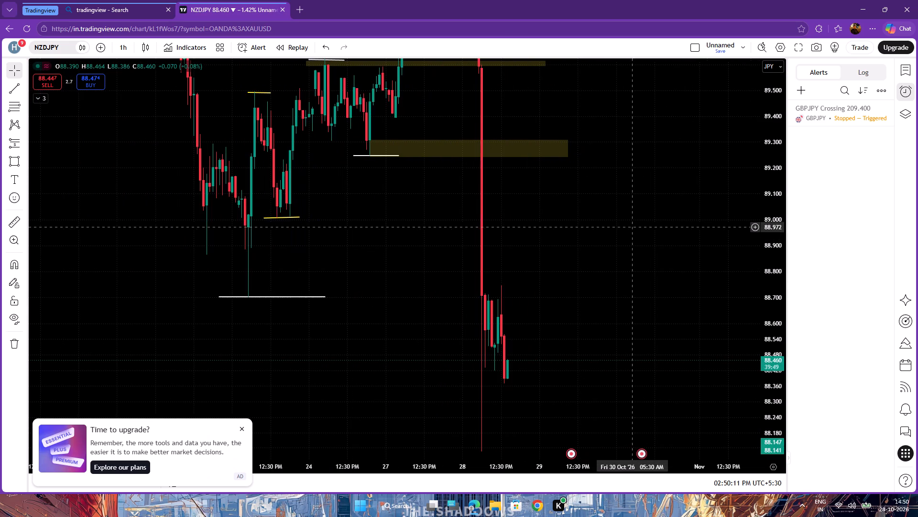
left_click_drag(769, 141, 757, 345)
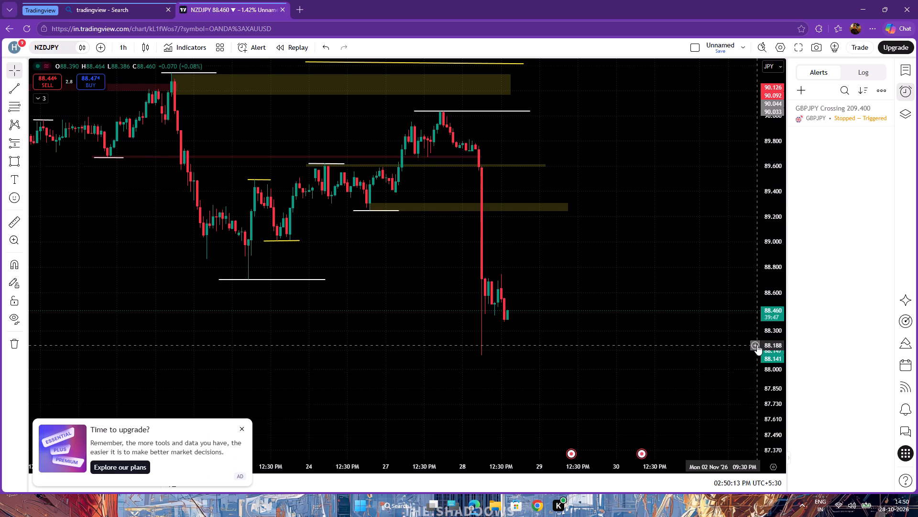
left_click_drag(757, 345, 754, 328)
scroll(667, 214, "down", 3)
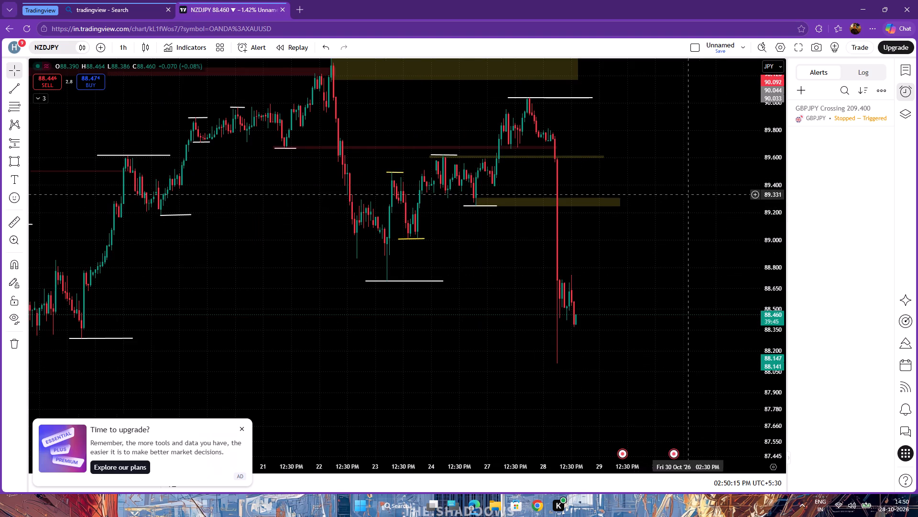
left_click_drag(702, 168, 706, 228)
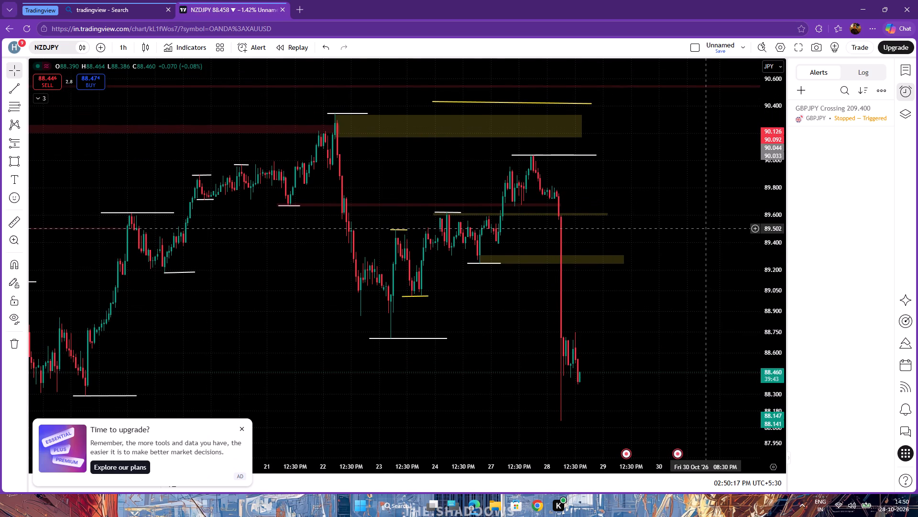
left_click_drag(706, 228, 612, 234)
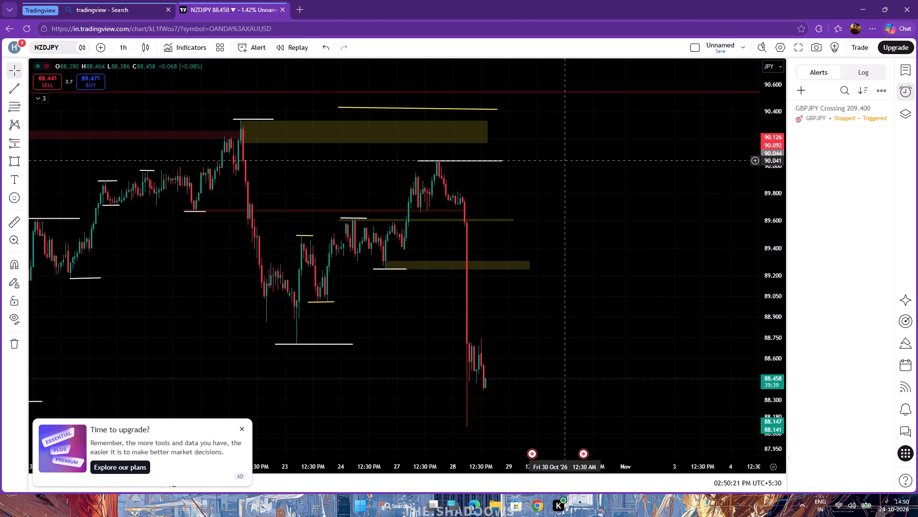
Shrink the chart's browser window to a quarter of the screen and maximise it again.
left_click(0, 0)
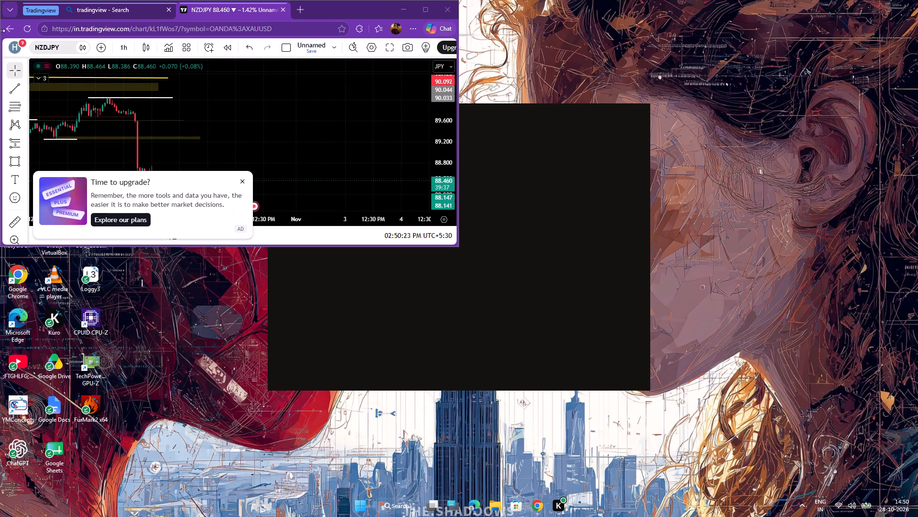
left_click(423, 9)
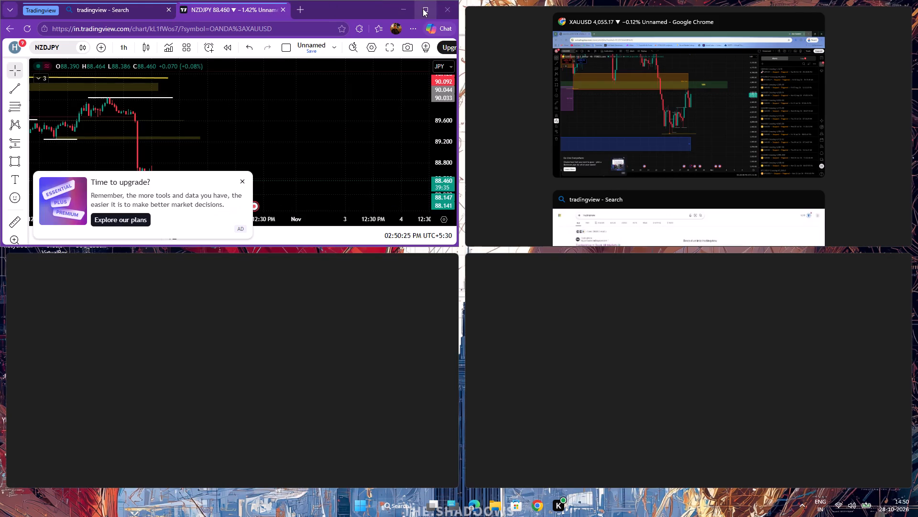
Dismiss the upgrade offer covering part of the NZDJPY chart.
left_click_drag(747, 222, 742, 170)
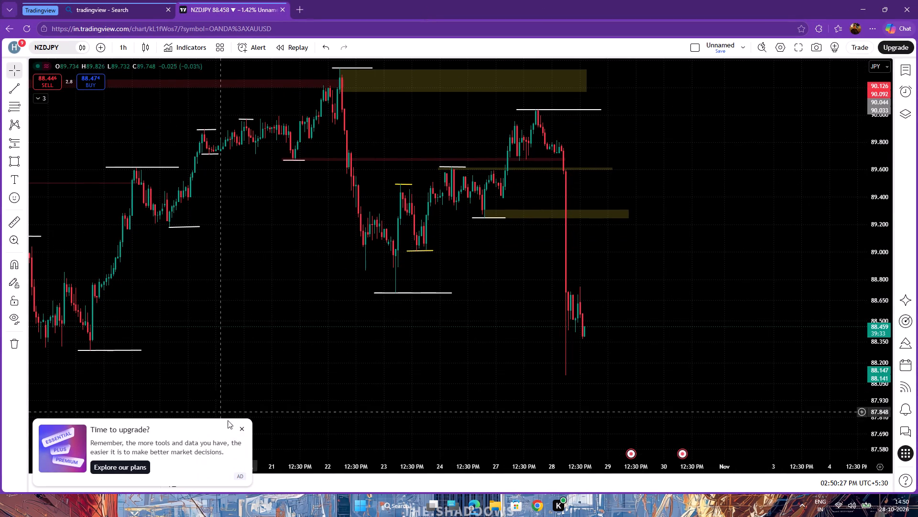
left_click(244, 429)
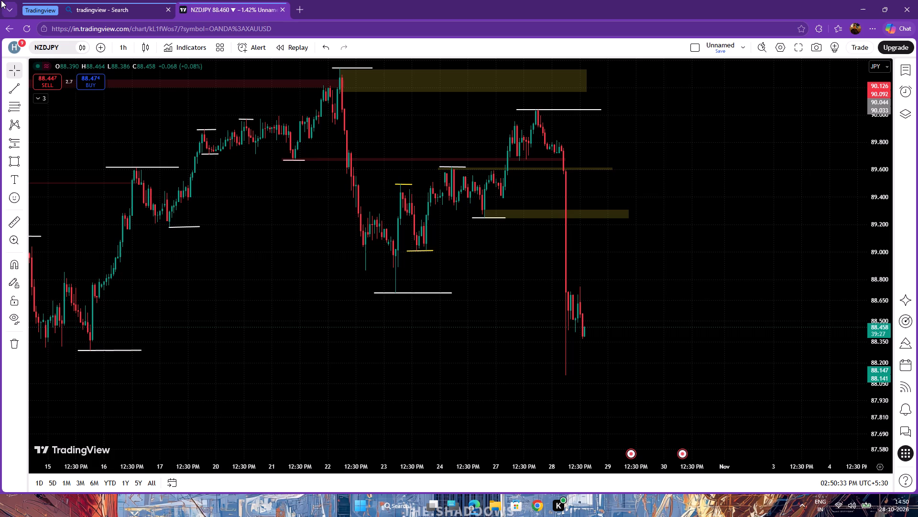
scroll(751, 290, "up", 3)
left_click_drag(697, 303, 693, 303)
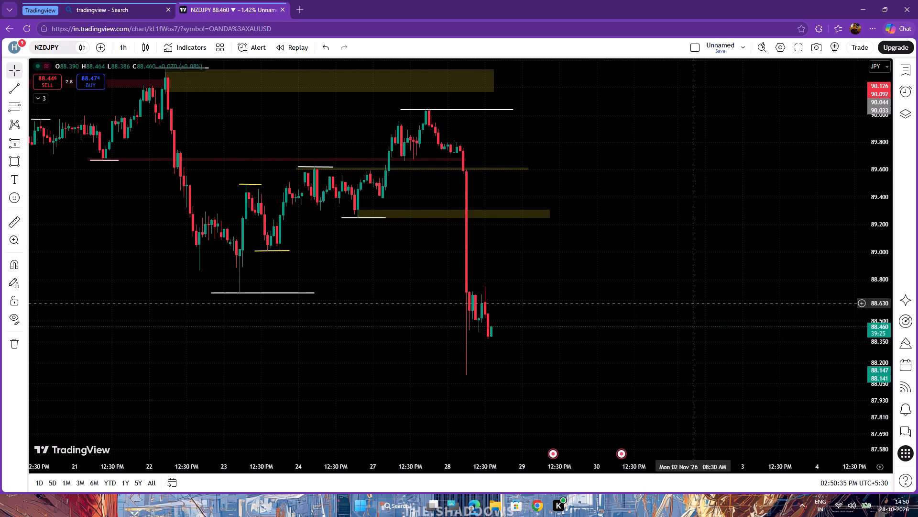
Examine NZDJPY's marked swings and zones from mid-October to the 28 October drop at different price and time scales.
left_click_drag(693, 303, 690, 319)
left_click_drag(721, 371, 727, 355)
left_click_drag(882, 413, 889, 382)
left_click_drag(645, 215, 649, 205)
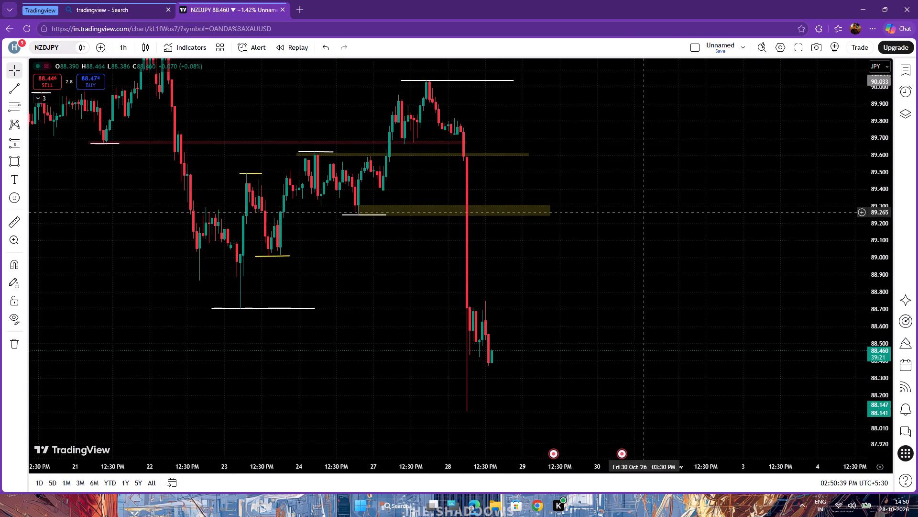
left_click_drag(649, 205, 654, 242)
left_click_drag(653, 336, 654, 332)
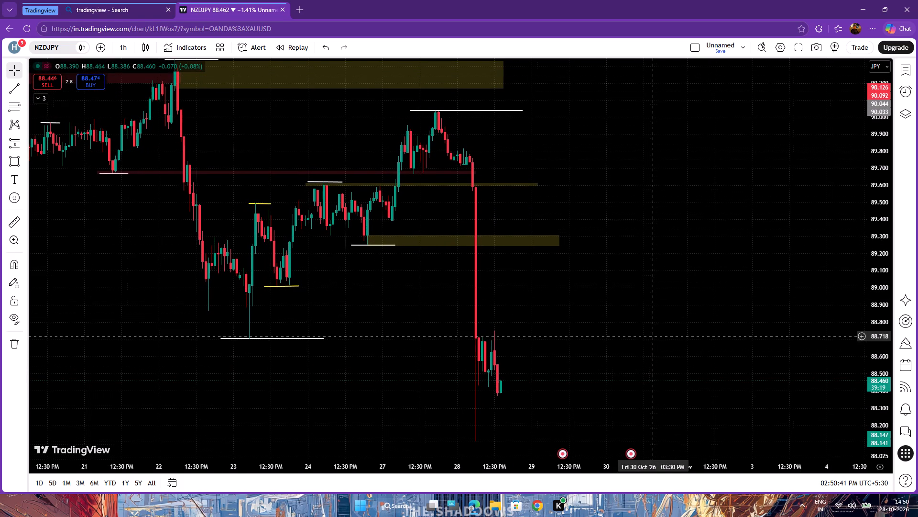
left_click_drag(654, 332, 676, 291)
scroll(612, 338, "up", 1)
scroll(611, 341, "down", 1)
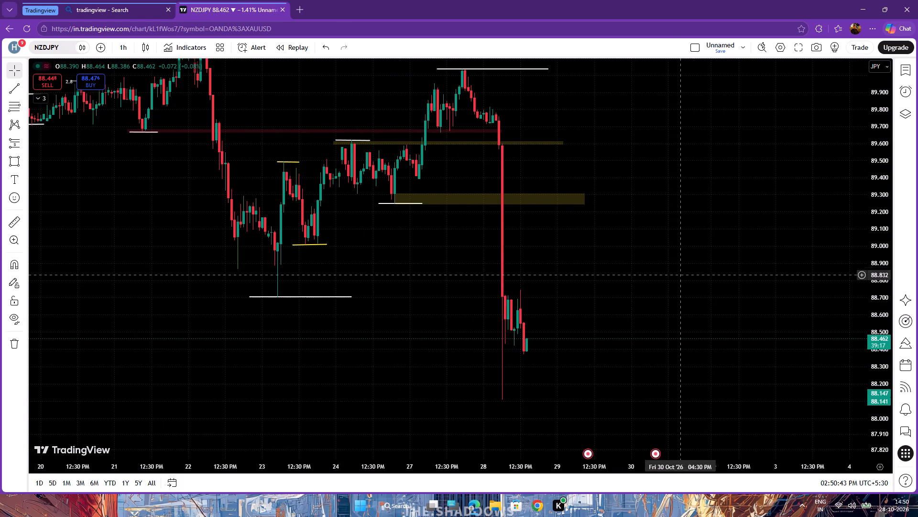
scroll(684, 270, "down", 3)
left_click(859, 176)
left_click_drag(889, 154, 885, 170)
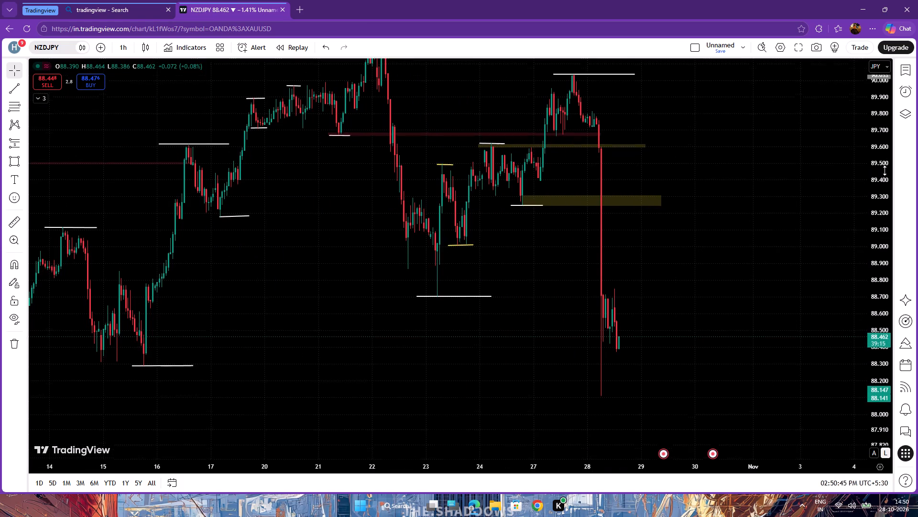
left_click_drag(885, 170, 880, 260)
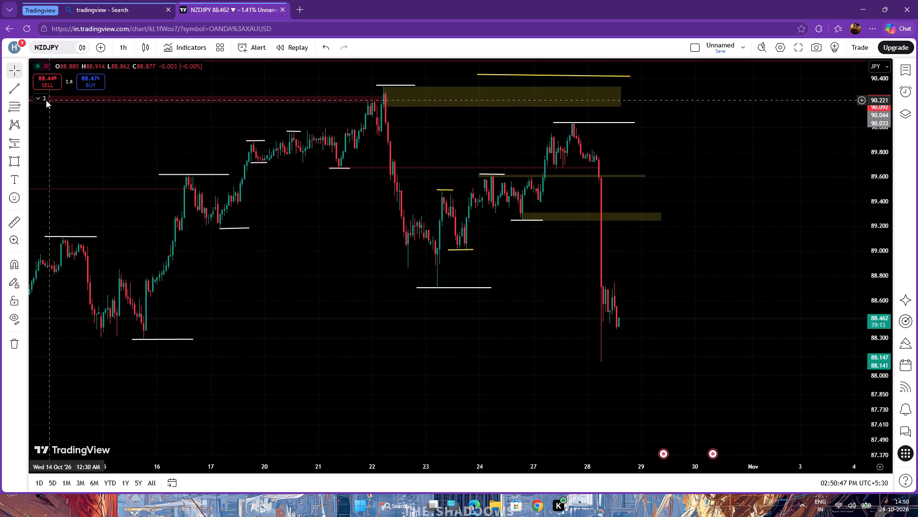
Compare the drawn NZDJPY swings and zones with the RMS JADU TONA indicator by switching its display on and off, leaving it hidden.
left_click(44, 100)
left_click(462, 120)
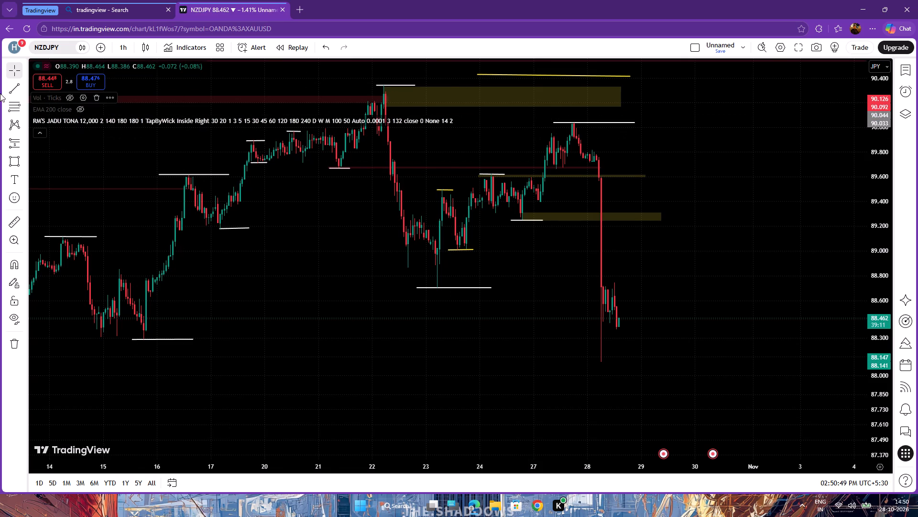
left_click(36, 132)
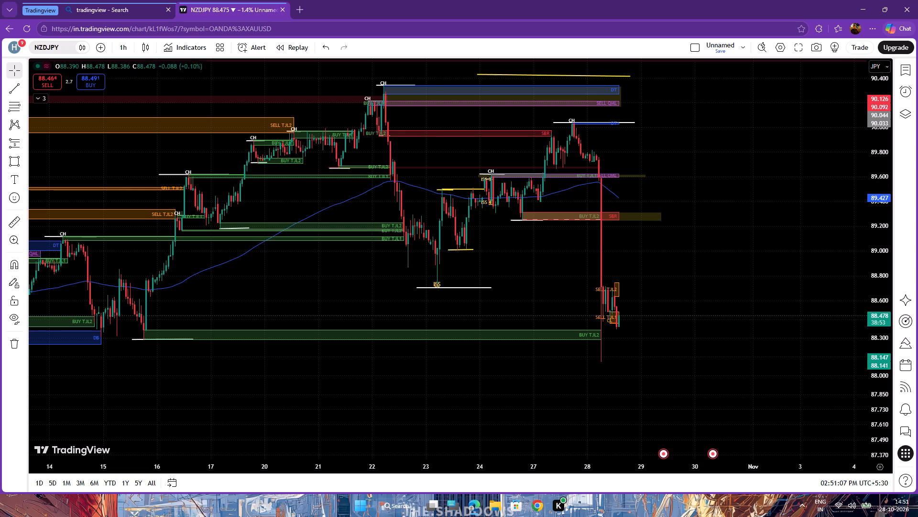
left_click(36, 97)
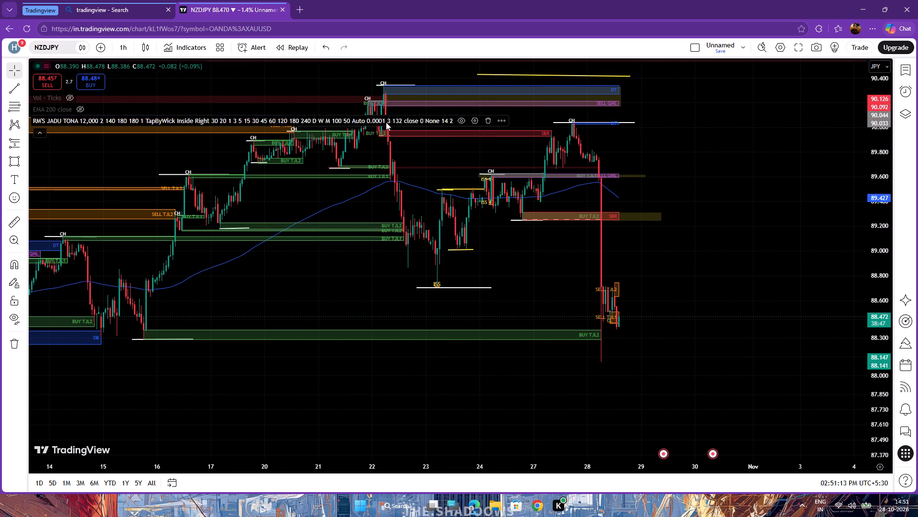
left_click(459, 124)
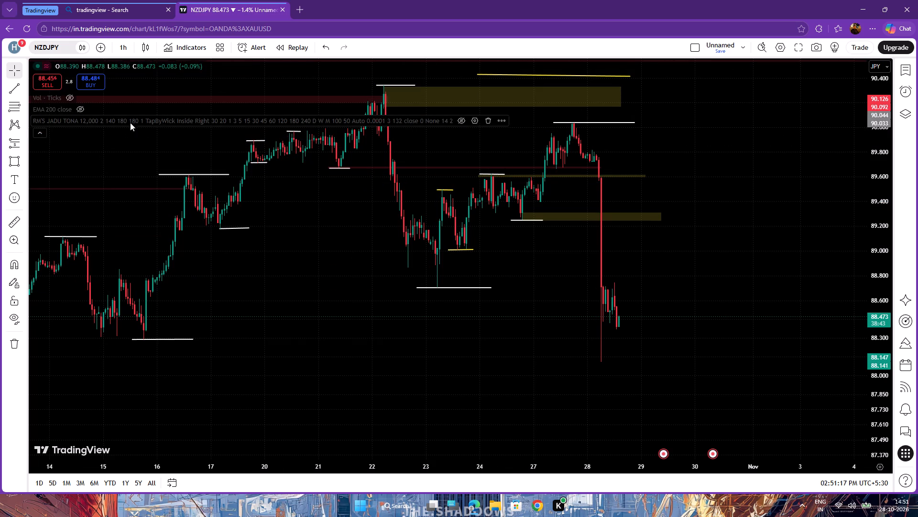
left_click(457, 121)
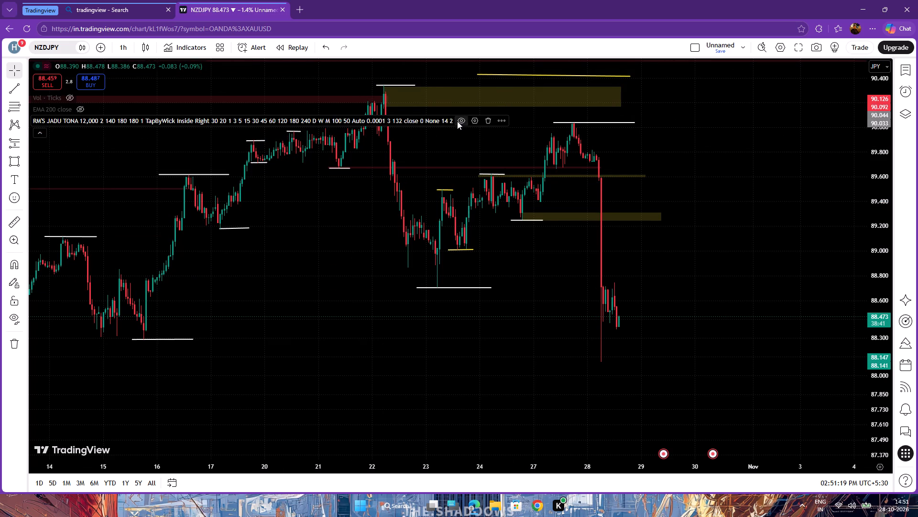
left_click_drag(661, 149, 652, 215)
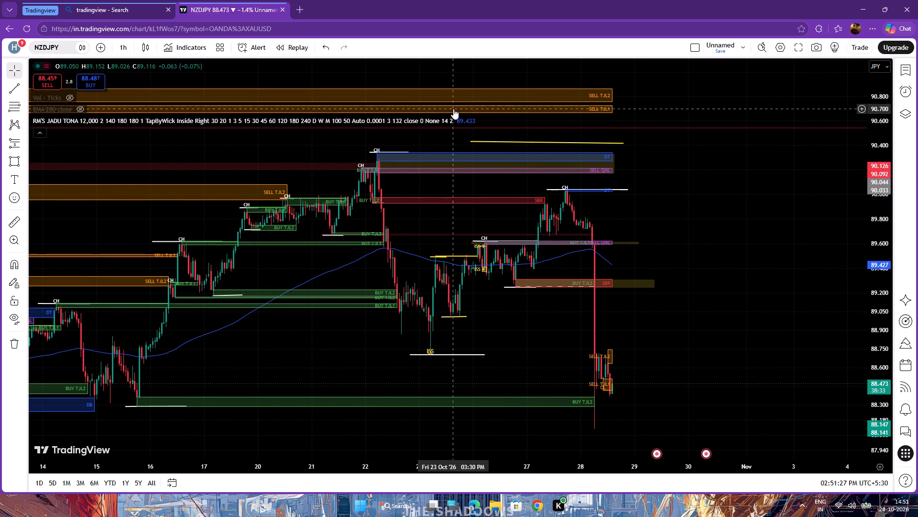
left_click(459, 123)
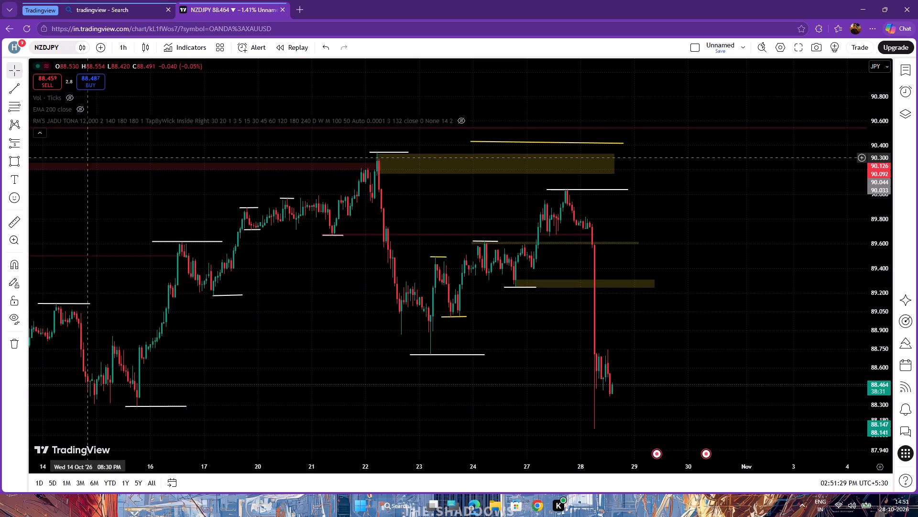
left_click(42, 132)
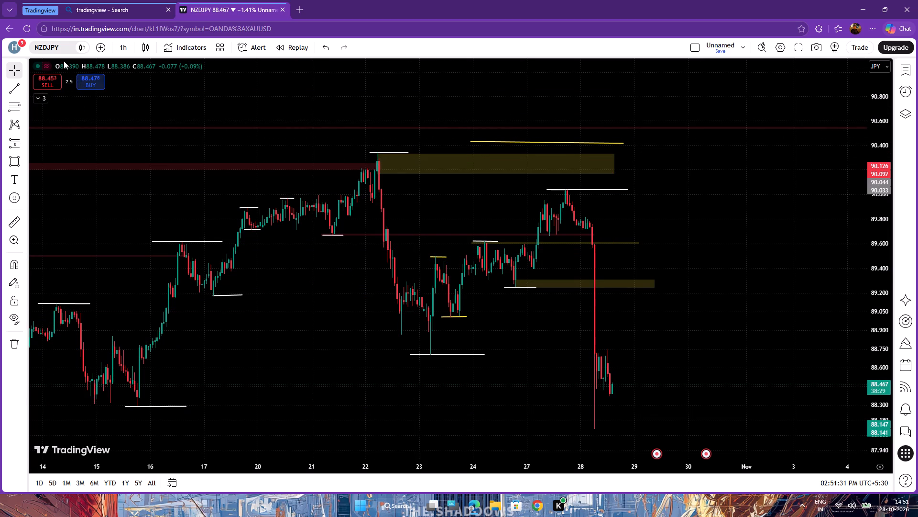
Switch the chart from NZDJPY to the XAUUSD Gold / U.S. Dollar commodity CFD.
left_click(42, 42)
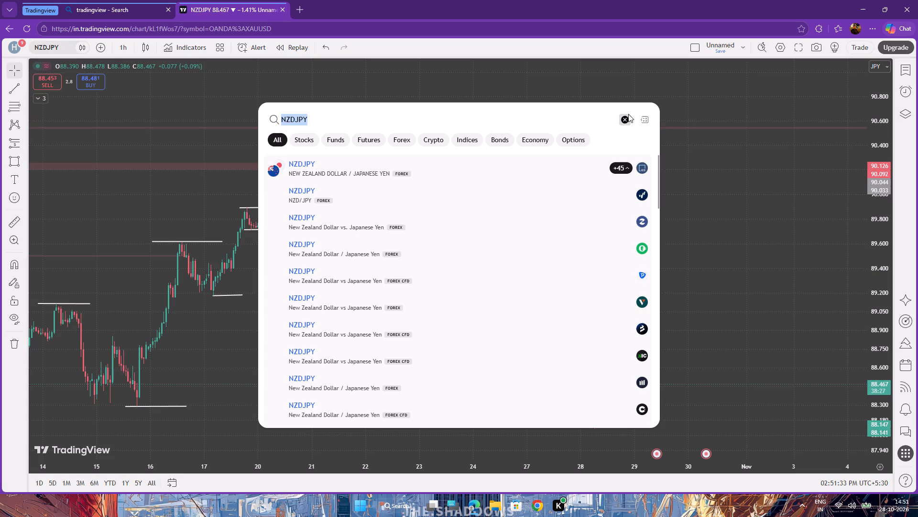
left_click(626, 117)
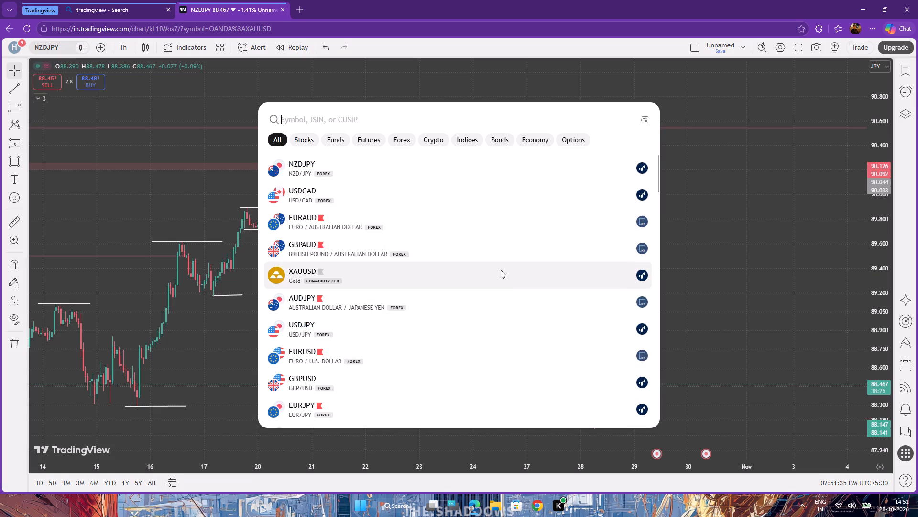
scroll(479, 317, "down", 4)
scroll(479, 317, "up", 1)
scroll(462, 339, "down", 3)
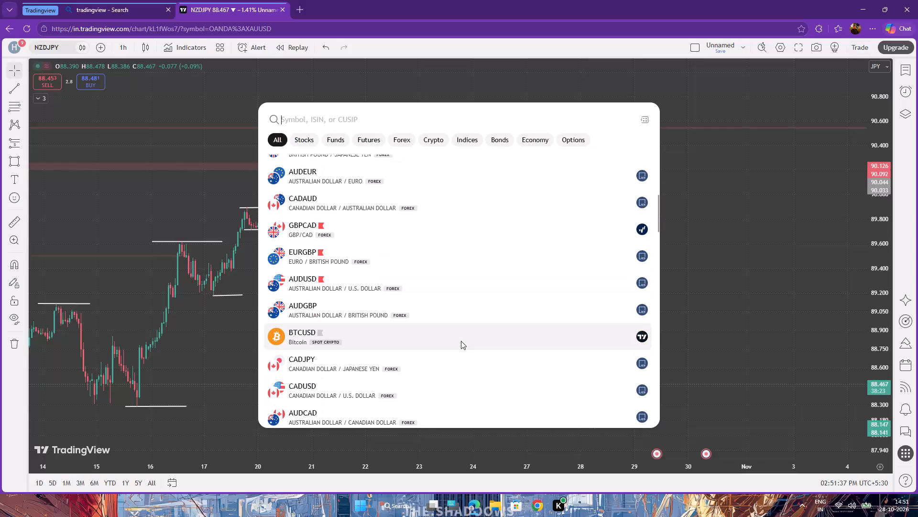
scroll(468, 353, "up", 12)
scroll(468, 363, "down", 6)
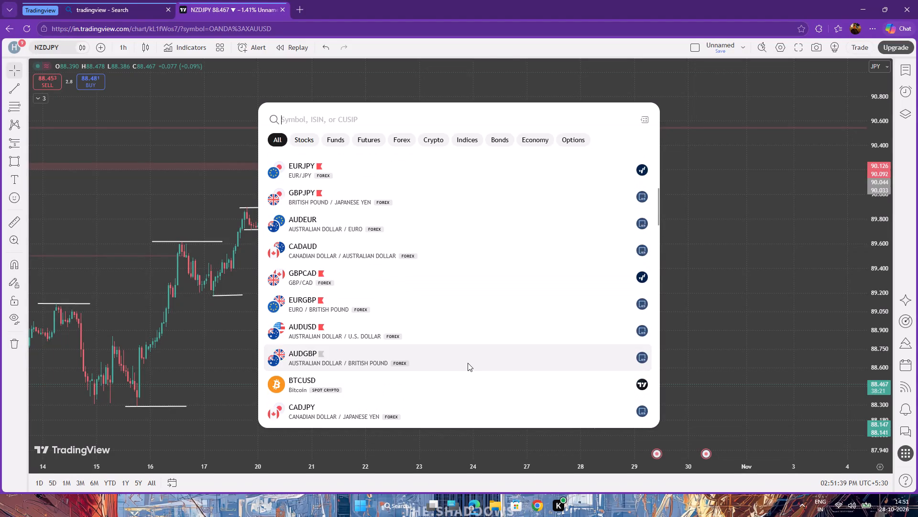
scroll(468, 363, "down", 6)
scroll(458, 362, "up", 8)
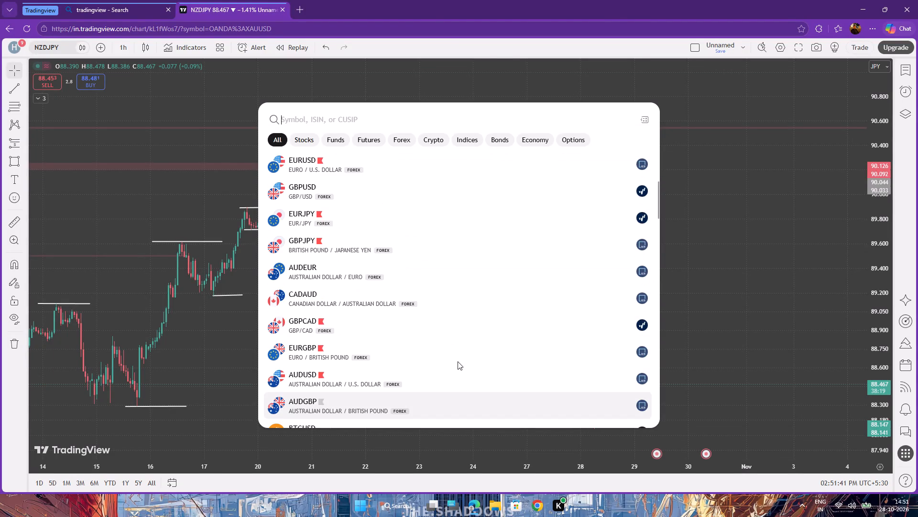
scroll(458, 360, "up", 7)
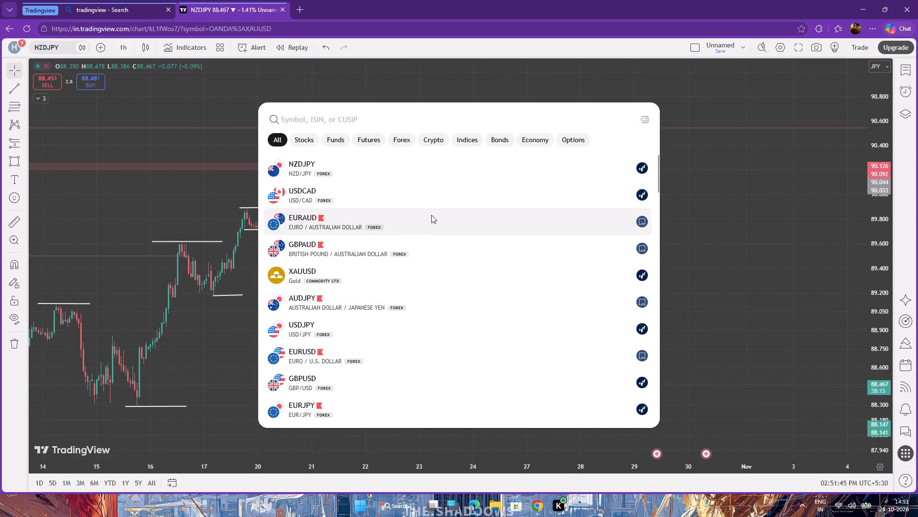
scroll(429, 309, "down", 12)
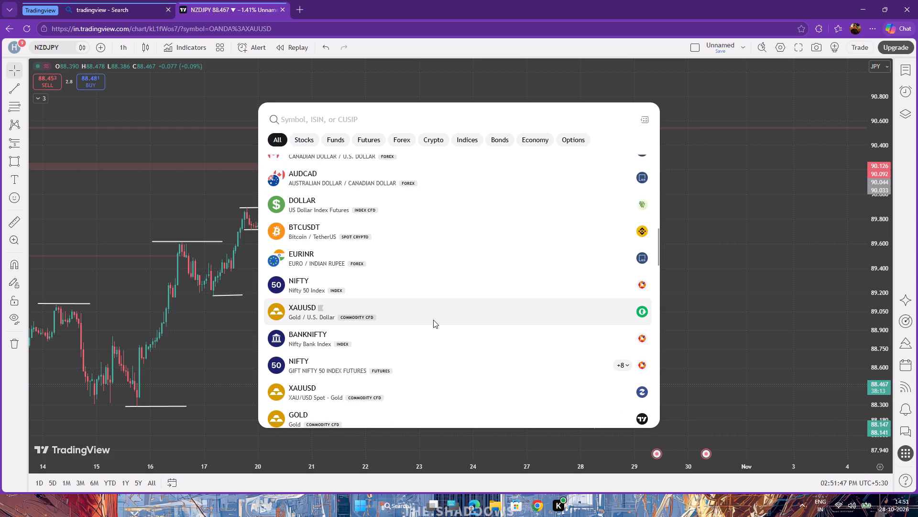
left_click(433, 320)
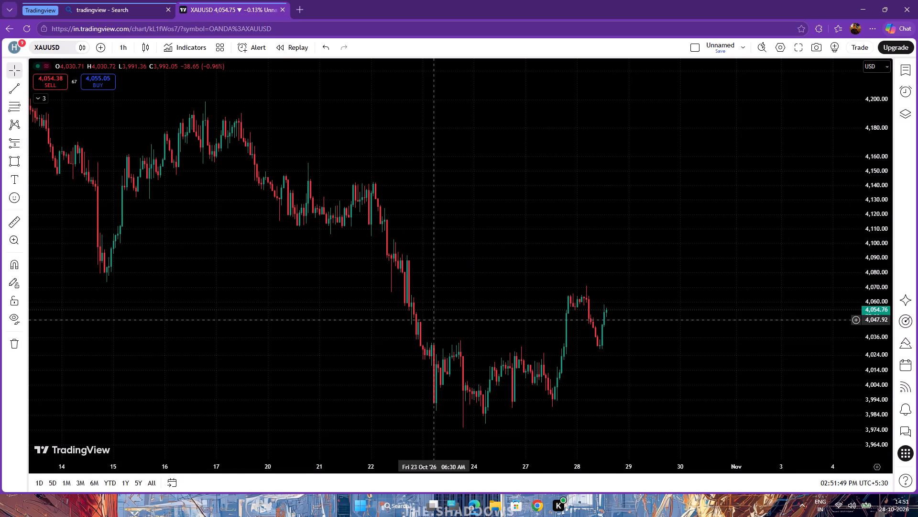
Set the XAUUSD chart's interval to 1 minute and reset the chart view.
left_click(125, 48)
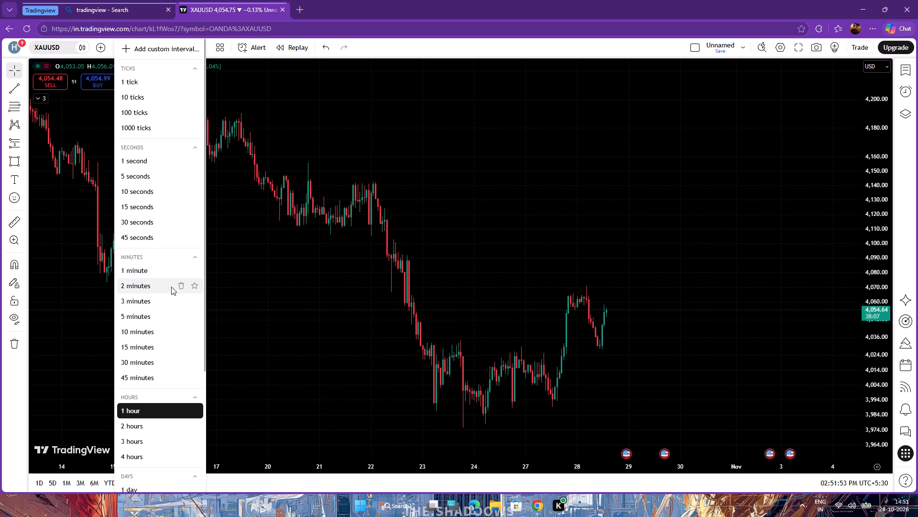
left_click(158, 271)
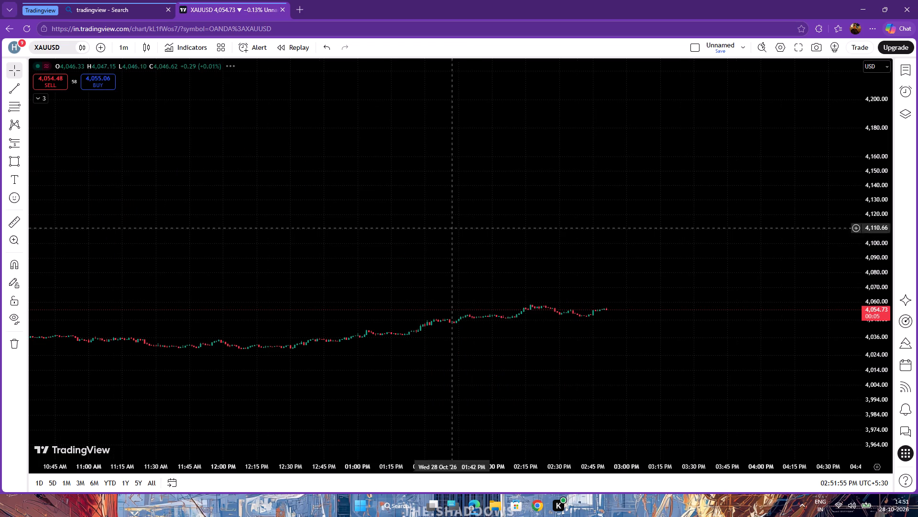
right_click(476, 208)
left_click(506, 214)
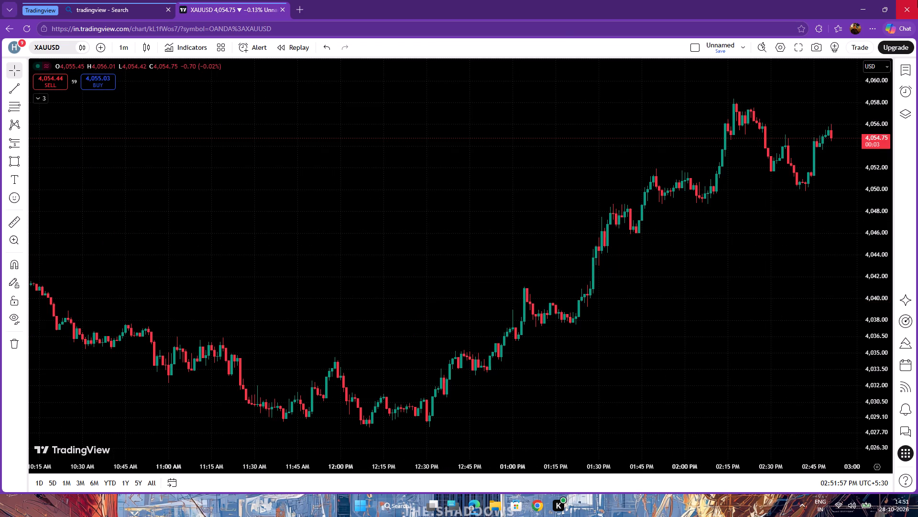
Close the browser window with the XAUUSD chart.
left_click(917, 0)
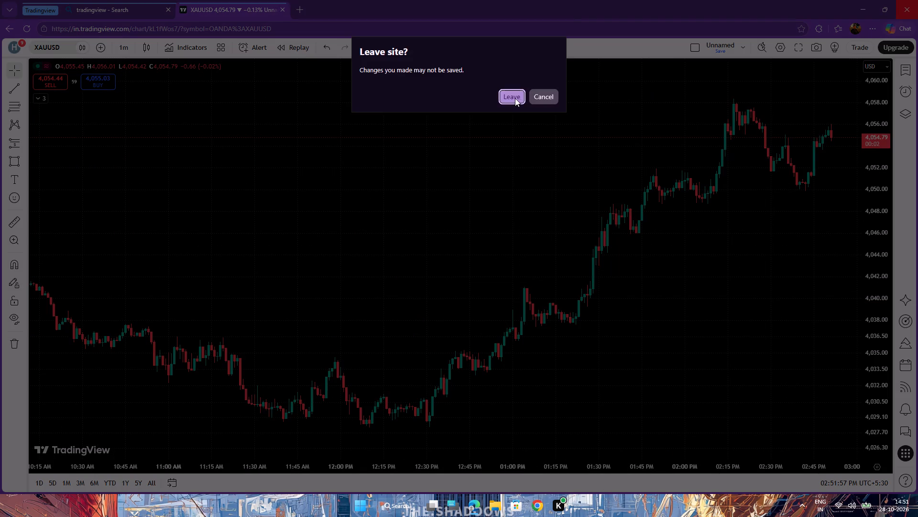